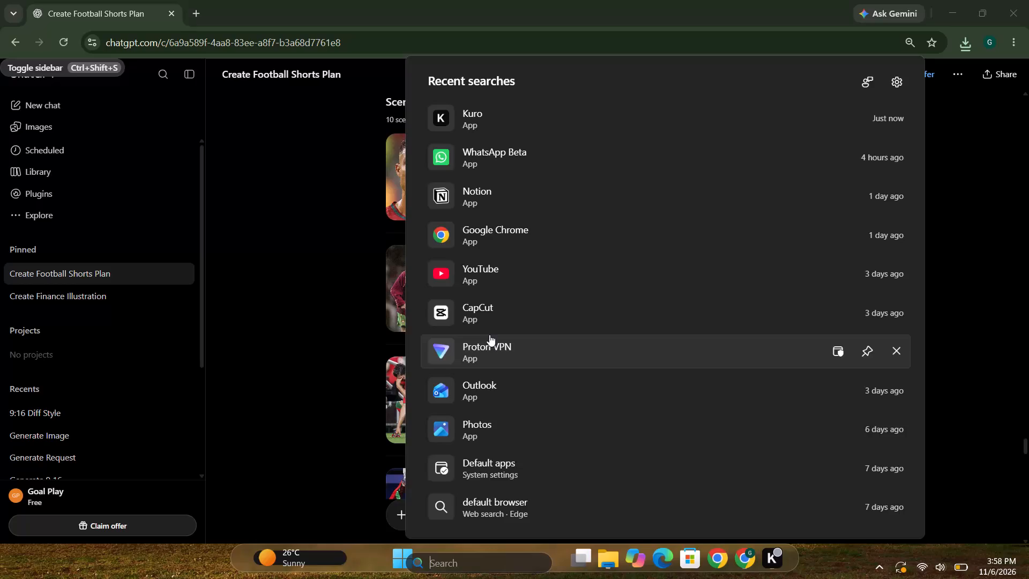
# Launch Proton VPN and bring the browser with the football shorts plan back to the front.
pyautogui.click(488, 344)
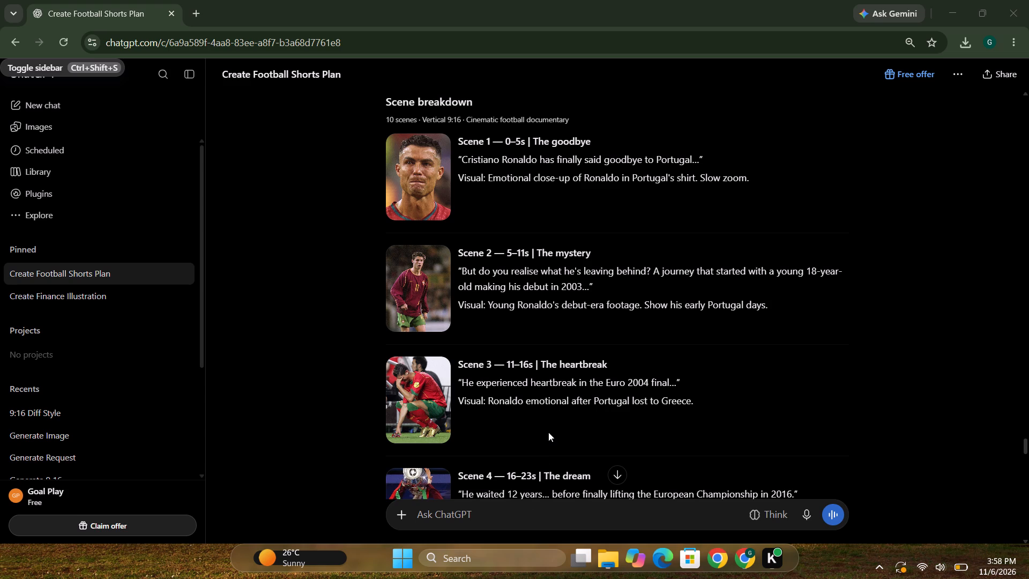
pyautogui.click(538, 554)
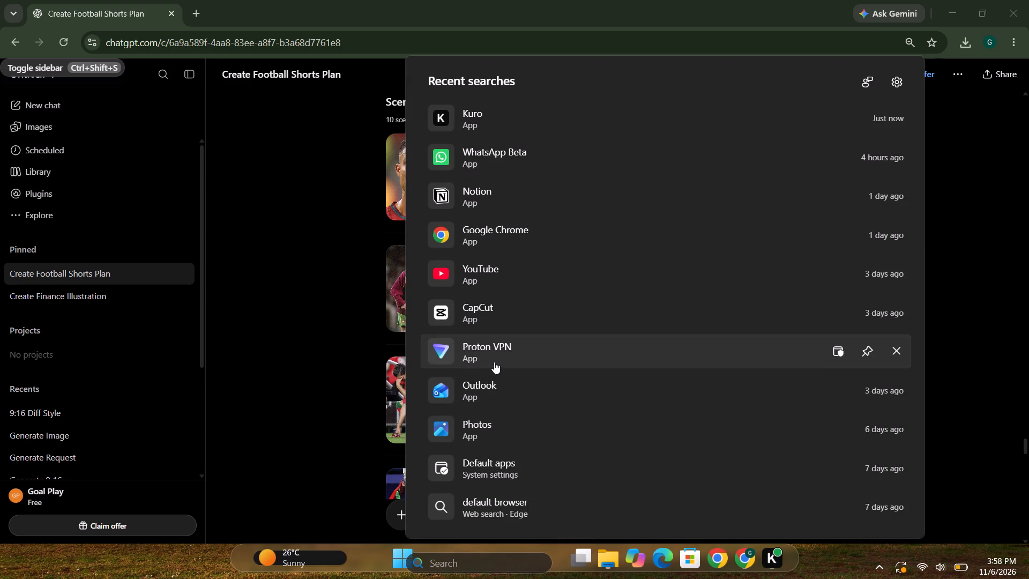
pyautogui.click(495, 345)
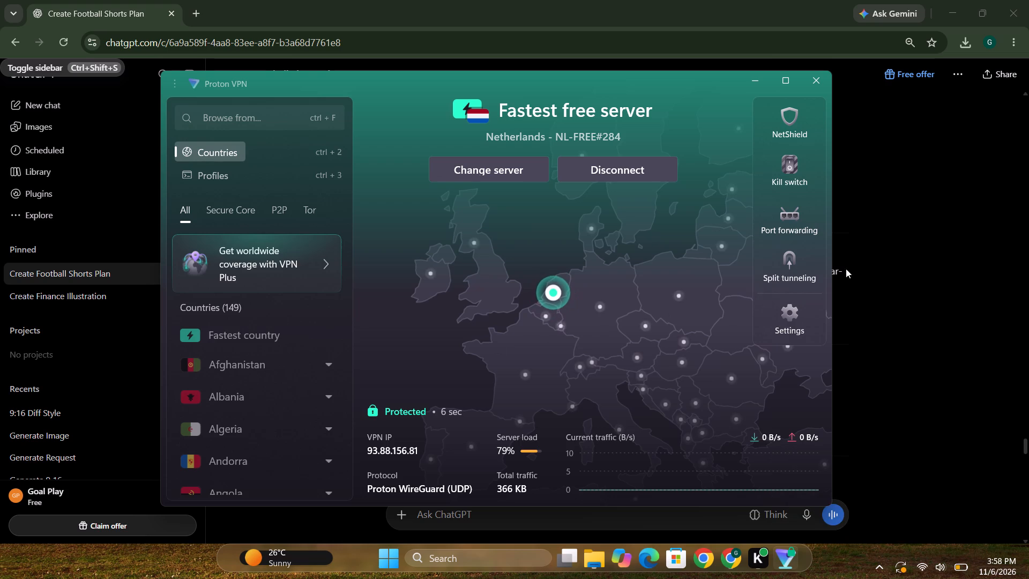
pyautogui.click(911, 264)
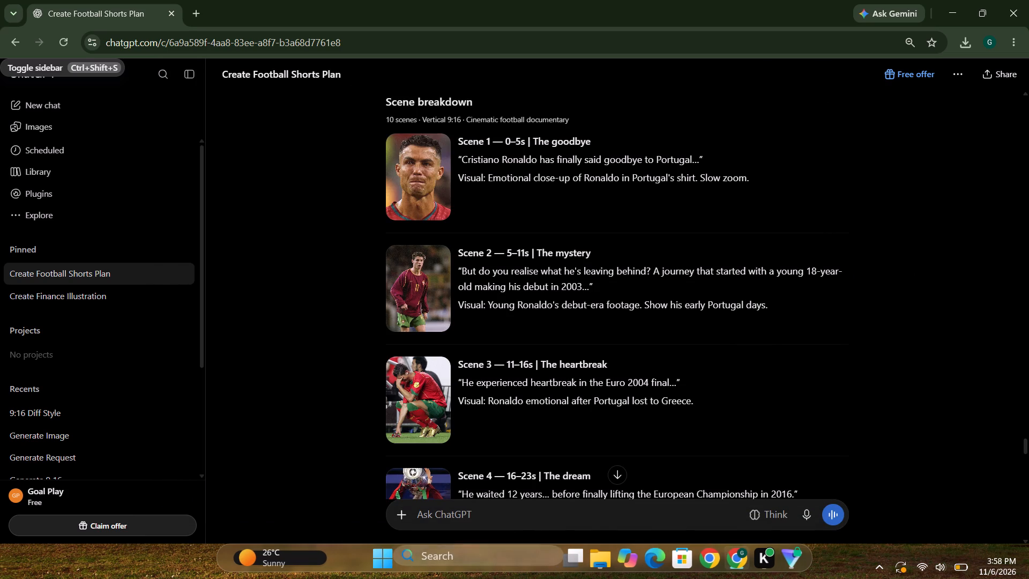
# Launch the CapCut video editor.
pyautogui.click(496, 556)
pyautogui.click(472, 305)
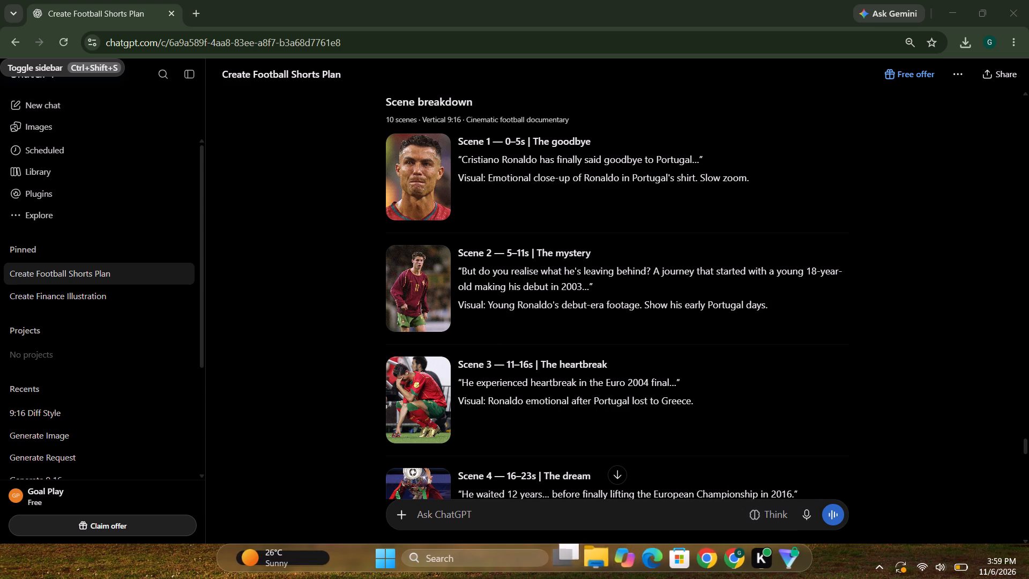
# View the images in File Explorer's retire folder and close its window.
pyautogui.click(518, 558)
pyautogui.click(585, 559)
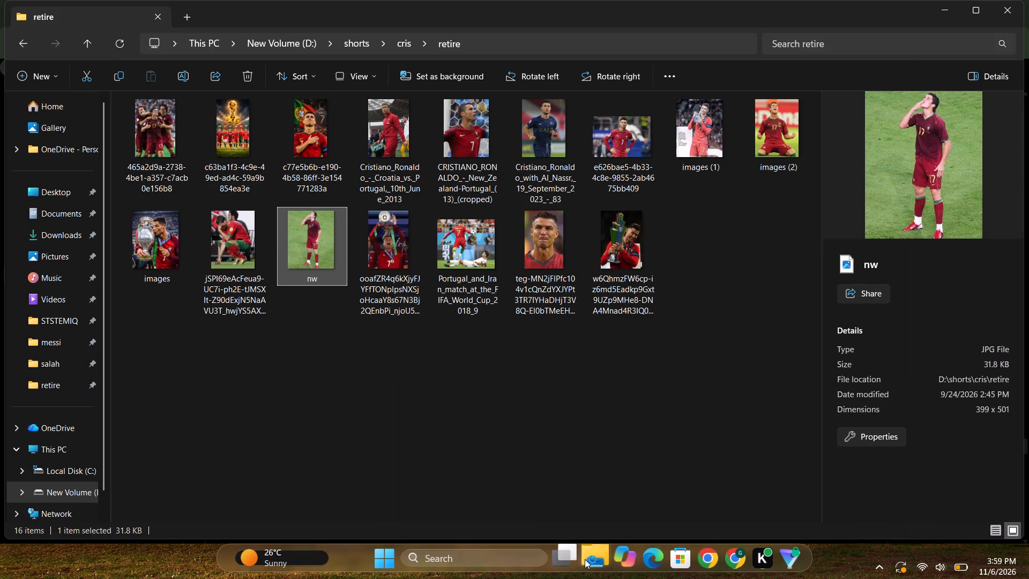
pyautogui.click(494, 417)
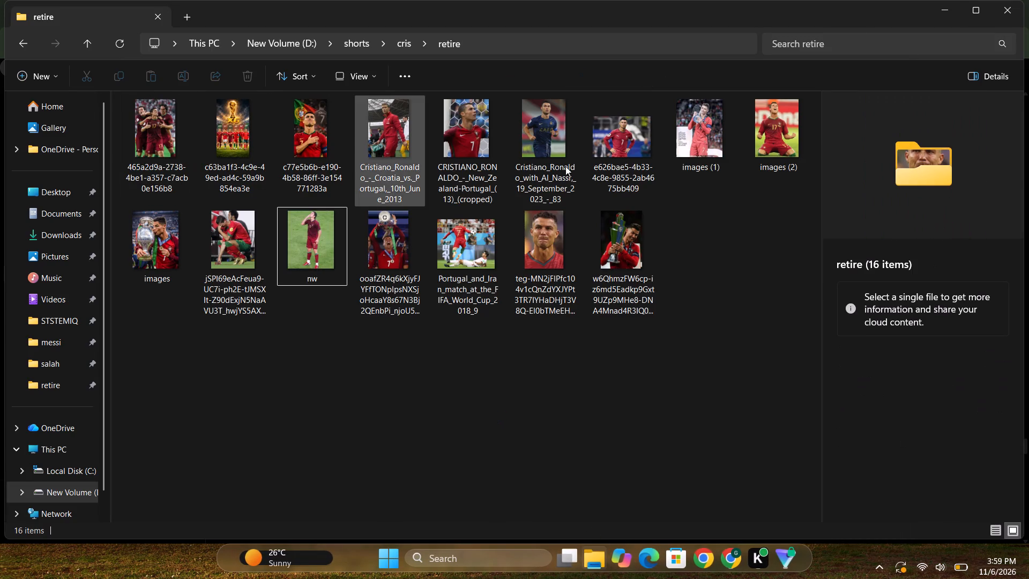
pyautogui.click(1005, 14)
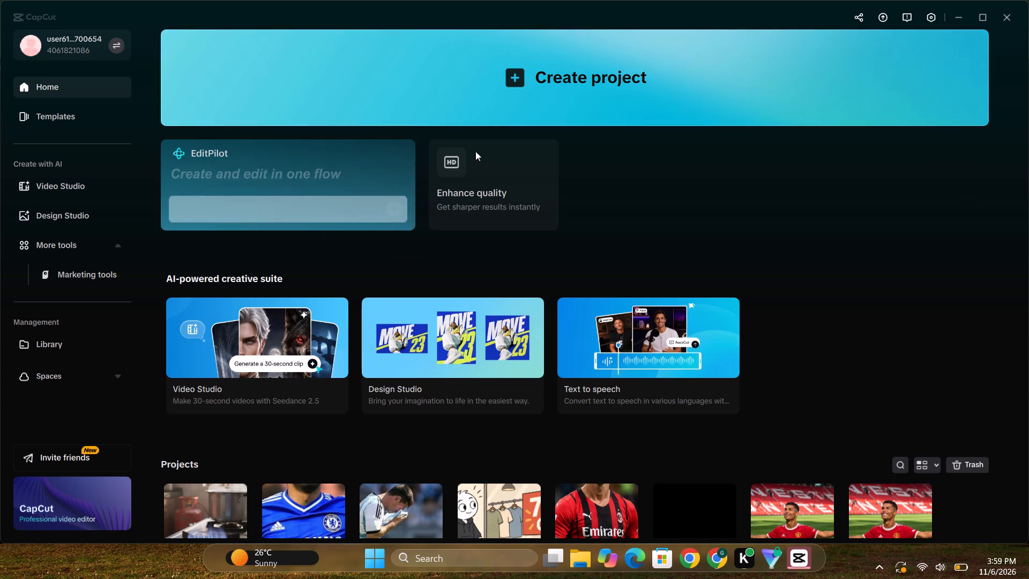
# Create a new CapCut project and maximize its editor window.
pyautogui.click(518, 66)
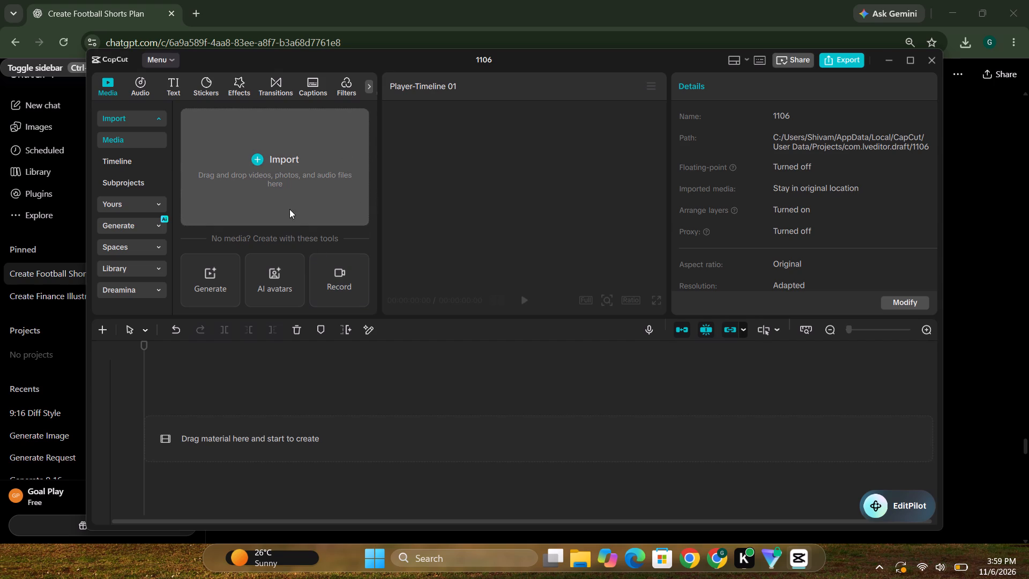
pyautogui.click(907, 62)
# Import whoosh, shocked-sound-effect, popular-riser-metallic-sound-effect, pop_7e9ls8L, mouse-click-sound, money-soundfx, dobcommunications-paper-bag-rustling, camera flash and alexgrohl-storytelling from the D: memes folder.
pyautogui.click(169, 136)
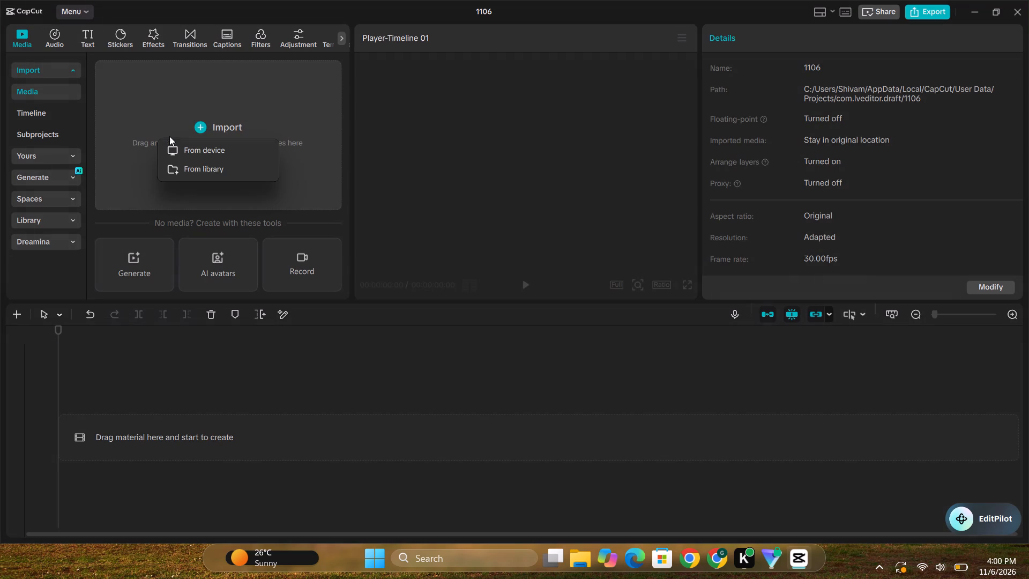
pyautogui.click(247, 150)
pyautogui.press('6')
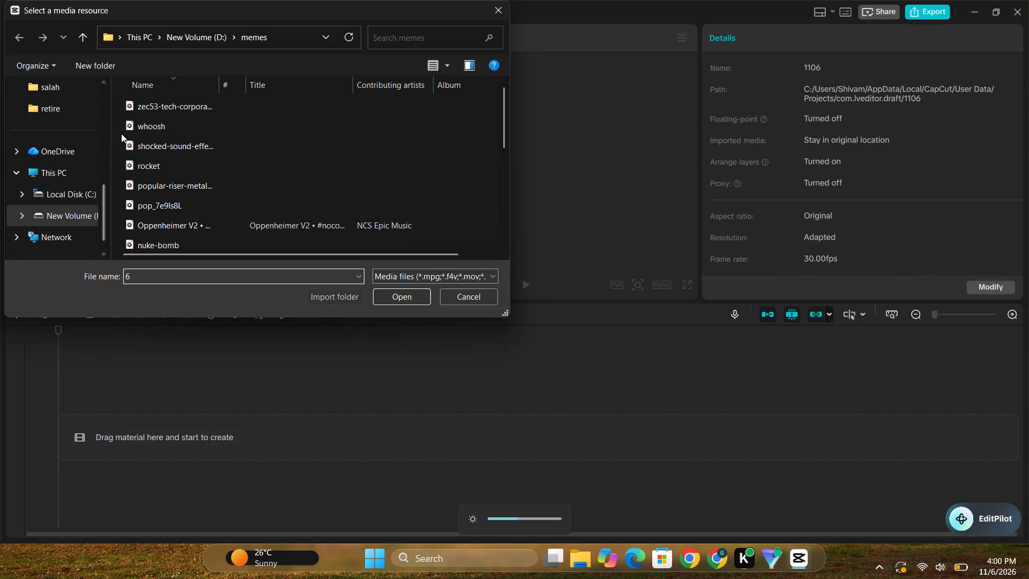
pyautogui.scroll(2, 59, 164)
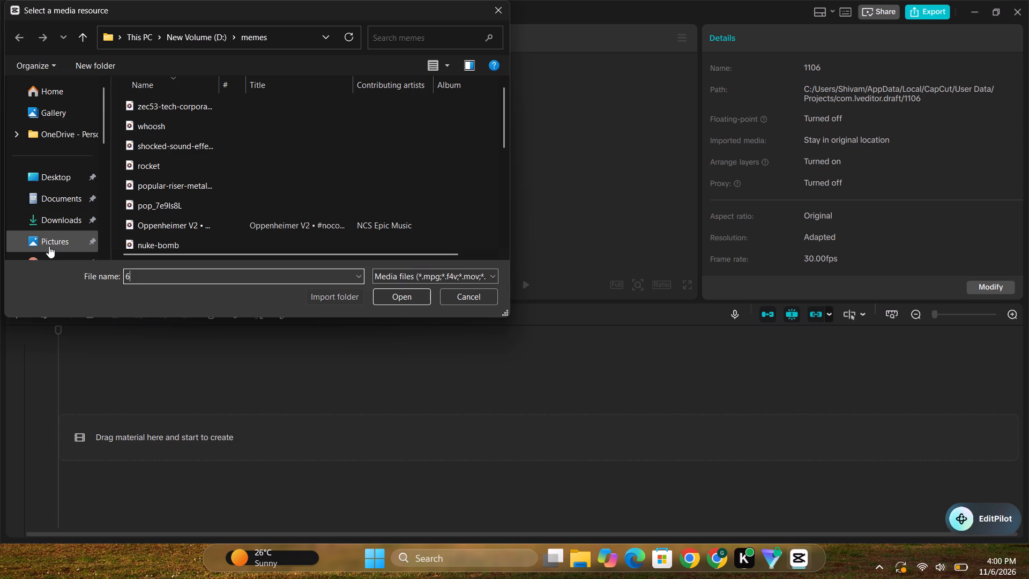
pyautogui.scroll(-5, 49, 242)
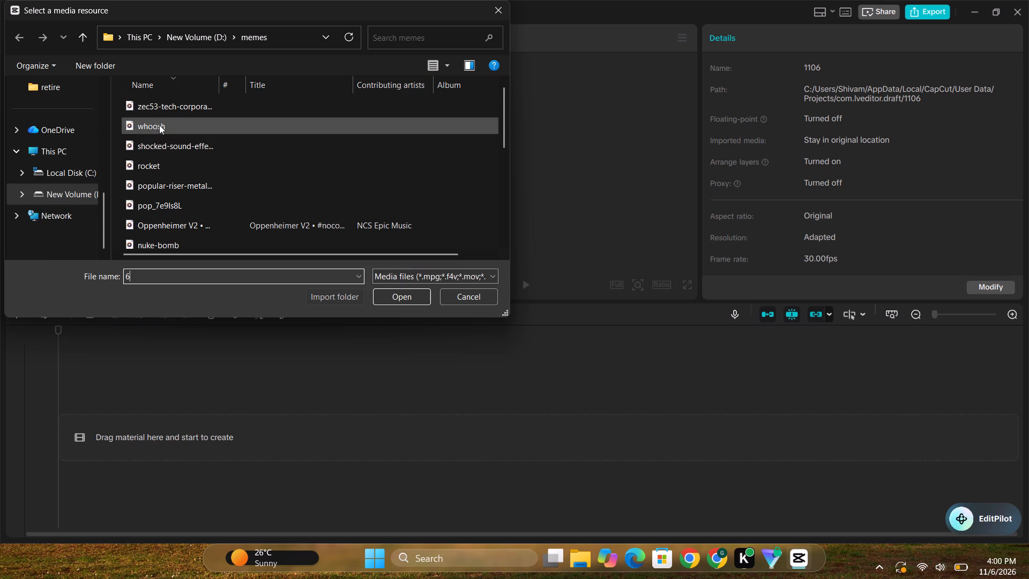
pyautogui.click(159, 125)
pyautogui.keyDown('ctrl'); pyautogui.click(154, 149); pyautogui.keyUp('ctrl')
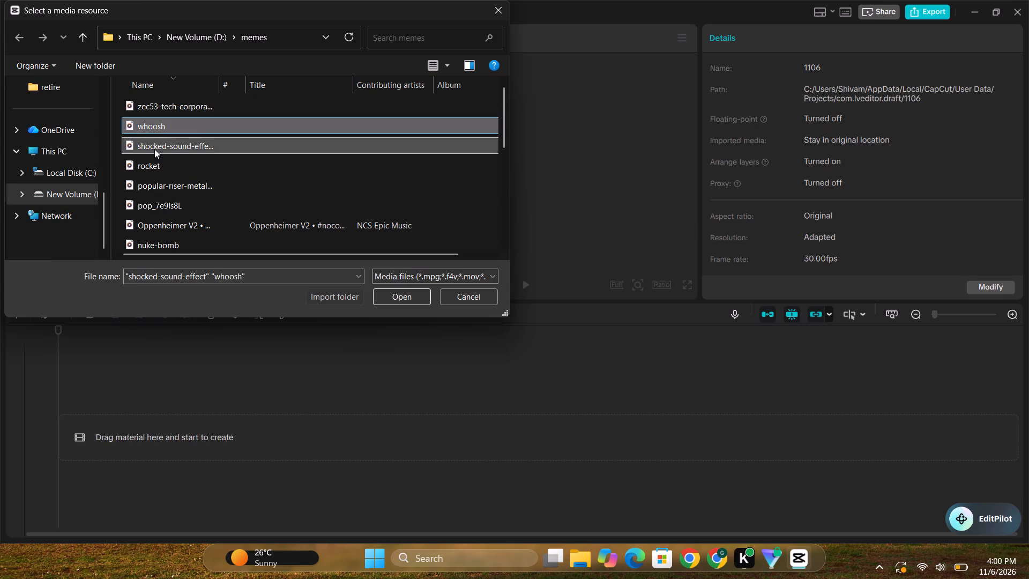
pyautogui.keyDown('ctrl'); pyautogui.click(165, 182); pyautogui.keyUp('ctrl')
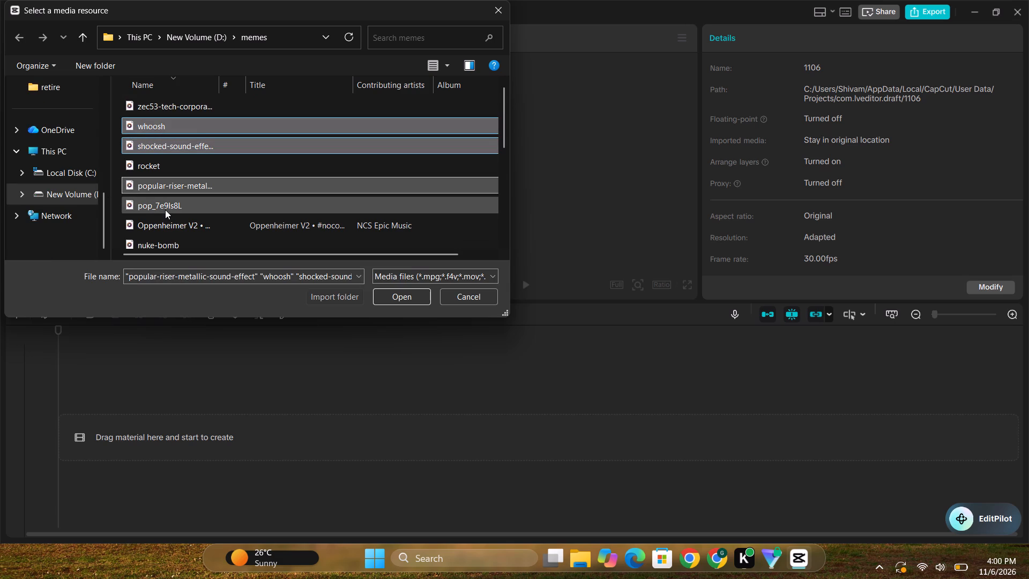
pyautogui.keyDown('ctrl'); pyautogui.click(165, 211); pyautogui.keyUp('ctrl')
pyautogui.scroll(-1, 160, 221)
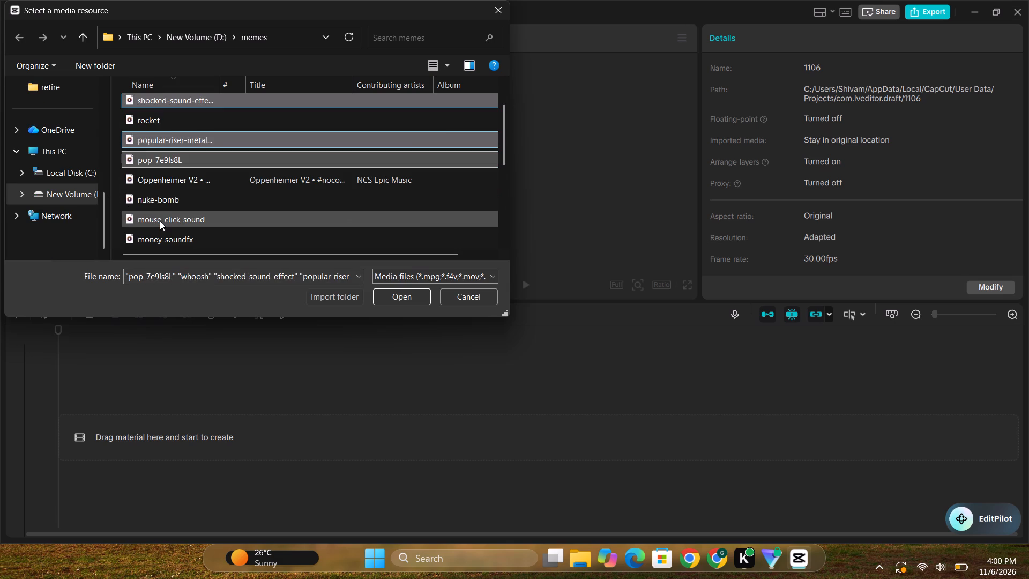
pyautogui.scroll(-1, 160, 221)
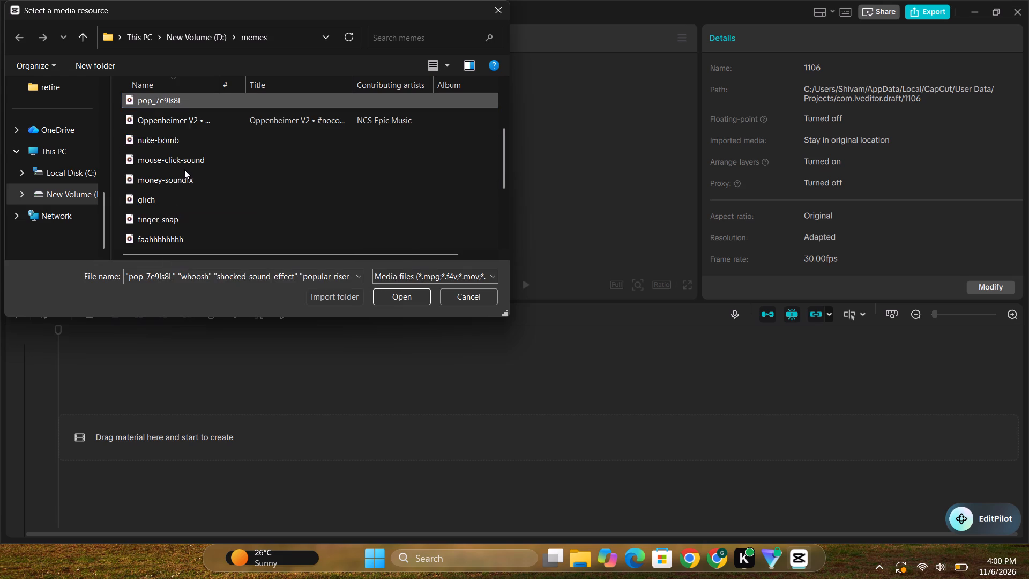
pyautogui.keyDown('ctrl'); pyautogui.click(174, 165); pyautogui.keyUp('ctrl')
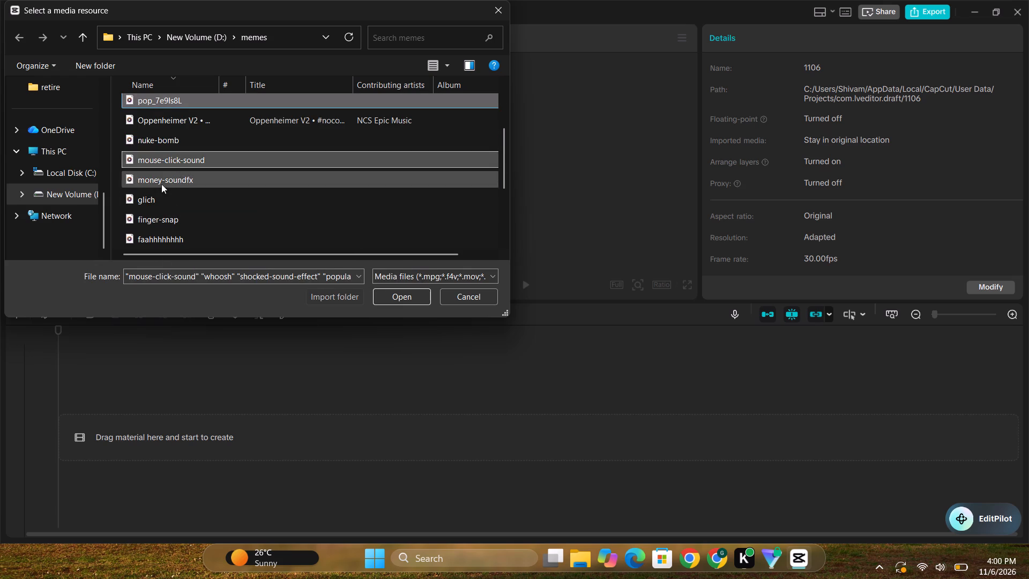
pyautogui.keyDown('ctrl'); pyautogui.click(191, 186); pyautogui.keyUp('ctrl')
pyautogui.scroll(-1, 172, 230)
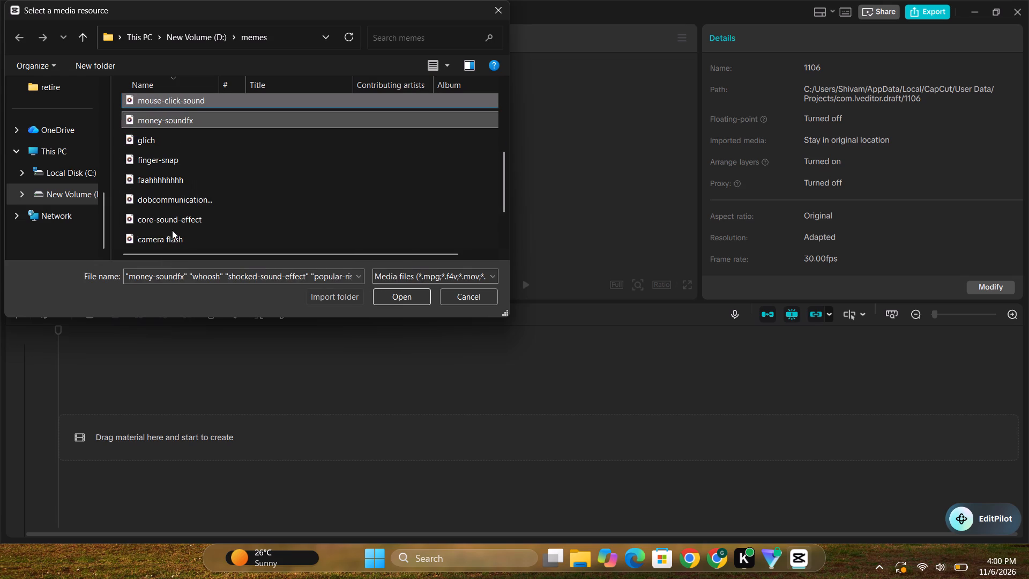
pyautogui.scroll(-1, 172, 230)
pyautogui.keyDown('ctrl'); pyautogui.click(183, 206); pyautogui.keyUp('ctrl')
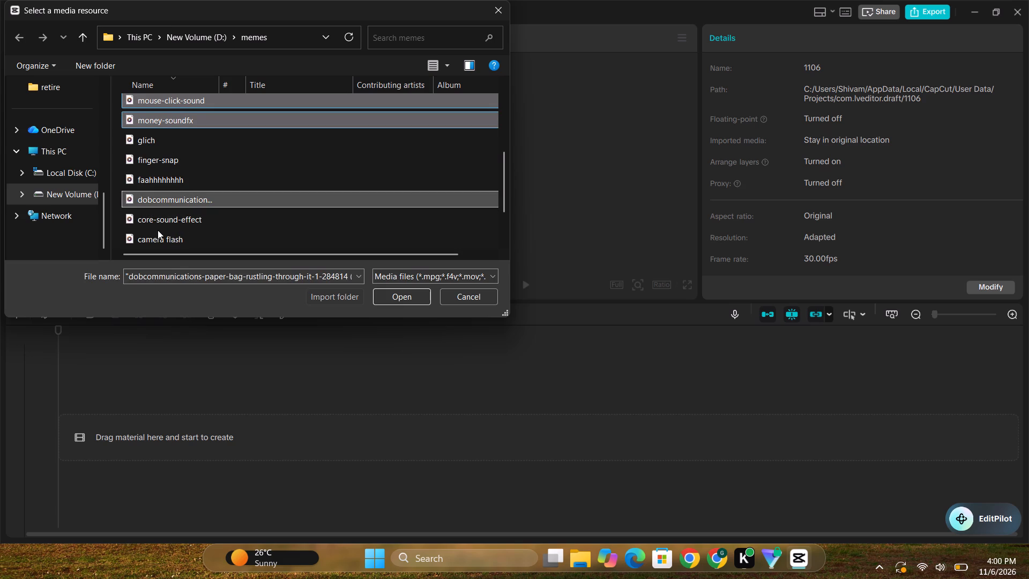
pyautogui.scroll(-1, 158, 230)
pyautogui.keyDown('ctrl'); pyautogui.click(187, 180); pyautogui.keyUp('ctrl')
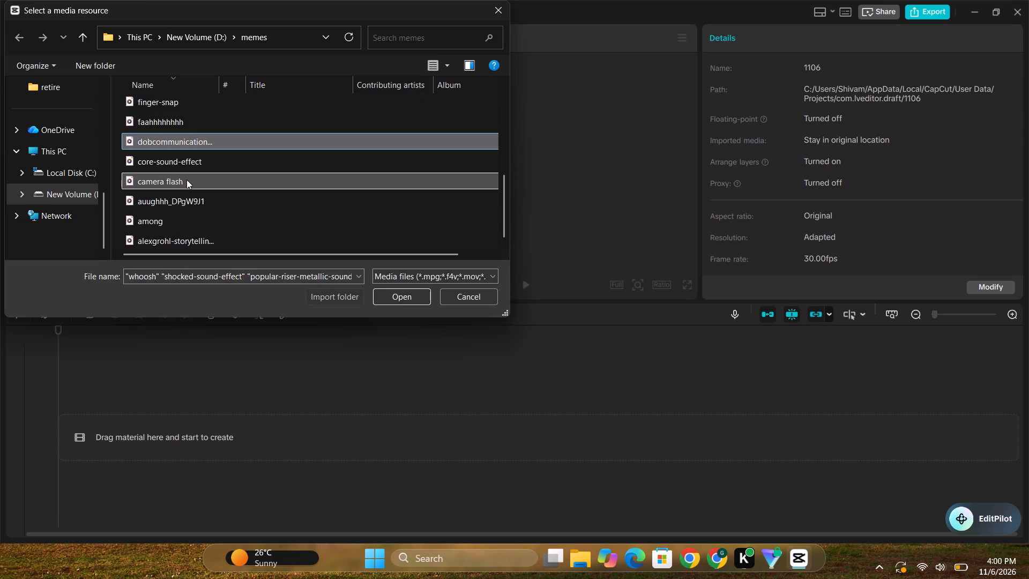
pyautogui.keyDown('ctrl'); pyautogui.click(171, 241); pyautogui.keyUp('ctrl')
pyautogui.press('Return')
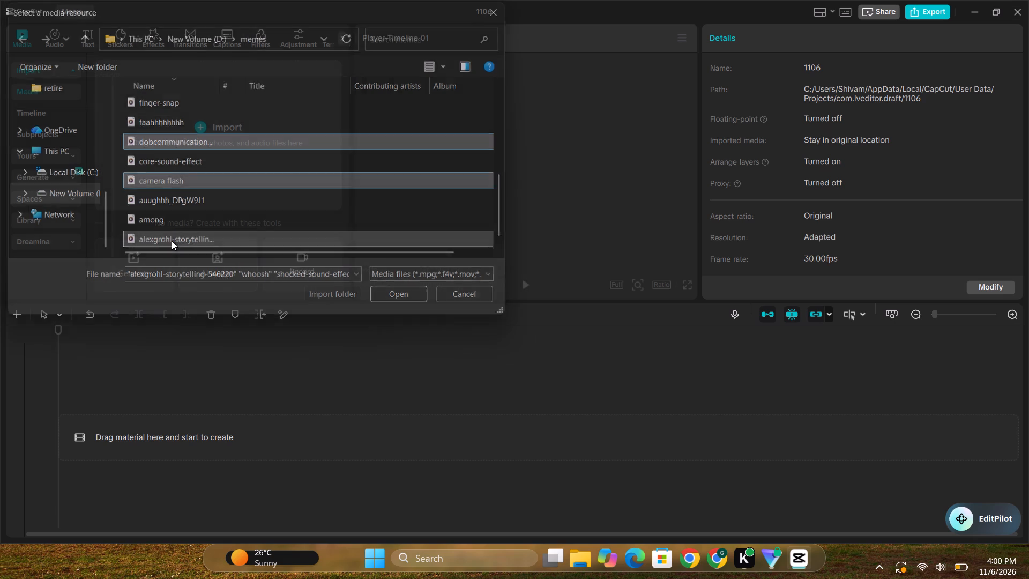
# Import all the images from the shorts > cris > retire folder on drive D: into the project media.
pyautogui.click(130, 72)
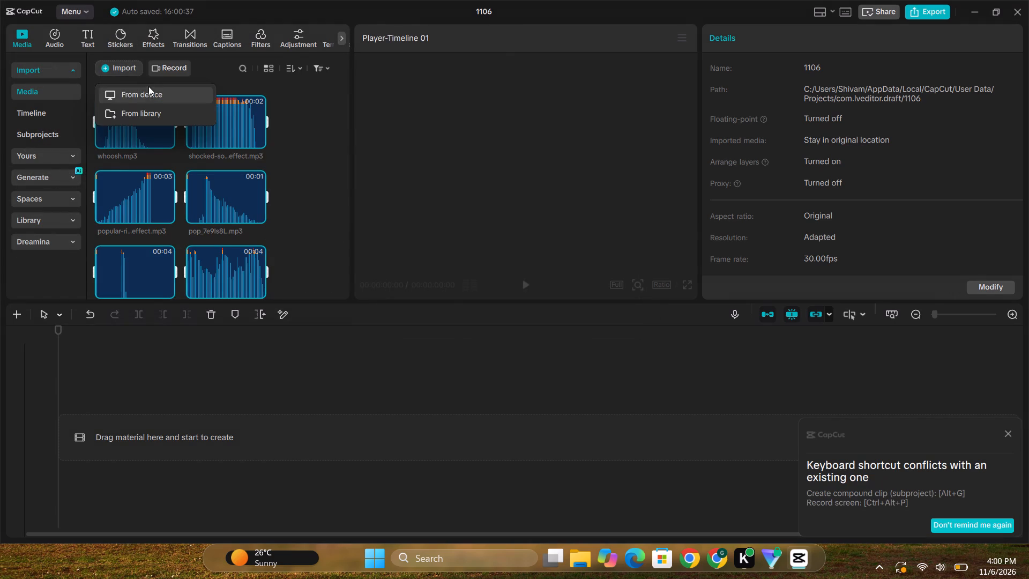
pyautogui.click(148, 92)
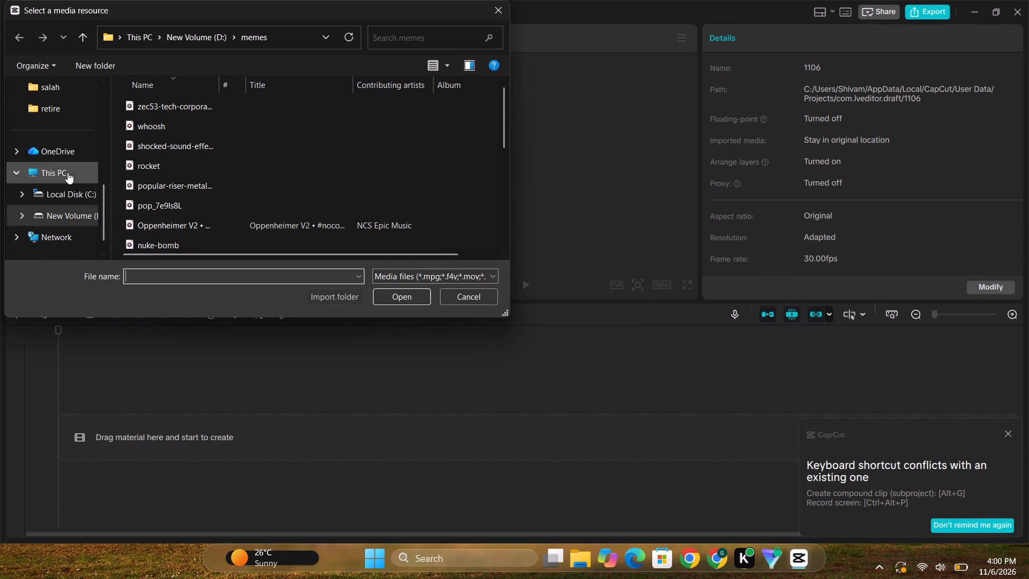
pyautogui.click(55, 221)
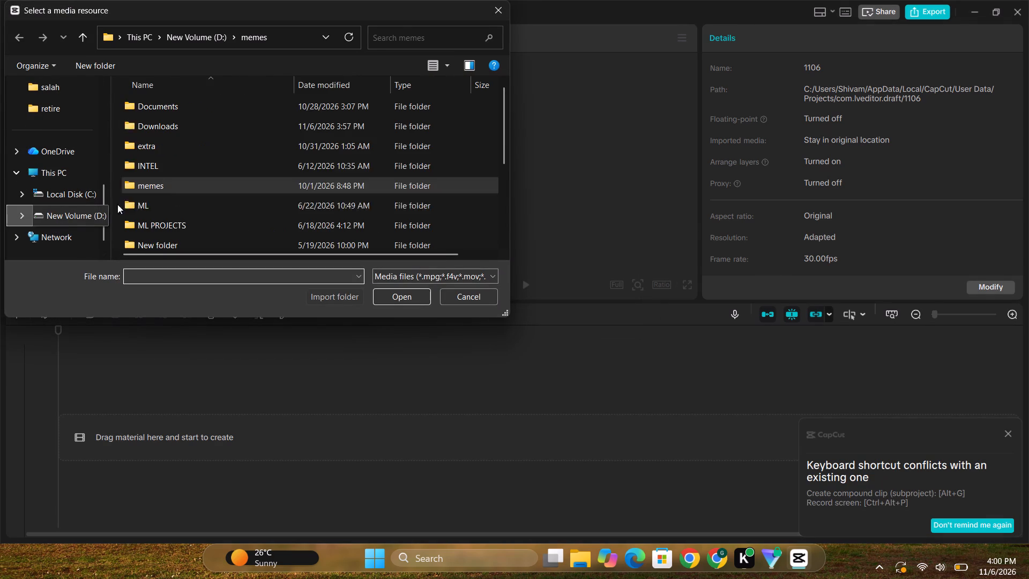
pyautogui.scroll(-3, 180, 160)
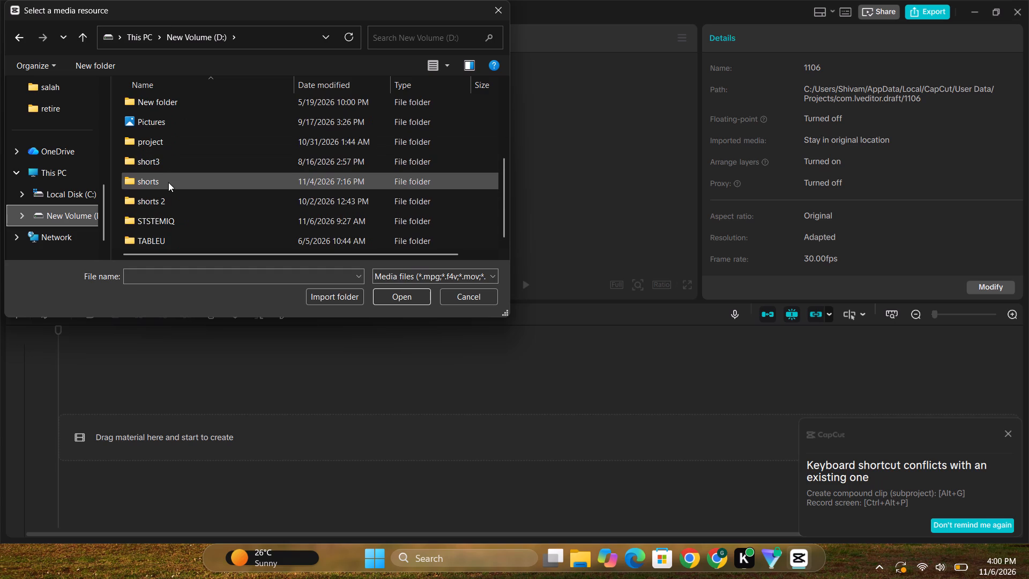
pyautogui.doubleClick(168, 182)
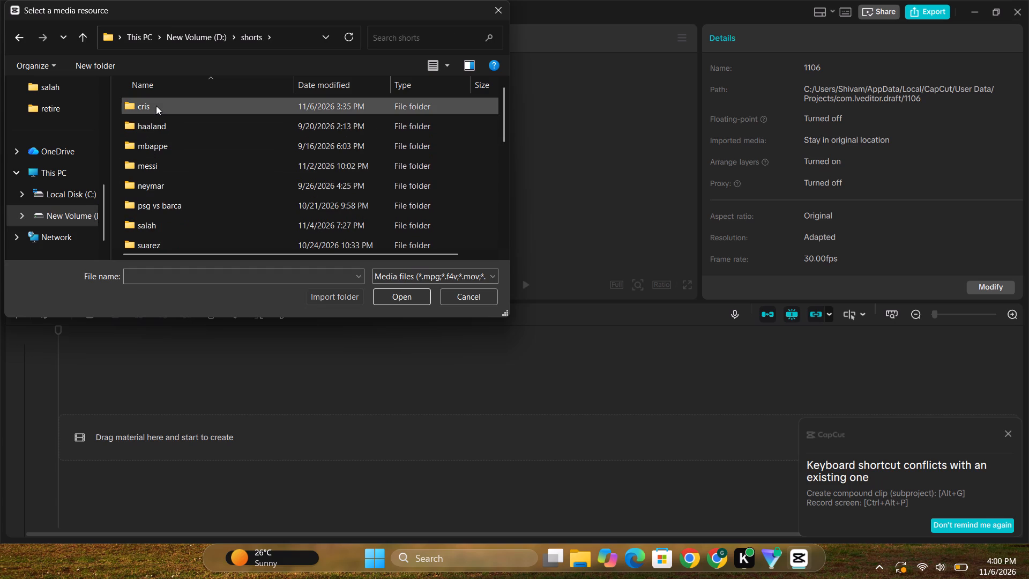
pyautogui.doubleClick(156, 107)
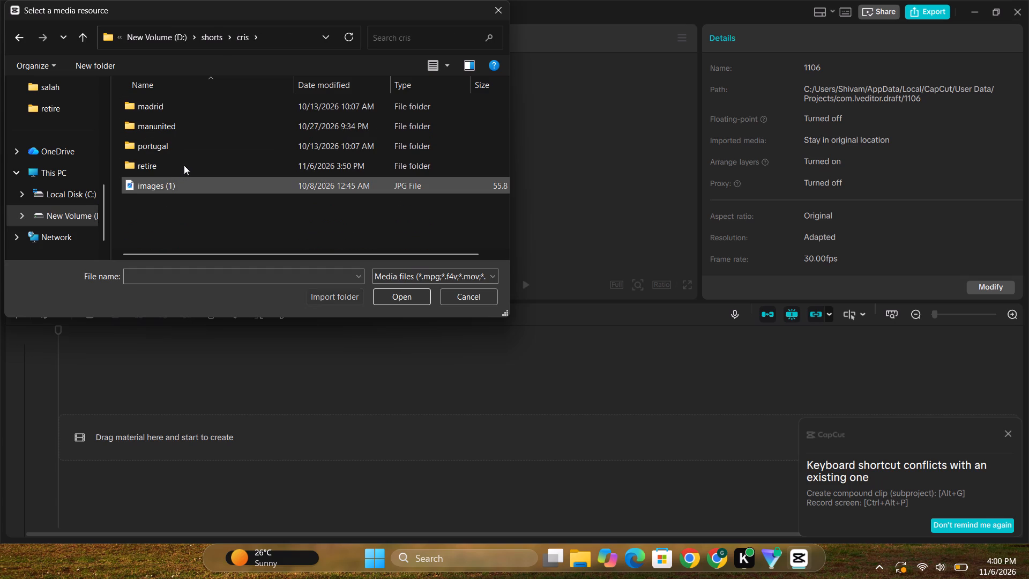
pyautogui.doubleClick(185, 164)
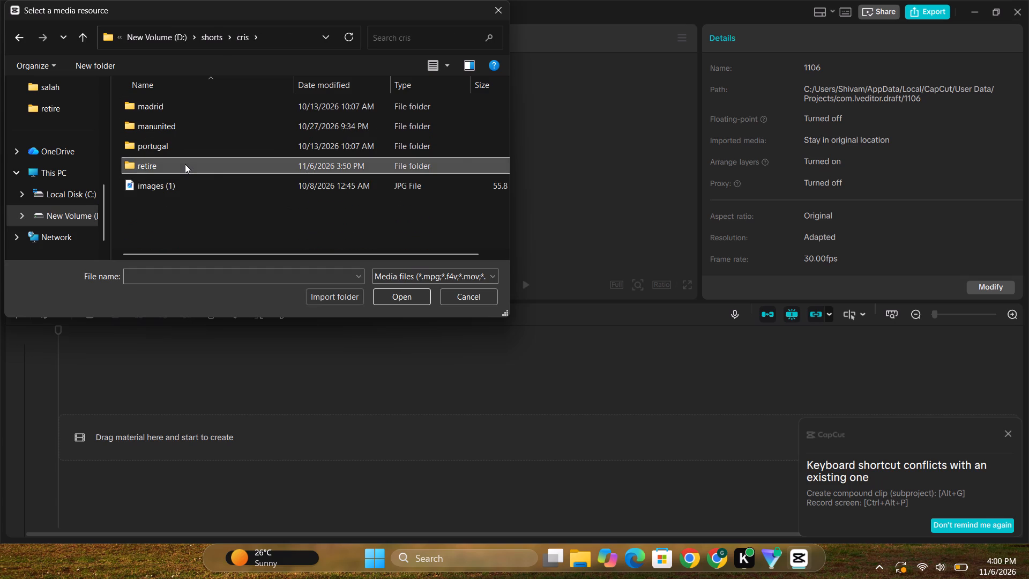
pyautogui.hotkey('ctrl', 'a')
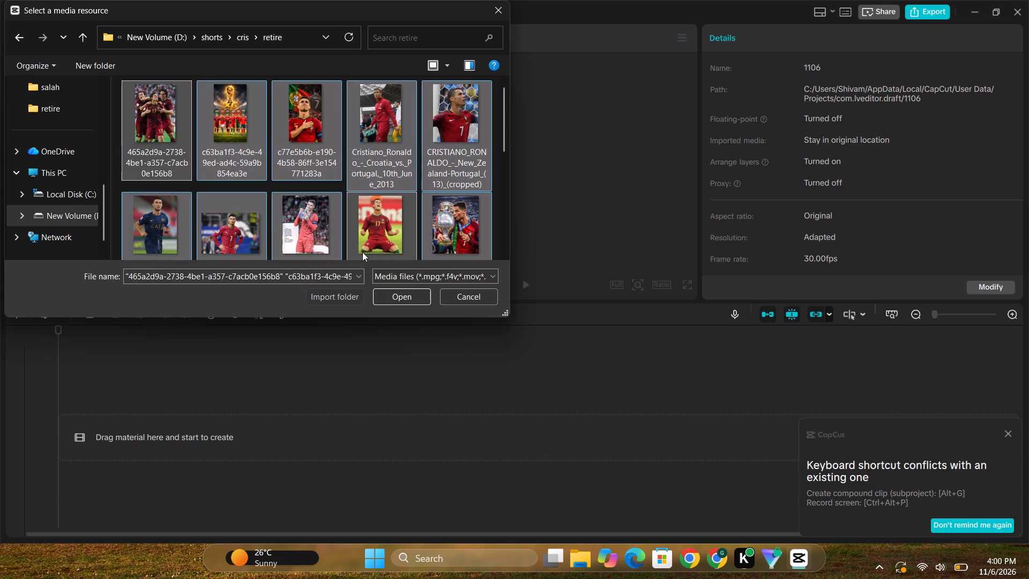
pyautogui.click(398, 291)
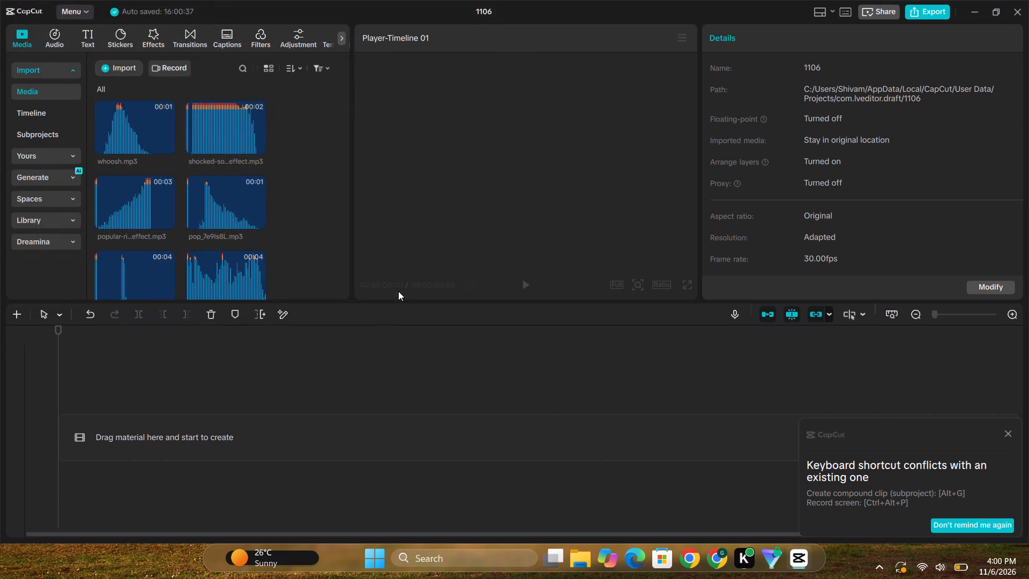
# Look through the imported images and sound effects in the project media.
pyautogui.scroll(-3, 249, 174)
pyautogui.scroll(1, 249, 174)
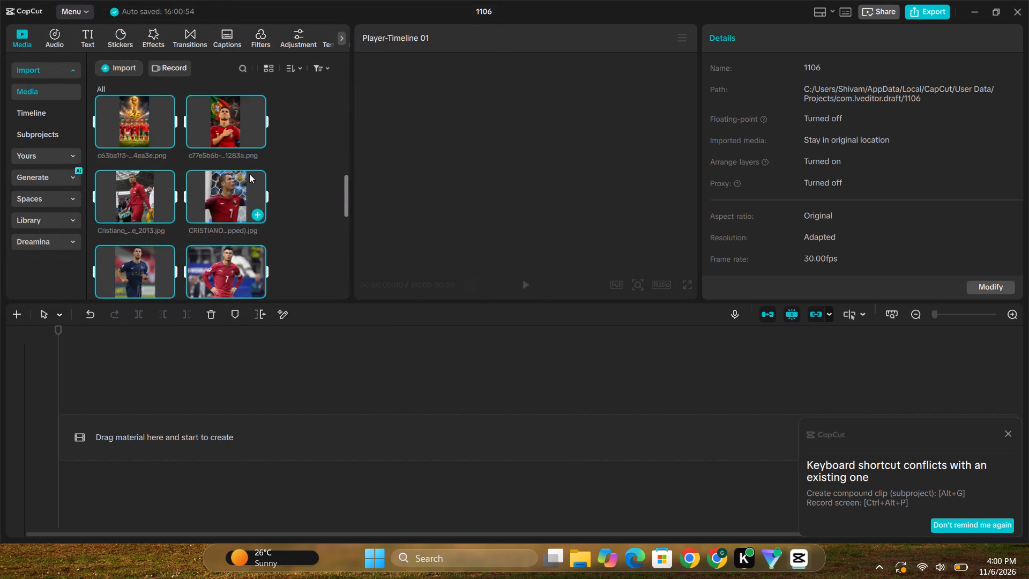
pyautogui.scroll(1, 249, 174)
pyautogui.scroll(-2, 249, 174)
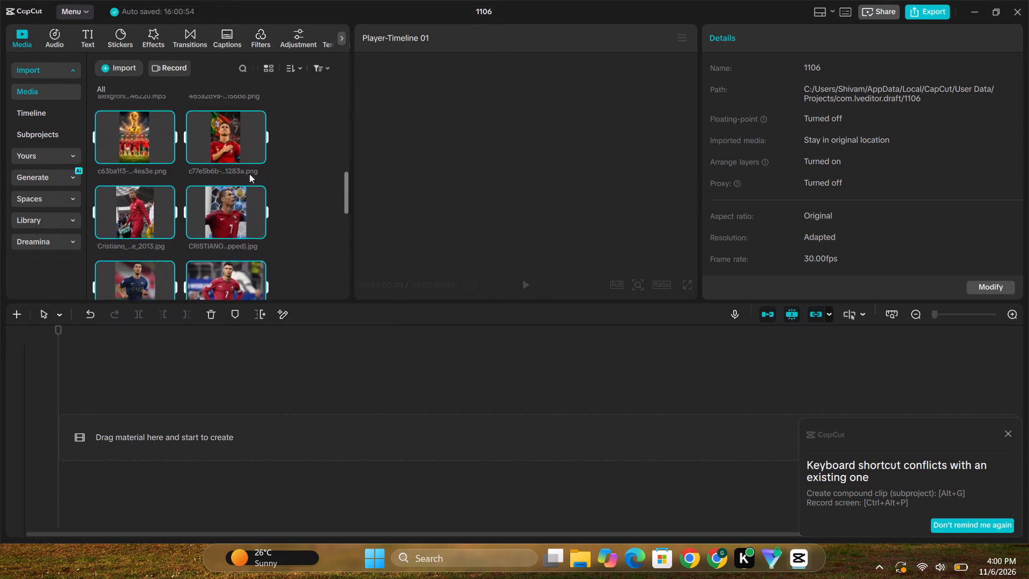
pyautogui.scroll(-1, 249, 174)
pyautogui.scroll(1, 263, 247)
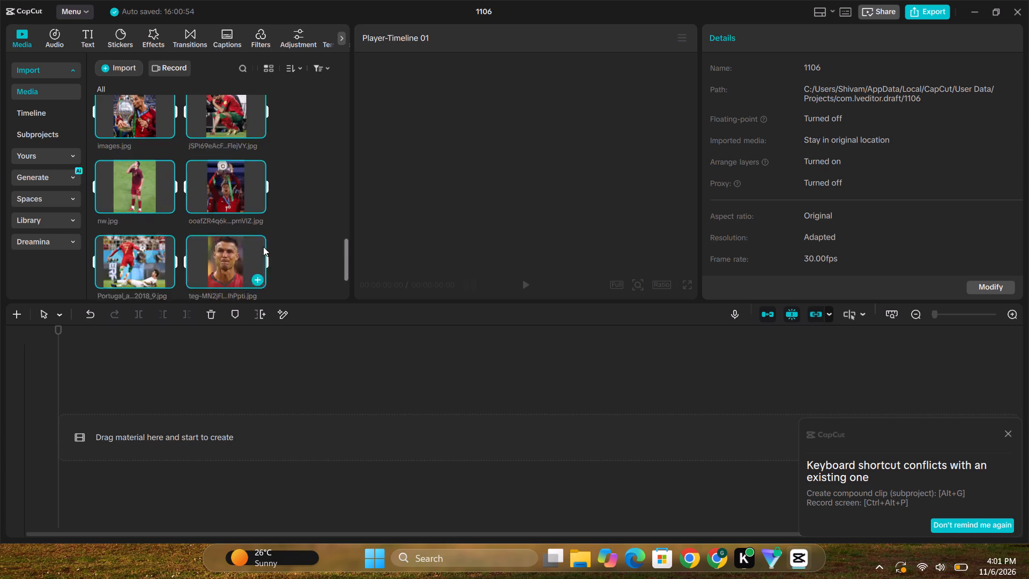
pyautogui.scroll(1, 263, 247)
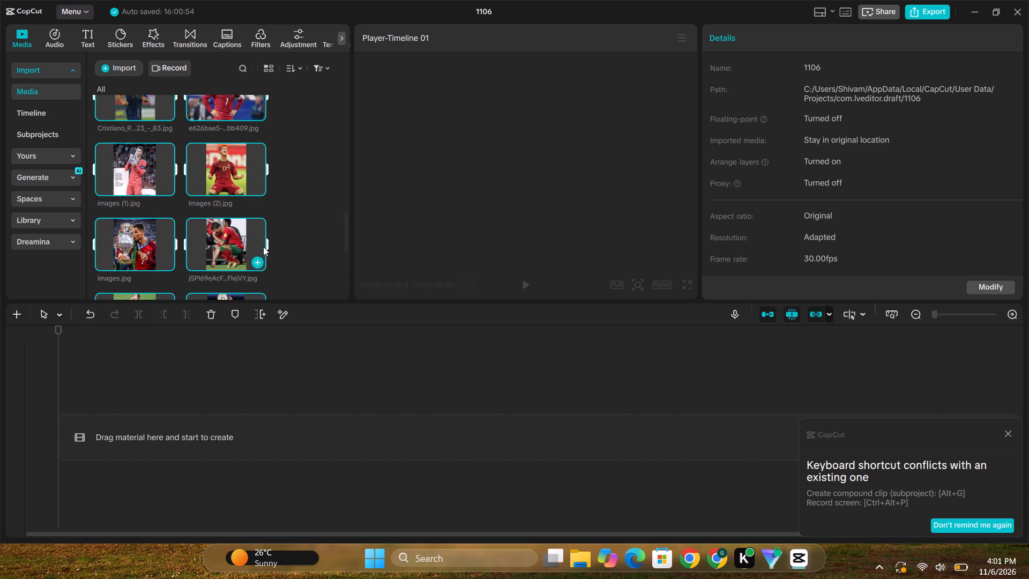
pyautogui.click(153, 191)
pyautogui.click(149, 160)
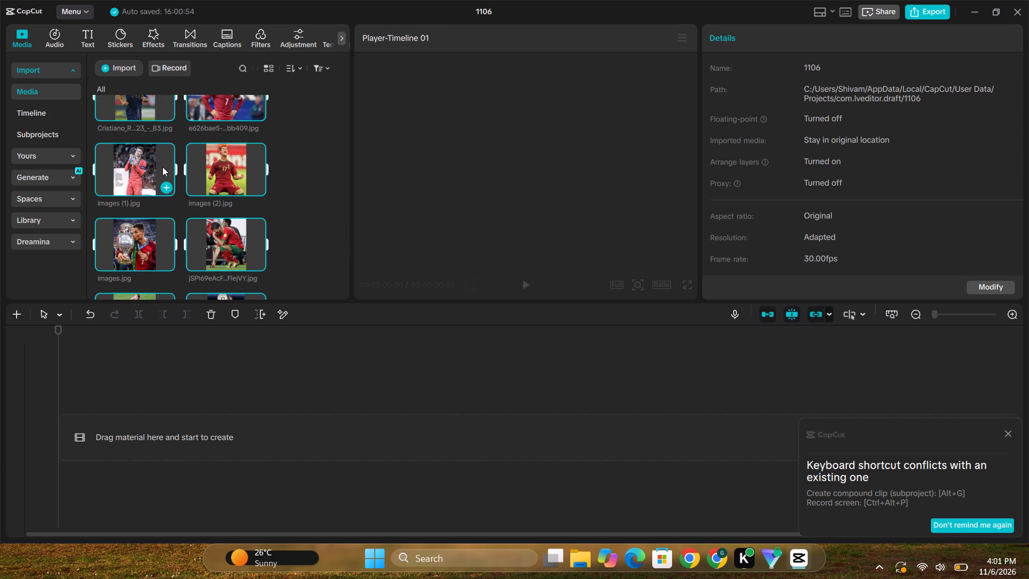
pyautogui.click(162, 167)
pyautogui.scroll(2, 152, 134)
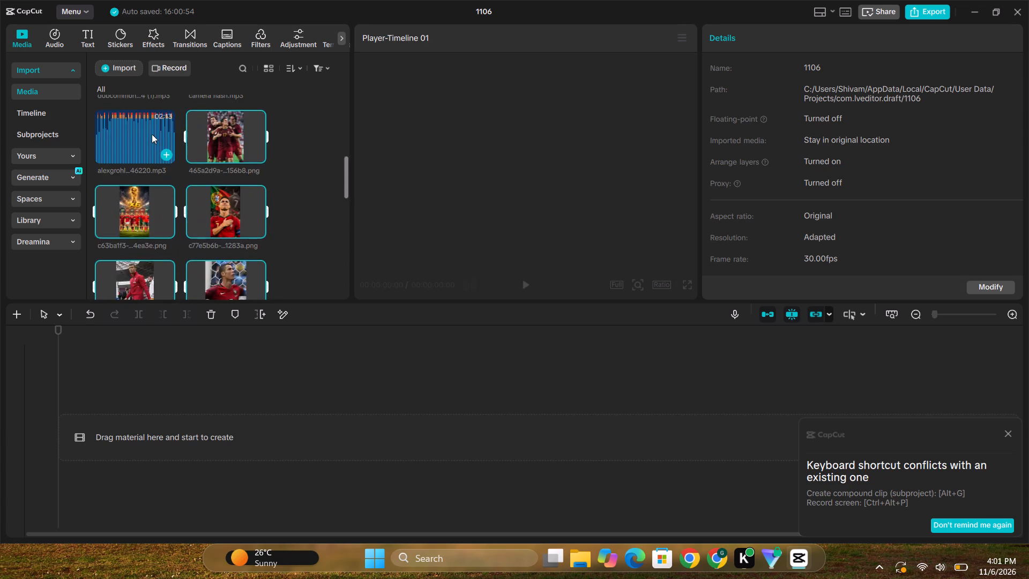
pyautogui.scroll(3, 152, 134)
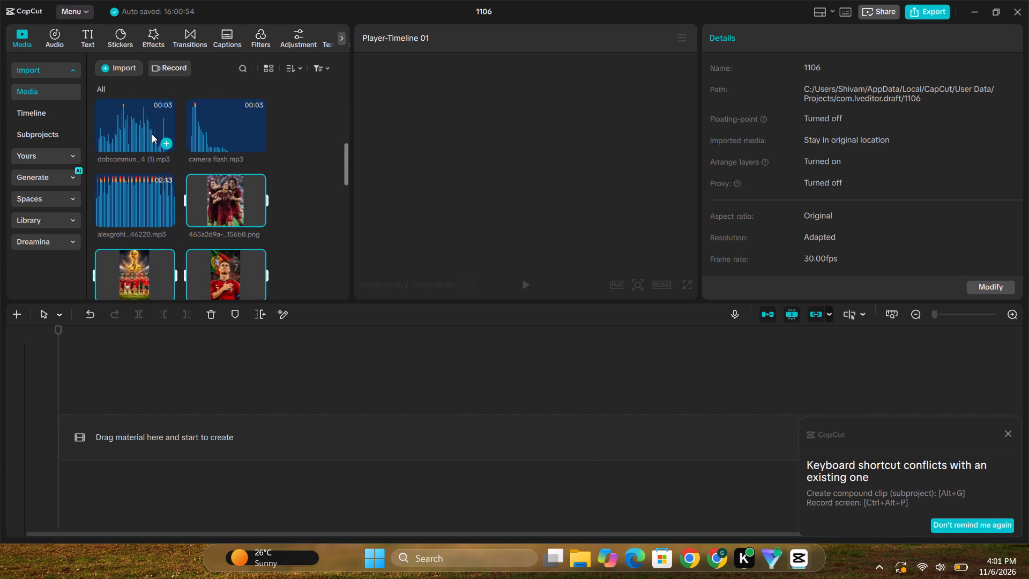
pyautogui.scroll(1, 152, 134)
pyautogui.scroll(-1, 160, 192)
pyautogui.scroll(1, 160, 192)
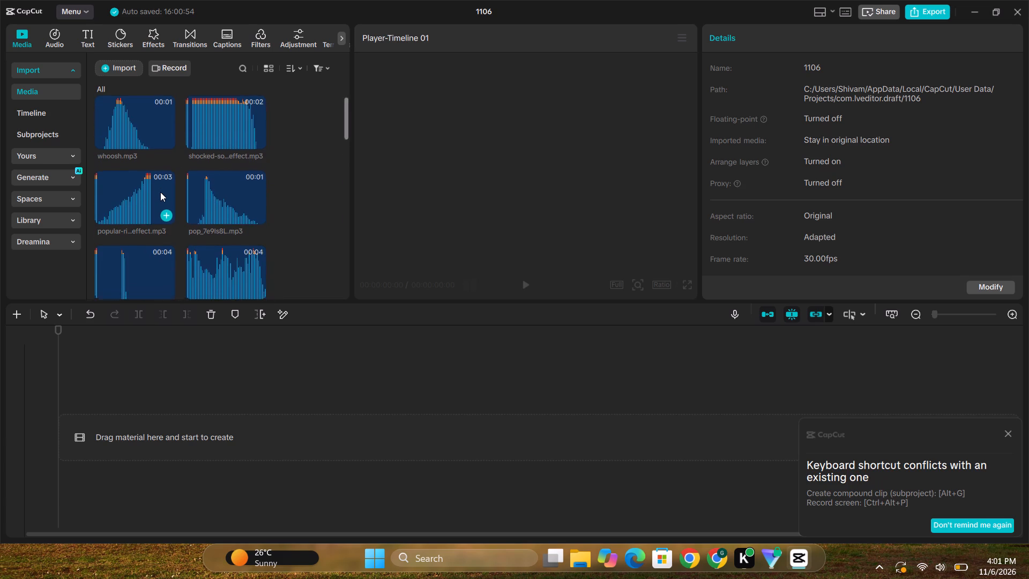
pyautogui.scroll(1, 160, 192)
# Import today's ElevenLabs "Titan - Young Epic Storyteller" voiceover from the Downloads folder into the project media.
pyautogui.click(132, 71)
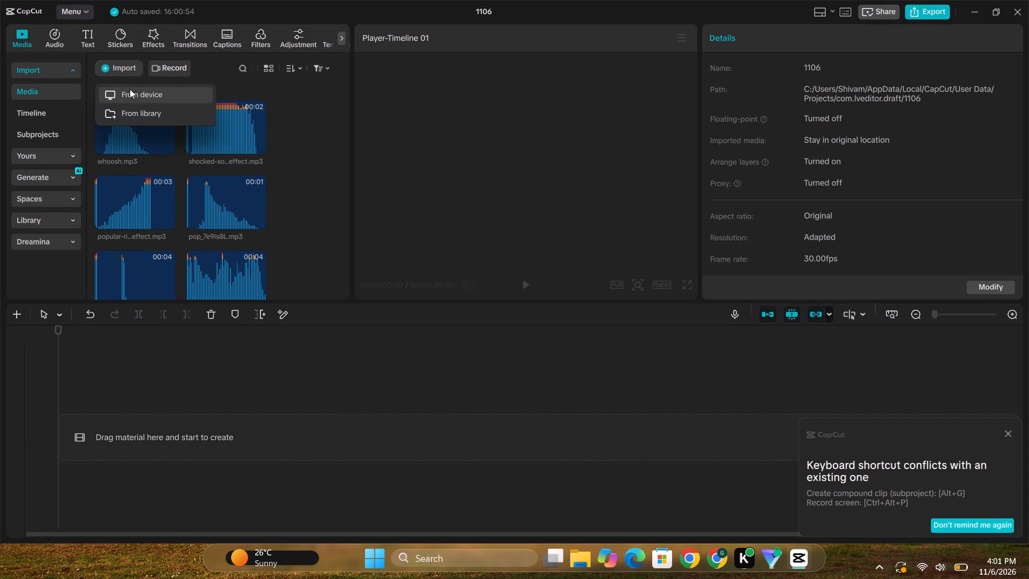
pyautogui.click(134, 97)
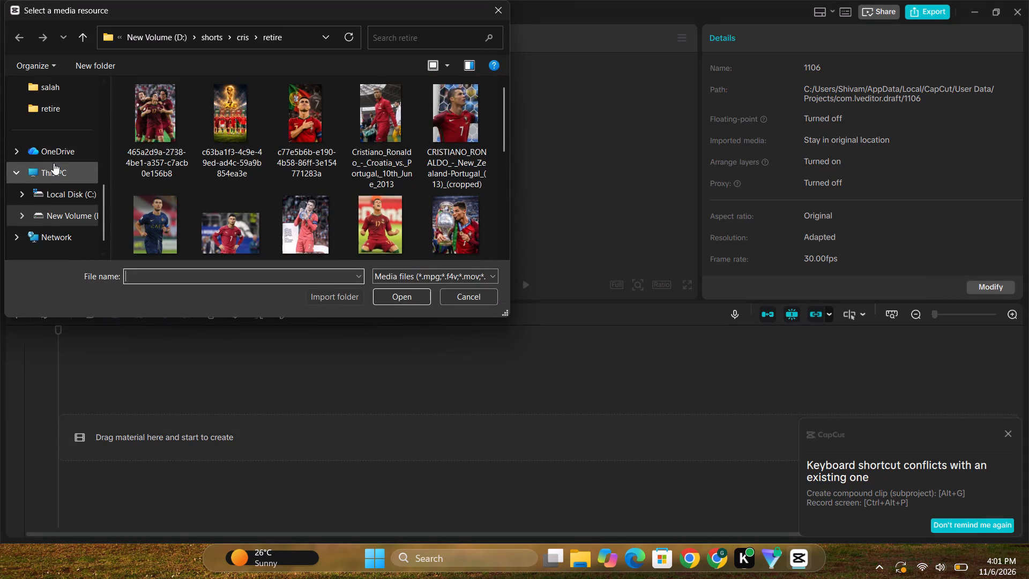
pyautogui.scroll(1, 48, 218)
pyautogui.click(55, 218)
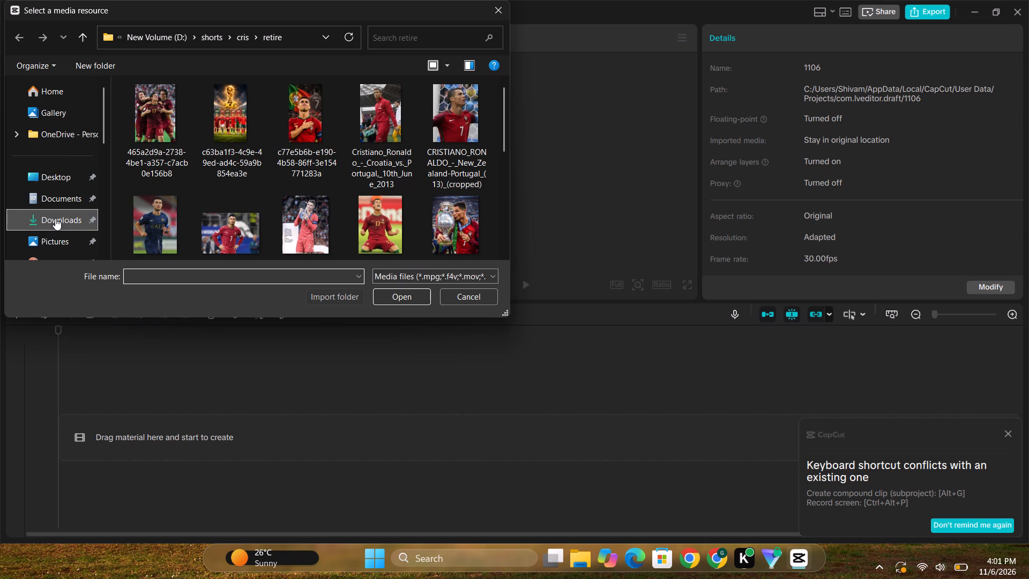
pyautogui.doubleClick(160, 138)
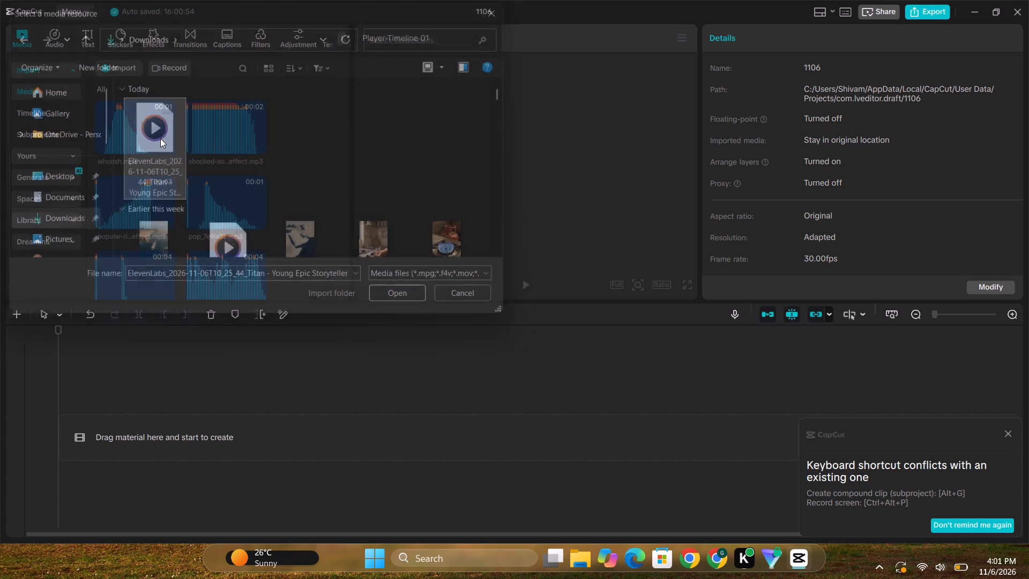
# Place the ElevenLabs voiceover at the start of the empty timeline.
pyautogui.moveTo(225, 236); pyautogui.dragTo(131, 435)
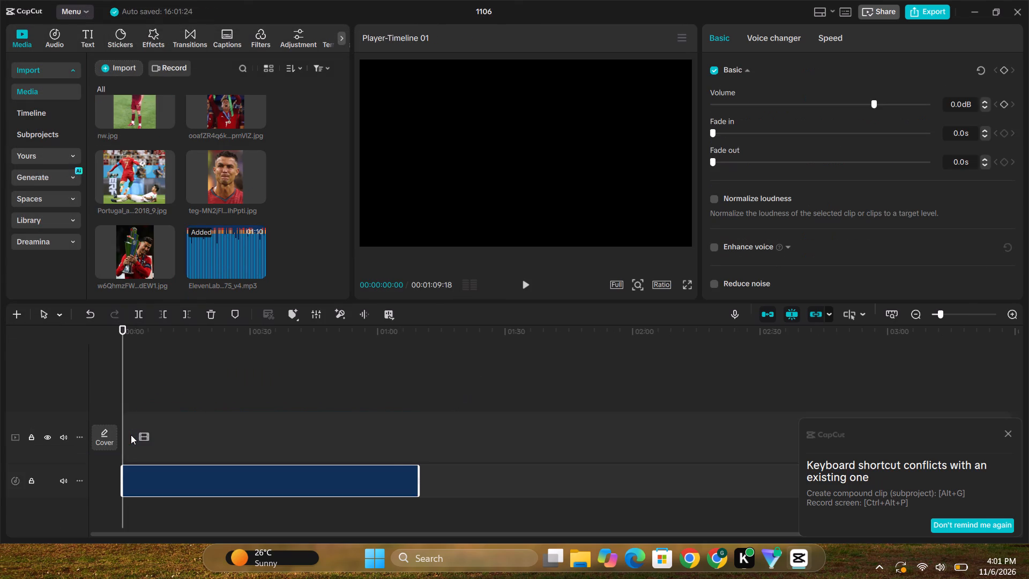
# Split the voiceover at 00:00:03:21 and 00:00:04:06 and delete the pause between the cuts.
pyautogui.hotkey('ctrl', '=')
pyautogui.hotkey('ctrl', '=')
pyautogui.hotkey('ctrl', '=')
pyautogui.hotkey('ctrl', '=')
pyautogui.hotkey('ctrl', '=')
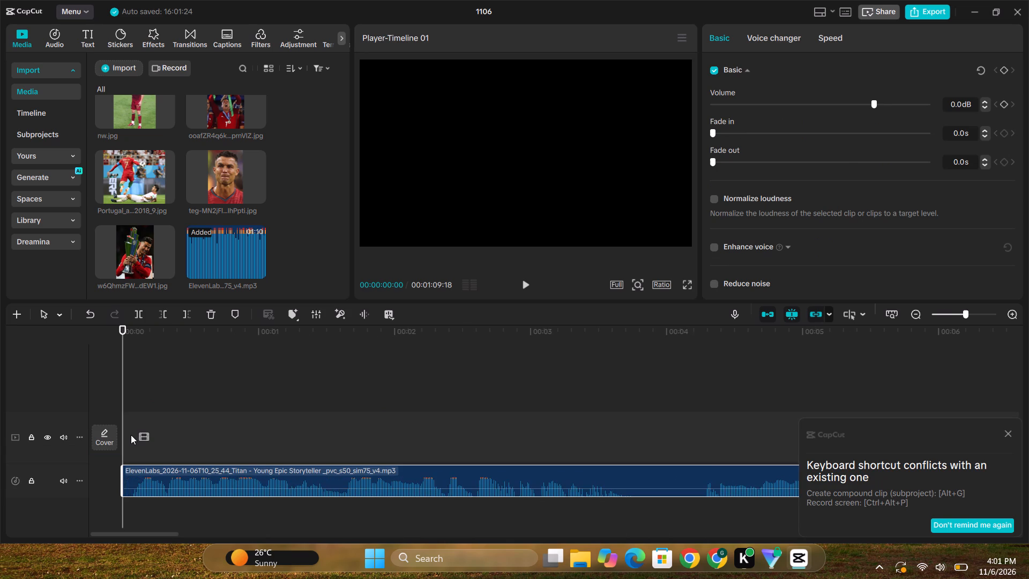
pyautogui.press('space')
pyautogui.press('space')
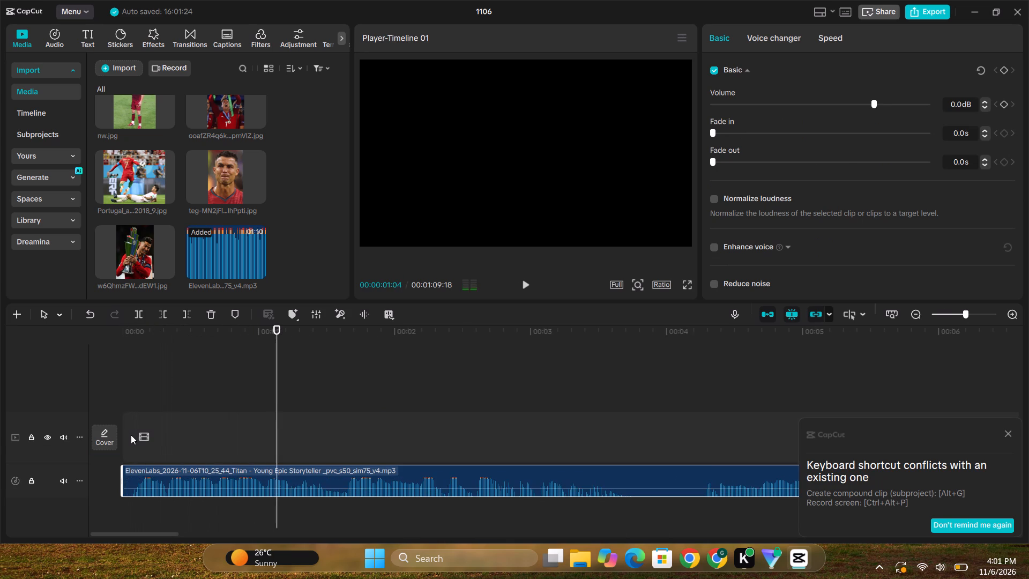
pyautogui.hotkey('ctrl', '-')
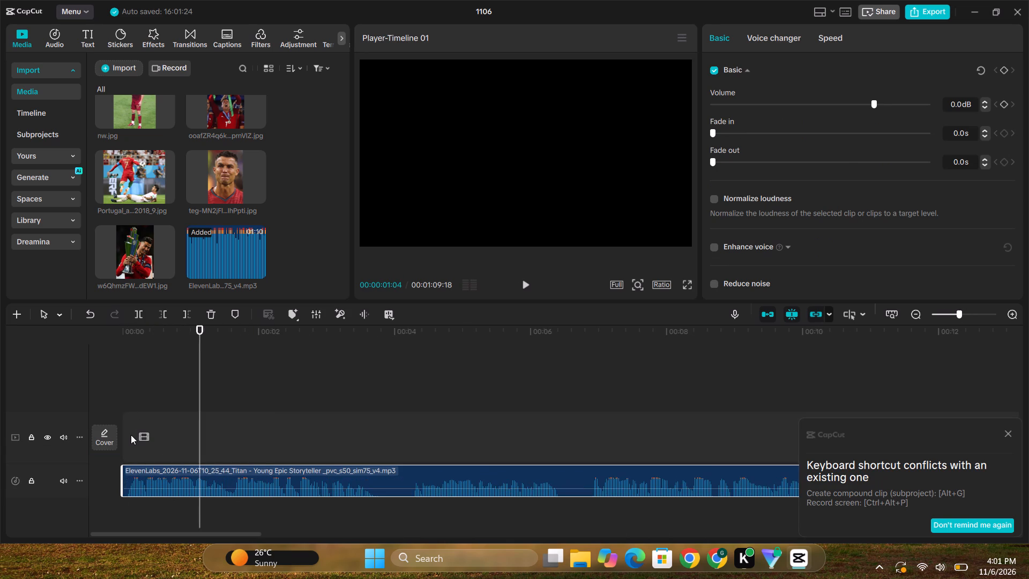
pyautogui.click(374, 446)
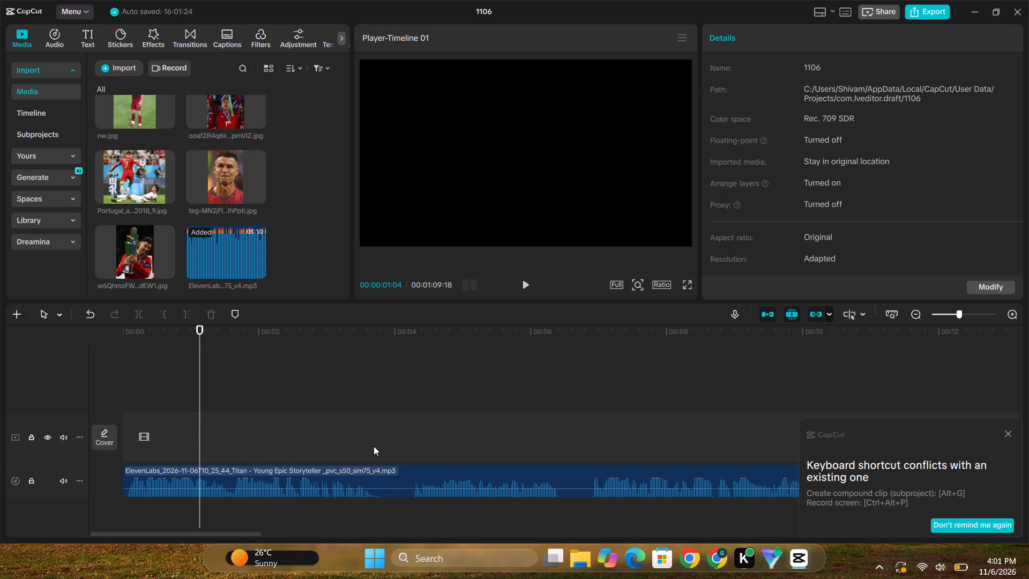
pyautogui.click(390, 483)
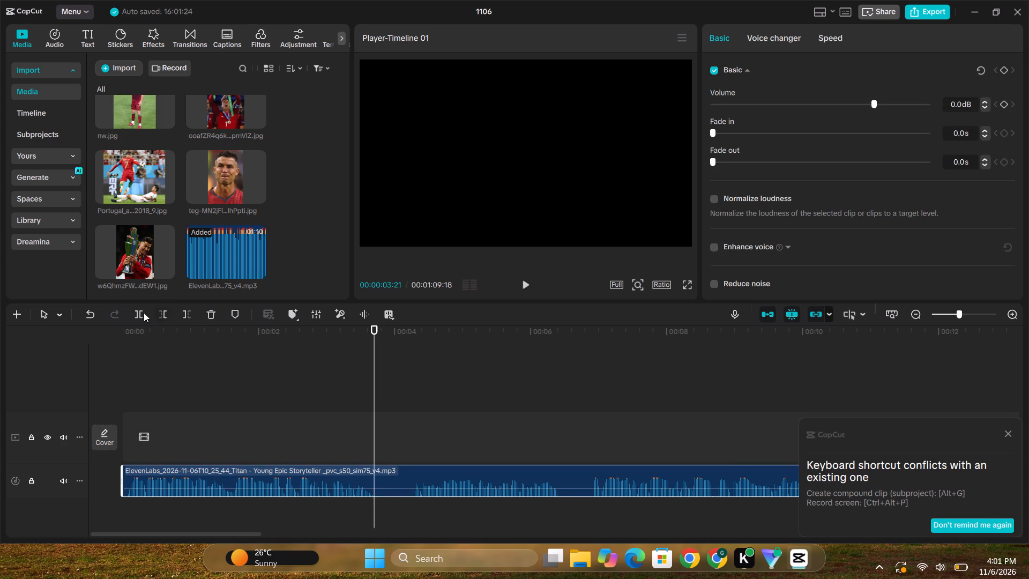
pyautogui.click(143, 312)
pyautogui.press('space')
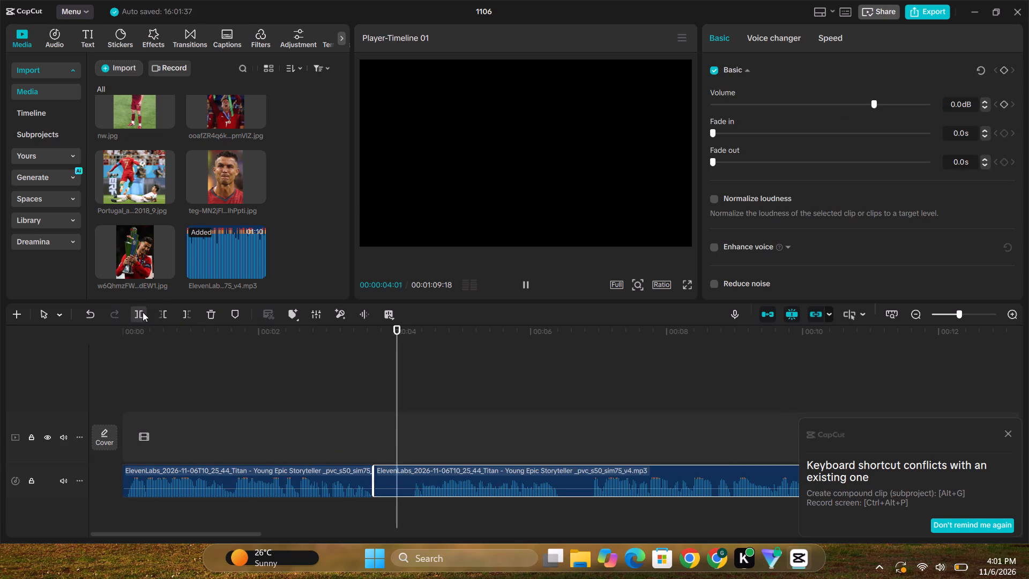
pyautogui.press('space')
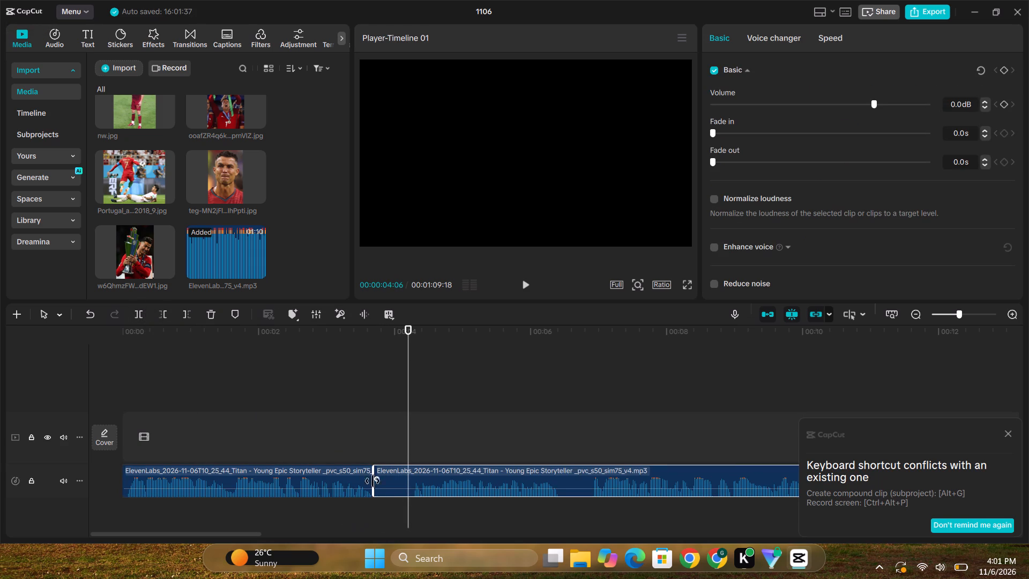
pyautogui.click(143, 316)
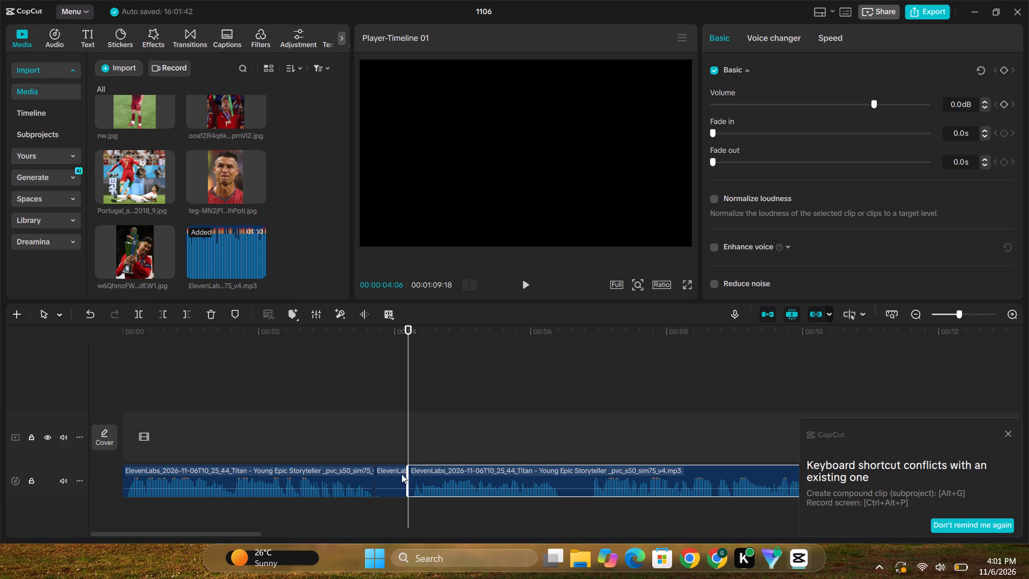
pyautogui.click(399, 477)
pyautogui.press('BackSpace')
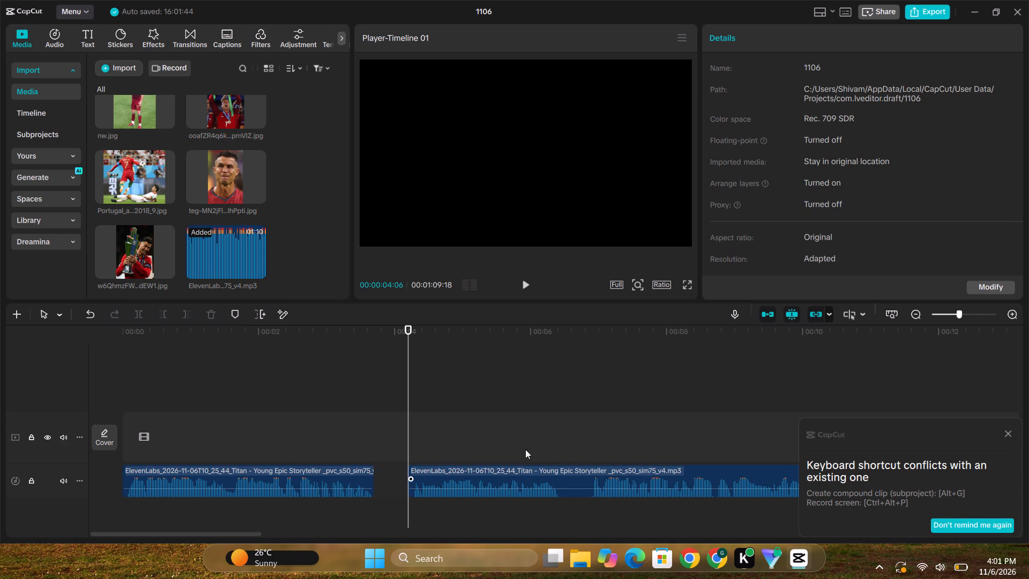
# Move the remaining voiceover earlier to close the gap after the first clip at 00:00:03:21.
pyautogui.moveTo(520, 476); pyautogui.dragTo(492, 477)
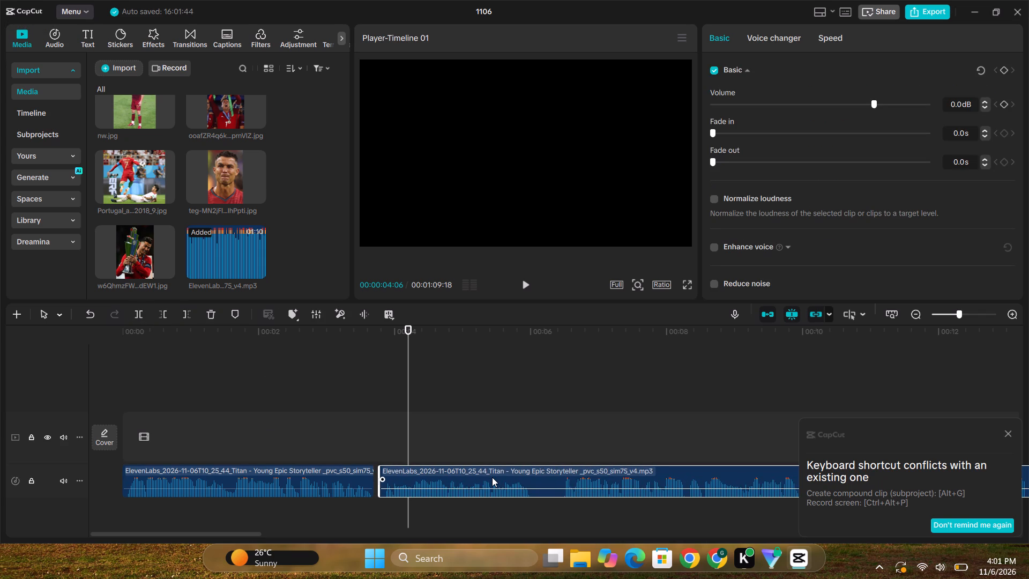
pyautogui.moveTo(492, 477); pyautogui.dragTo(490, 477)
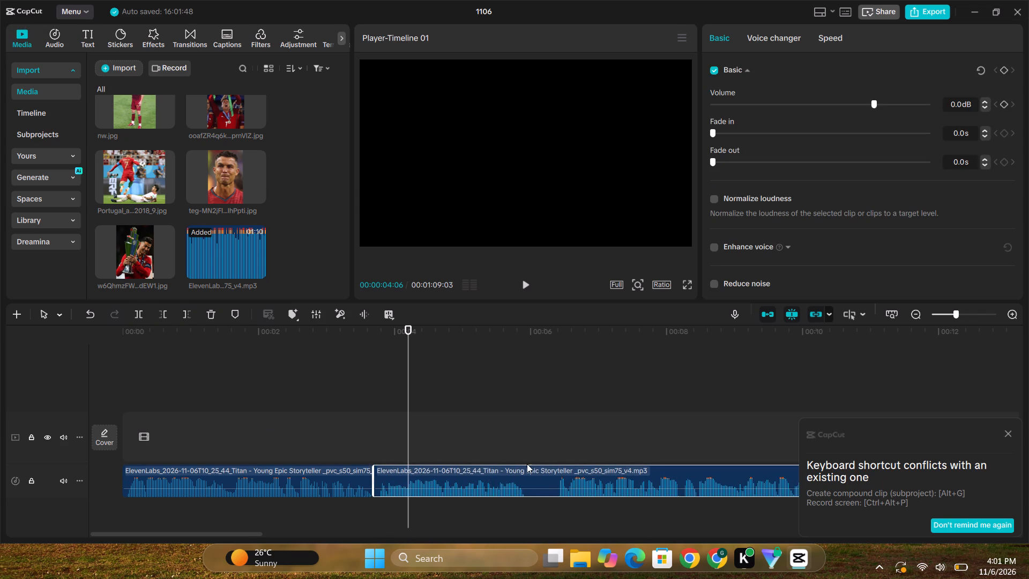
# Split the second voiceover clip at 00:00:05:29 and 00:00:06:10 and delete the pause between the cuts.
pyautogui.click(529, 452)
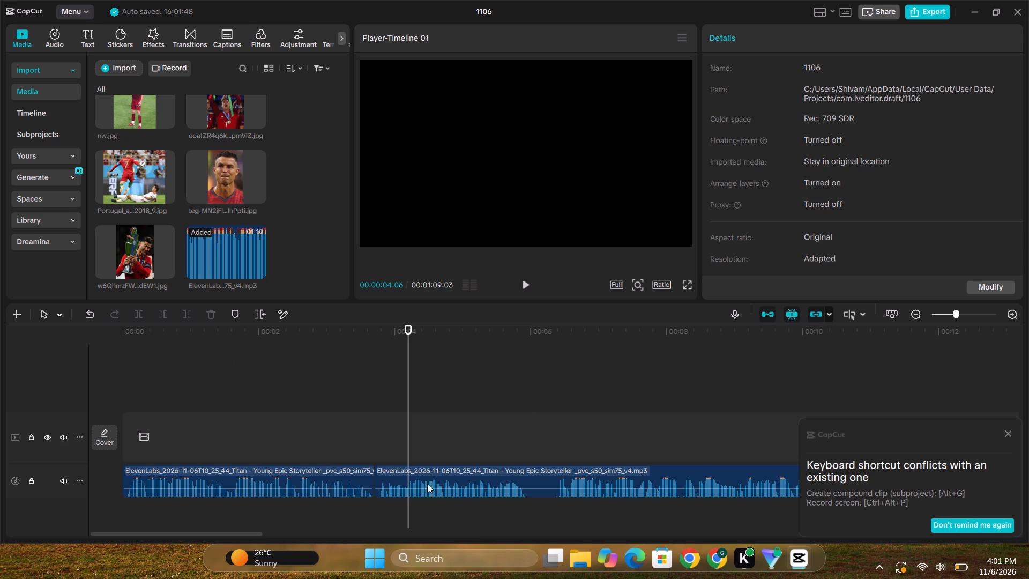
pyautogui.click(513, 488)
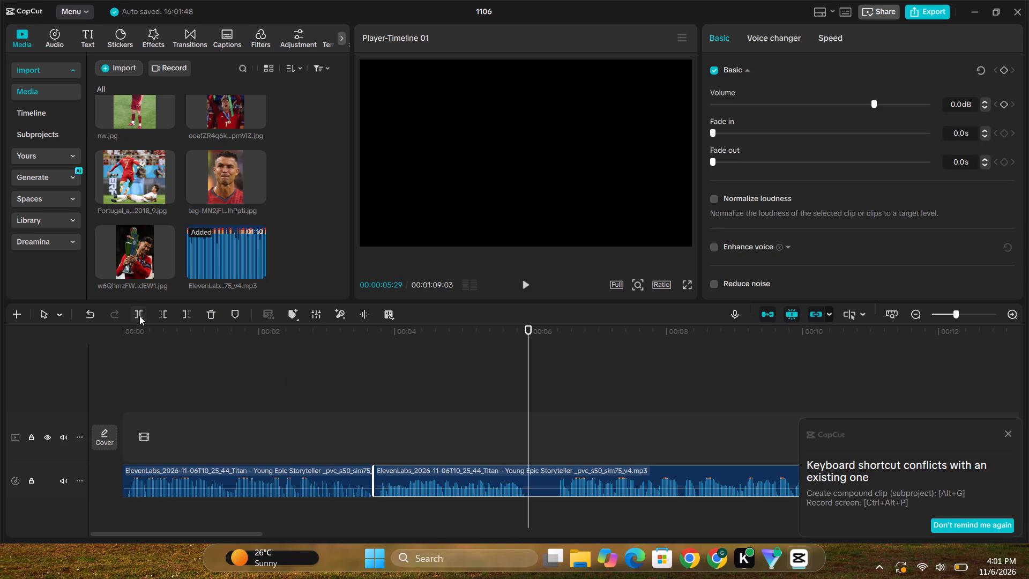
pyautogui.click(139, 315)
pyautogui.press('space')
pyautogui.press('space')
pyautogui.press('space')
pyautogui.press('space')
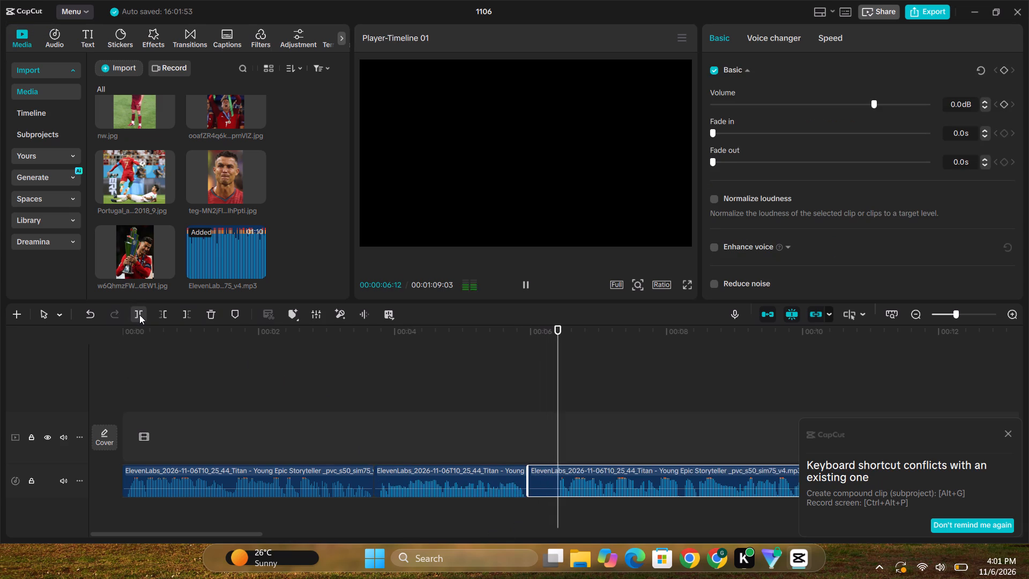
pyautogui.press('Left')
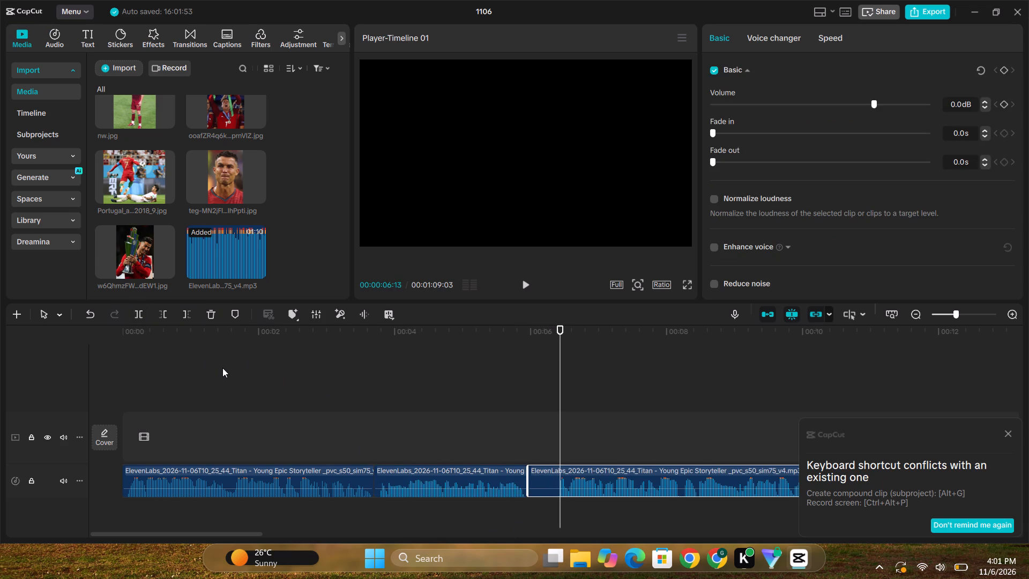
pyautogui.press('Left')
pyautogui.press('Left')
pyautogui.click(143, 308)
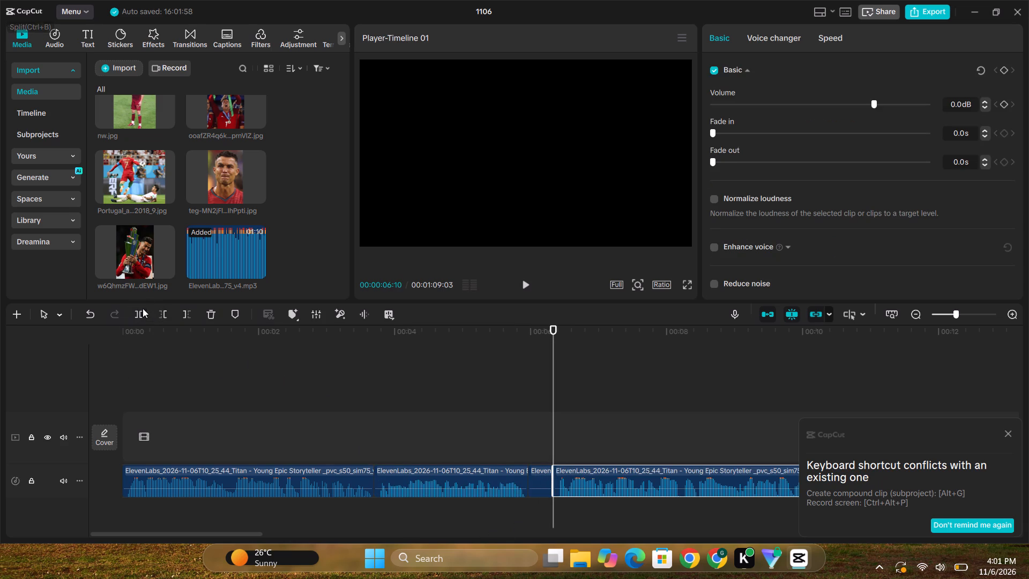
pyautogui.click(541, 474)
pyautogui.press('Delete')
# Move the last voiceover clip earlier so it joins the second clip at 00:00:05:29.
pyautogui.moveTo(620, 470); pyautogui.dragTo(603, 471)
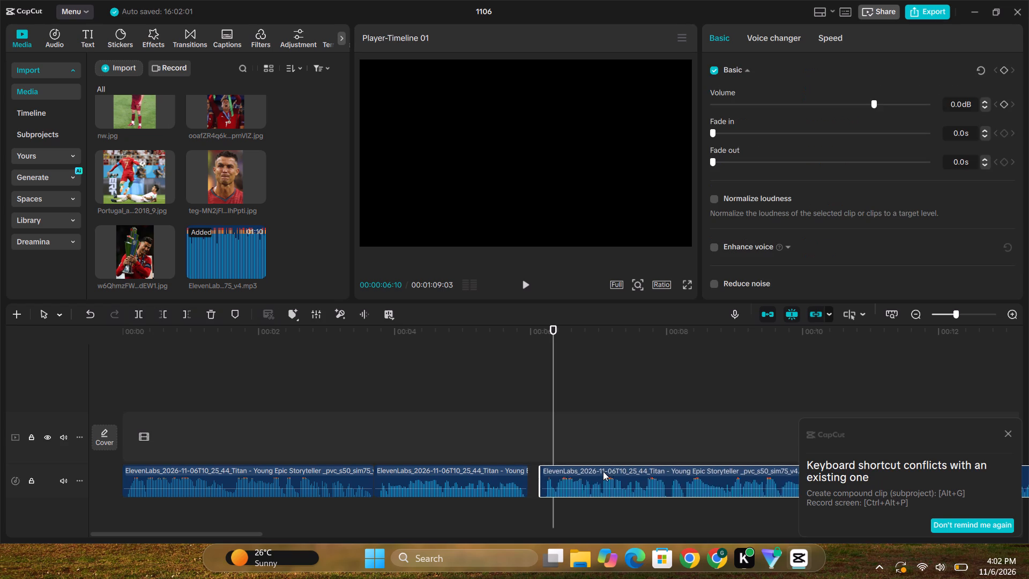
pyautogui.moveTo(603, 471); pyautogui.dragTo(599, 471)
pyautogui.click(488, 450)
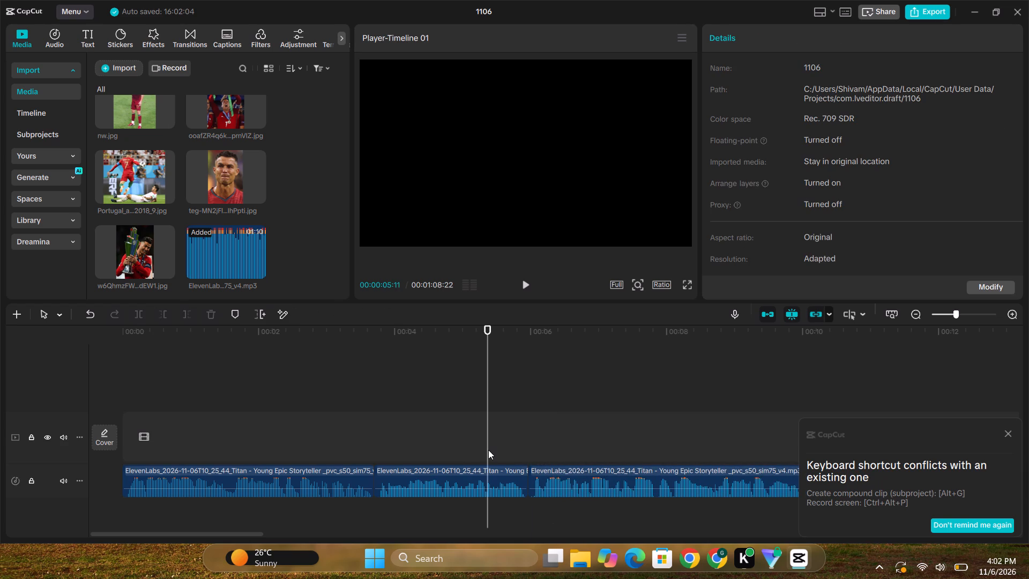
# Dismiss the keyboard shortcut conflict notification covering the timeline.
pyautogui.click(1008, 436)
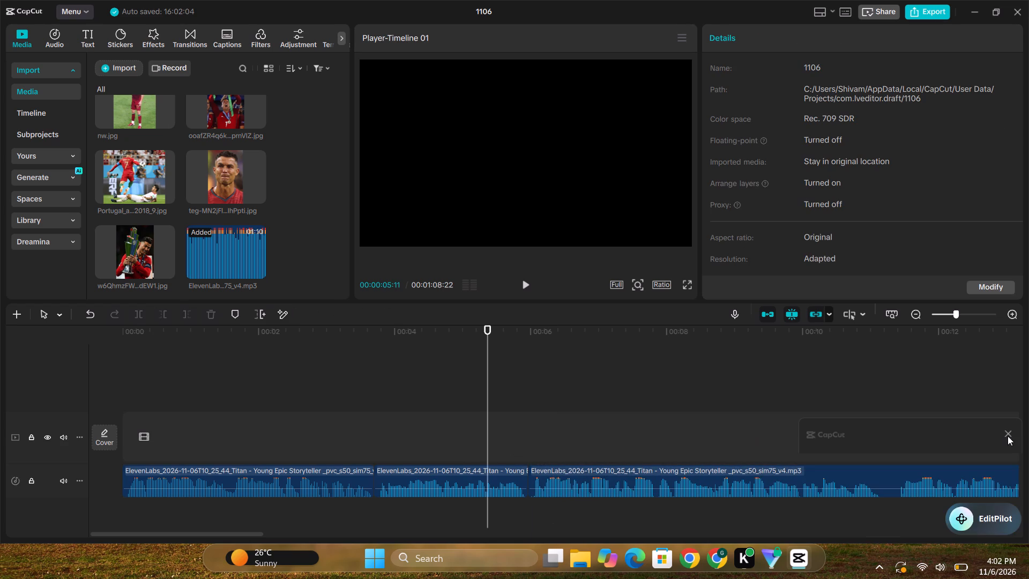
# Split the last voiceover clip at 00:00:19:27 and 00:00:20:06 and delete the pause between the cuts.
pyautogui.hscroll(-2, 767, 404)
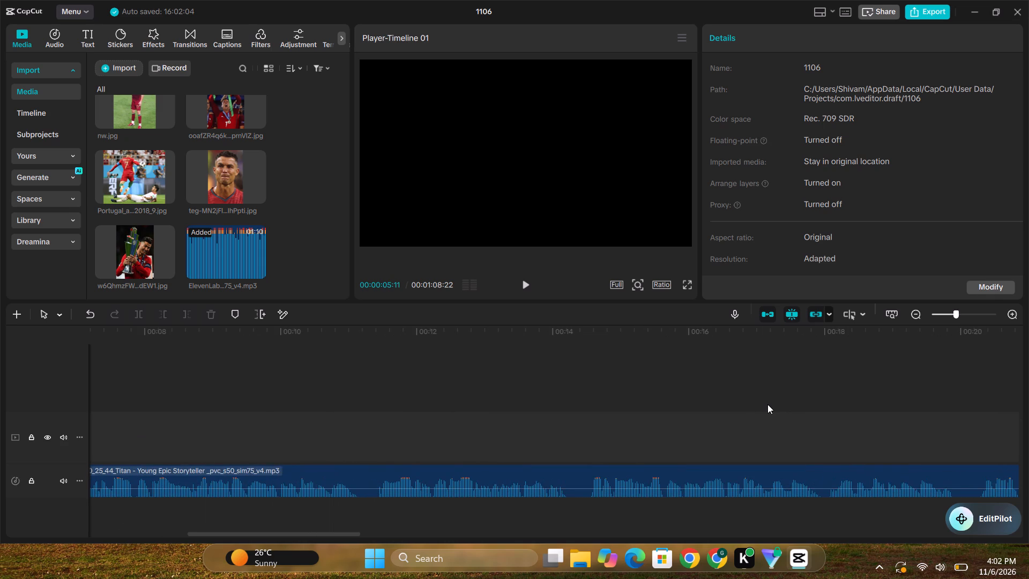
pyautogui.click(315, 452)
pyautogui.press('space')
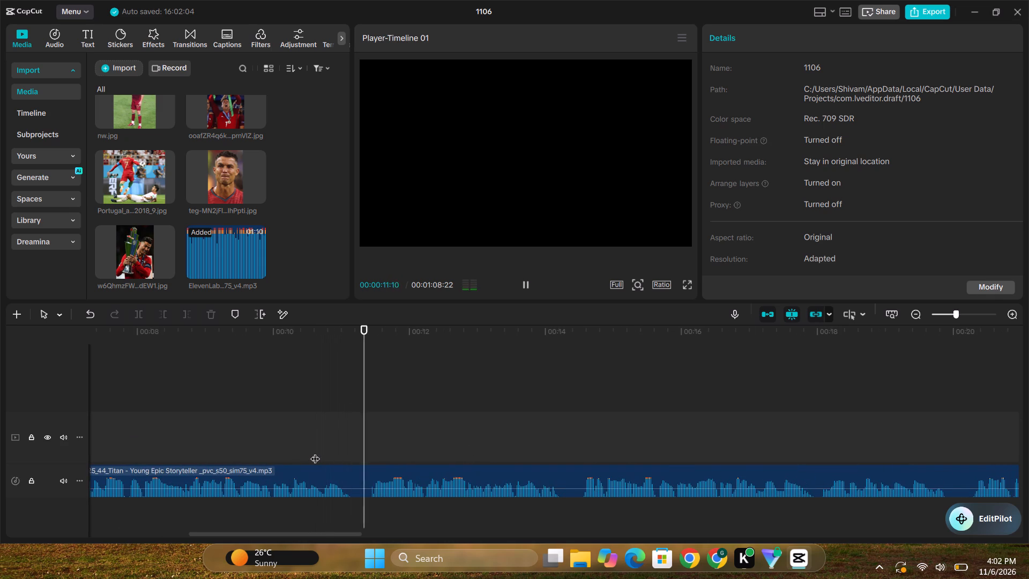
pyautogui.hscroll(-1, 478, 435)
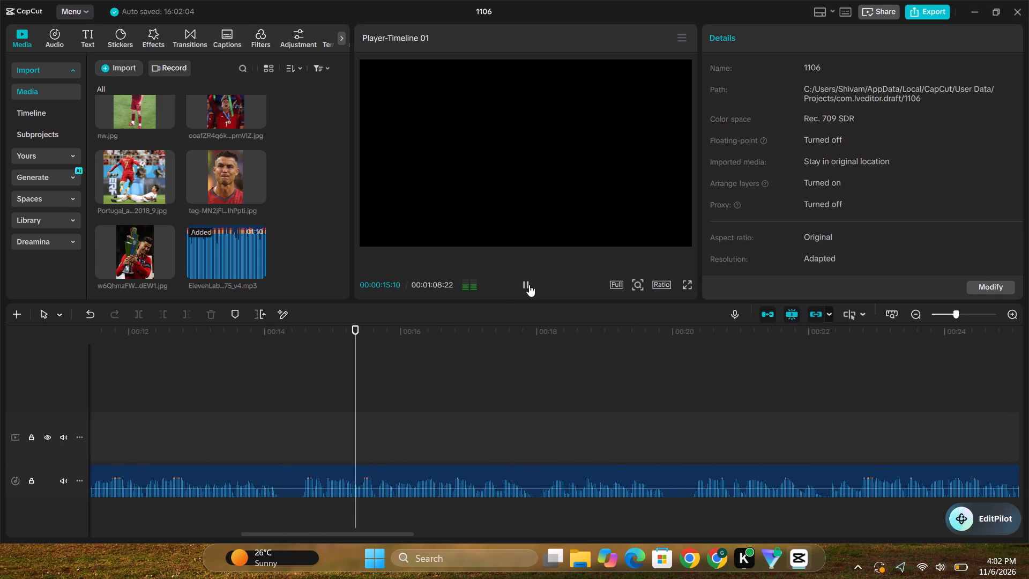
pyautogui.hscroll(-2, 573, 378)
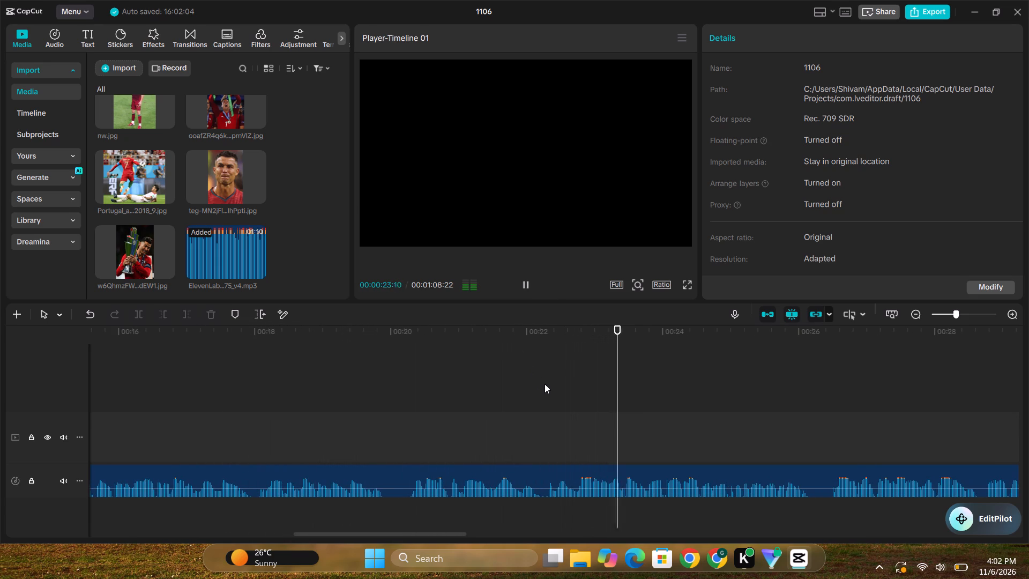
pyautogui.click(526, 283)
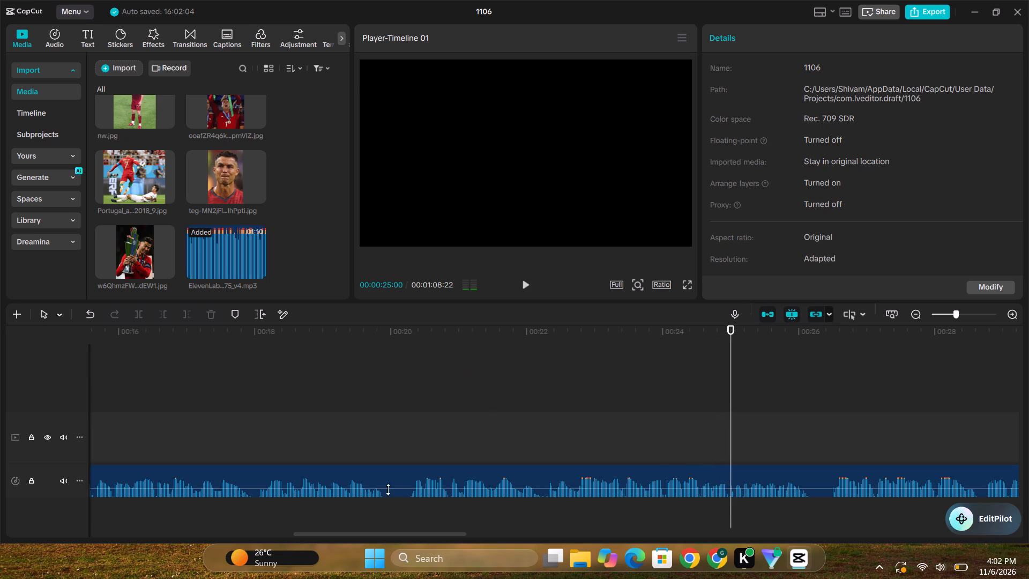
pyautogui.click(385, 452)
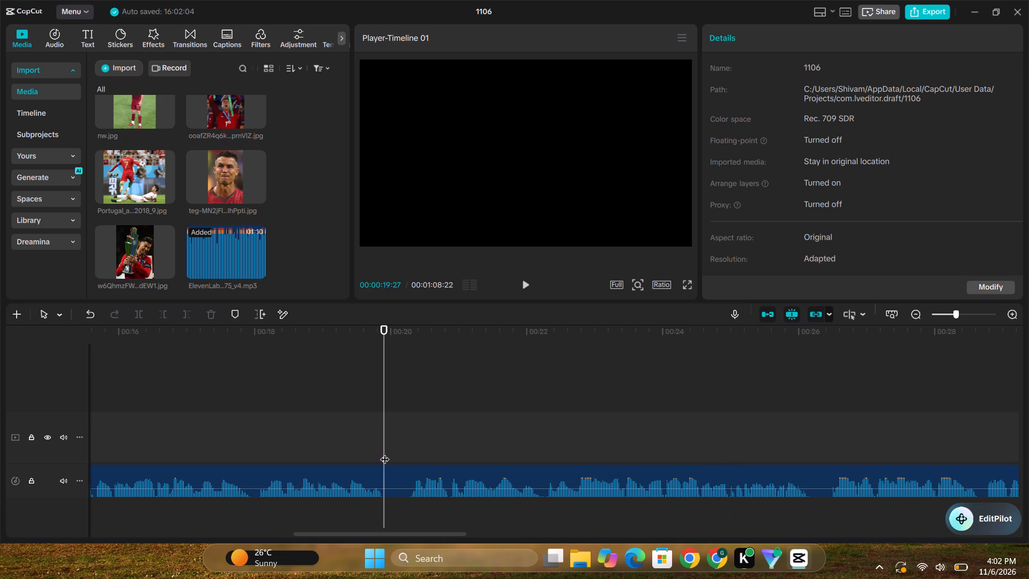
pyautogui.click(385, 470)
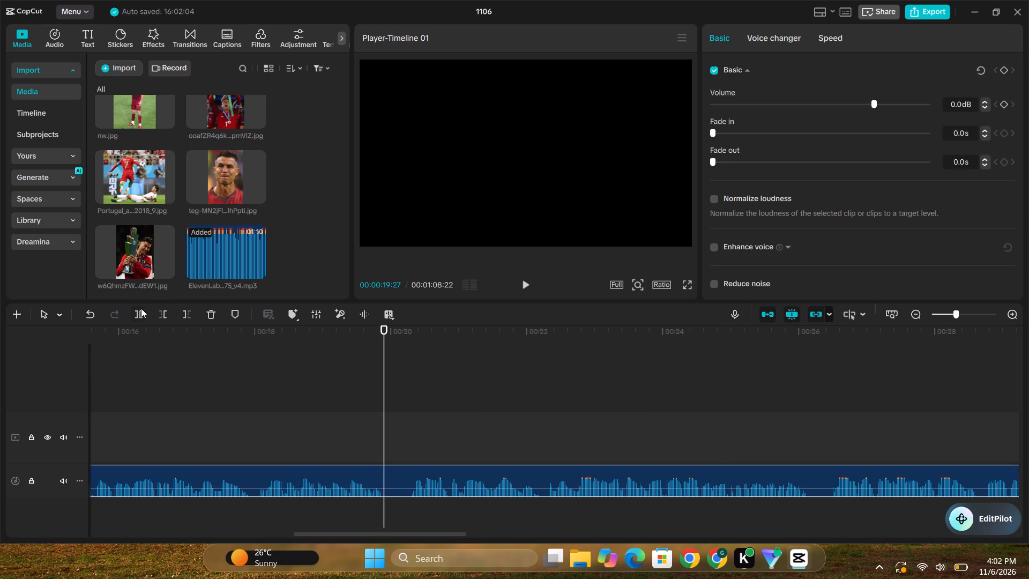
pyautogui.click(141, 308)
pyautogui.press('space')
pyautogui.press('space')
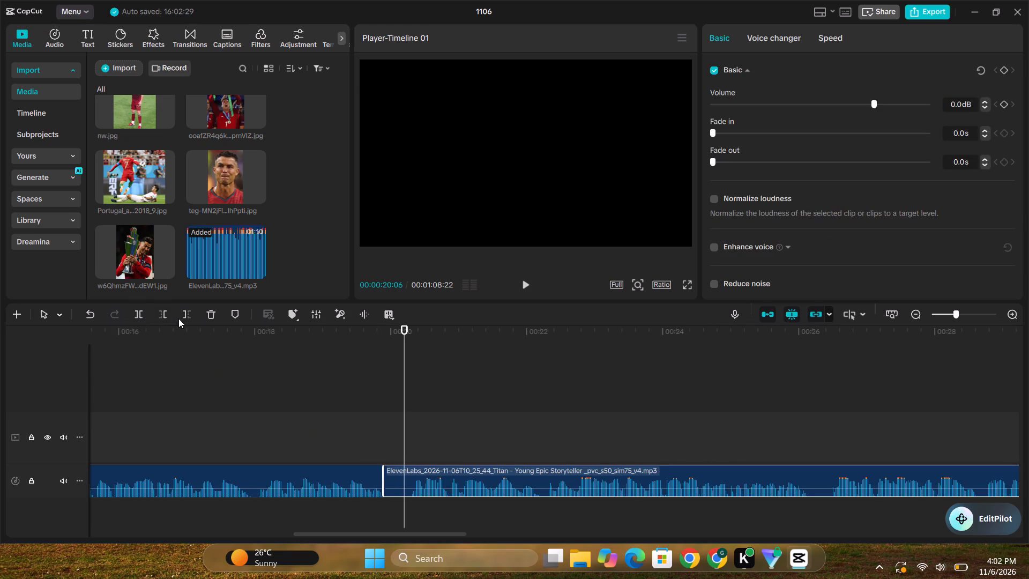
pyautogui.click(133, 313)
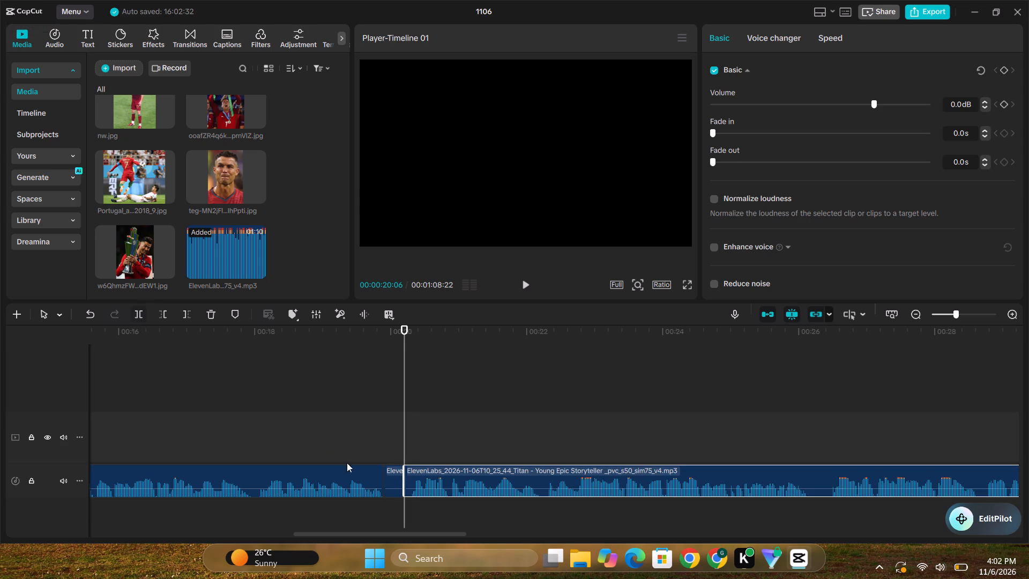
pyautogui.click(397, 484)
pyautogui.press('Delete')
# Move the remaining voiceover clip earlier so it joins the preceding clip at 00:00:19:27.
pyautogui.moveTo(461, 482); pyautogui.dragTo(438, 484)
# Play the voiceover from about 00:00:25 to 00:00:44 and check it for further pauses to cut.
pyautogui.moveTo(431, 535); pyautogui.dragTo(470, 534)
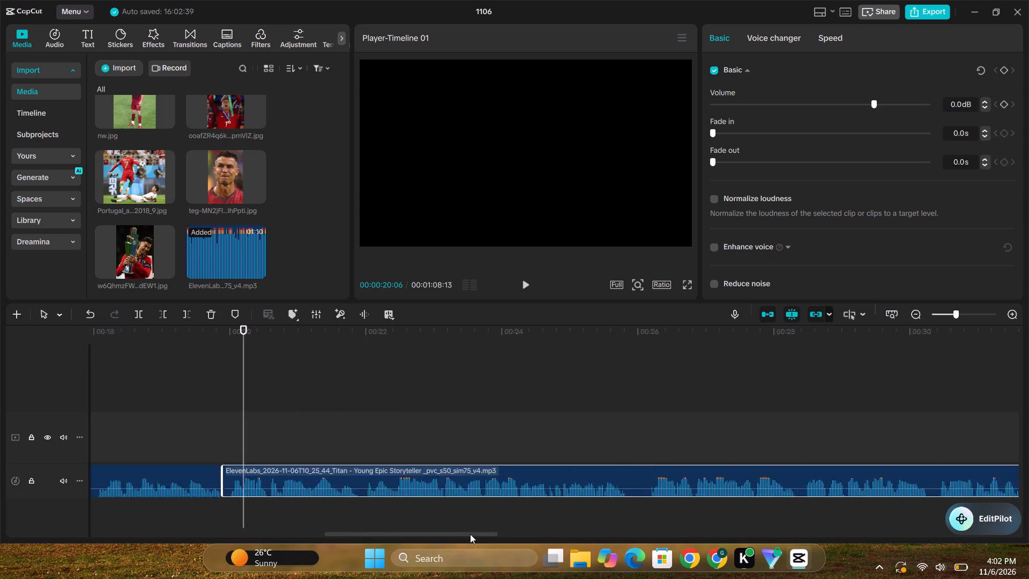
pyautogui.moveTo(470, 534); pyautogui.dragTo(490, 533)
pyautogui.click(411, 464)
pyautogui.press('space')
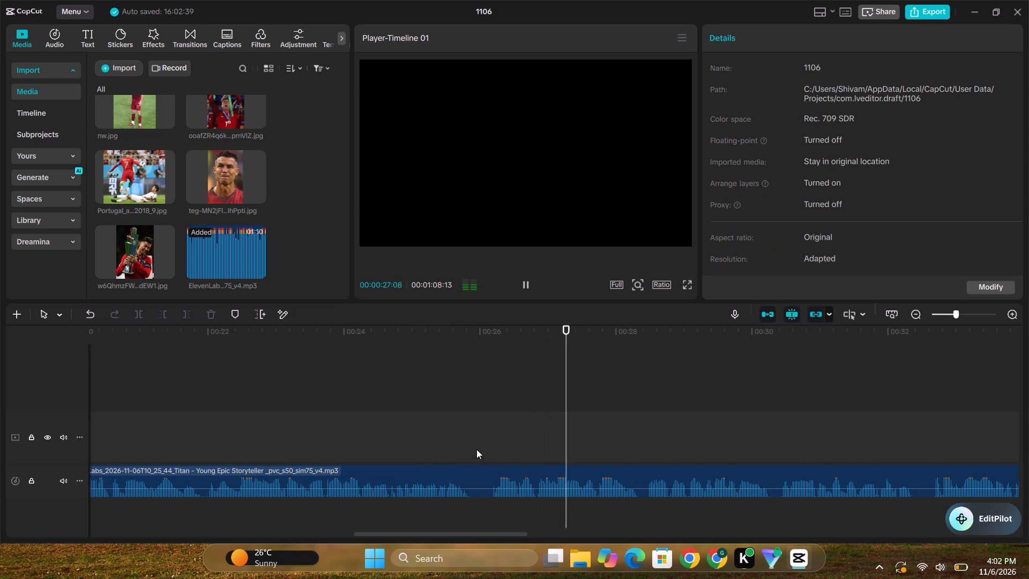
pyautogui.hscroll(-2, 516, 430)
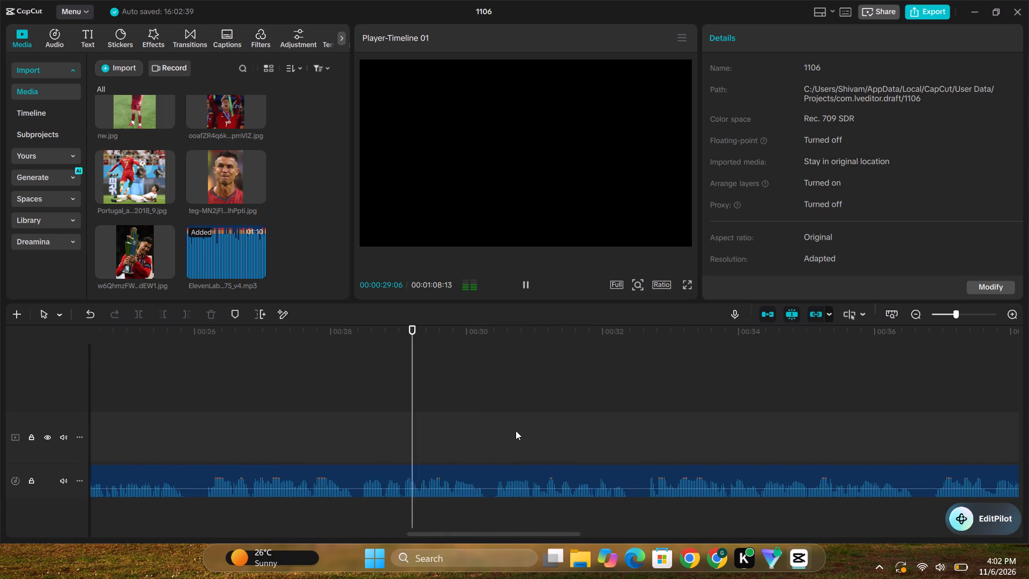
pyautogui.hscroll(-2, 516, 430)
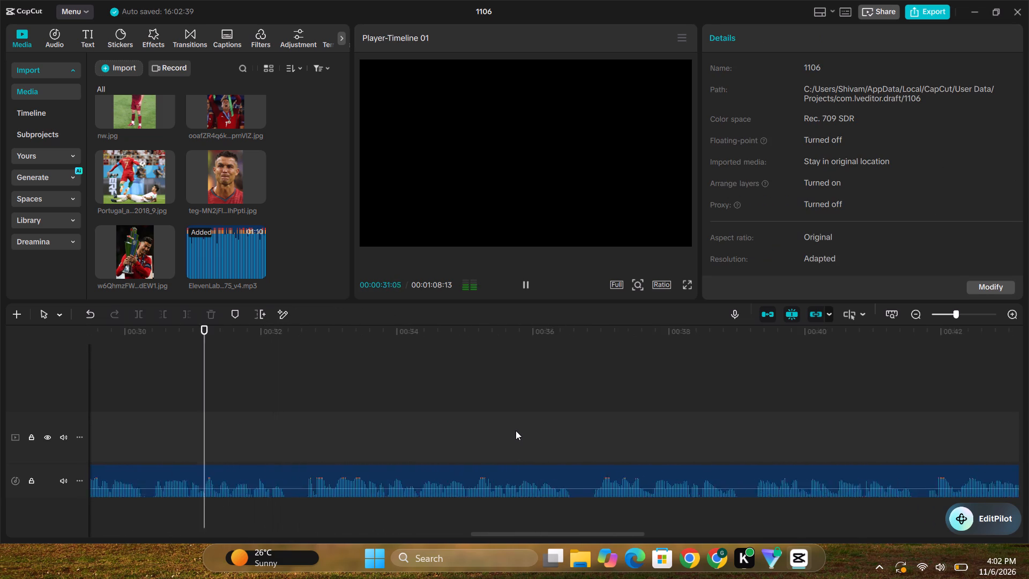
pyautogui.hscroll(-1, 516, 430)
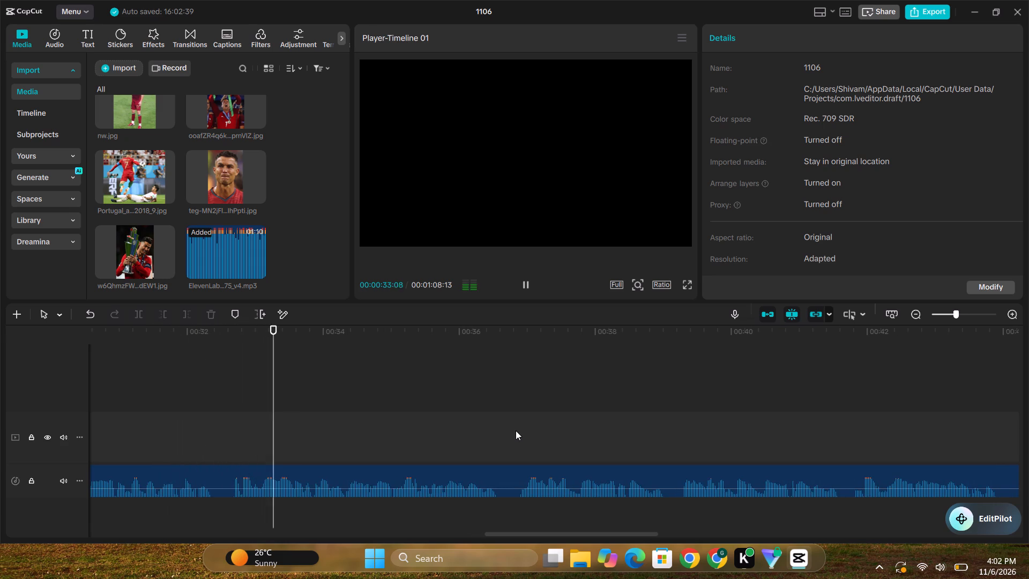
pyautogui.hscroll(-1, 516, 430)
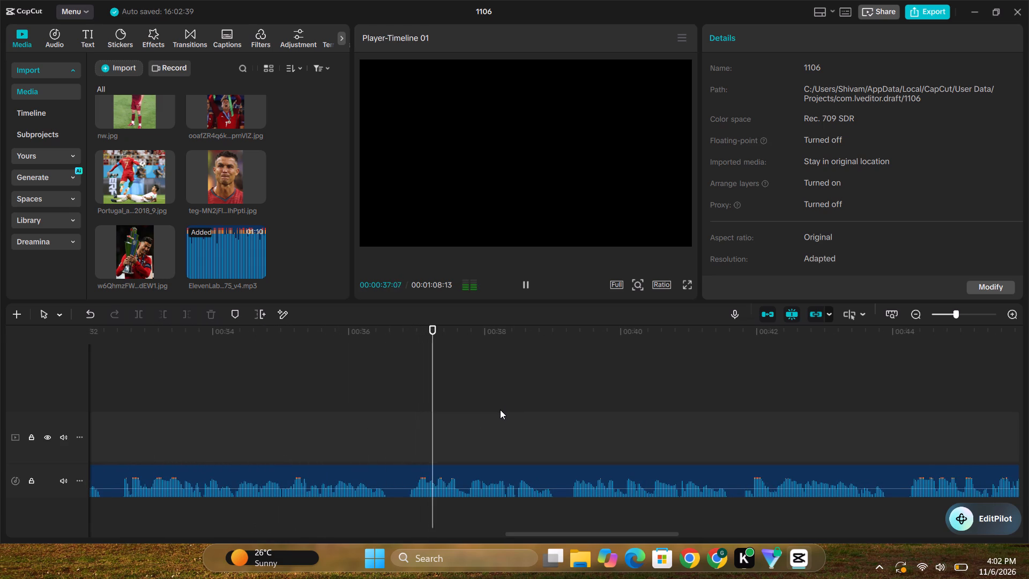
pyautogui.hscroll(-2, 500, 410)
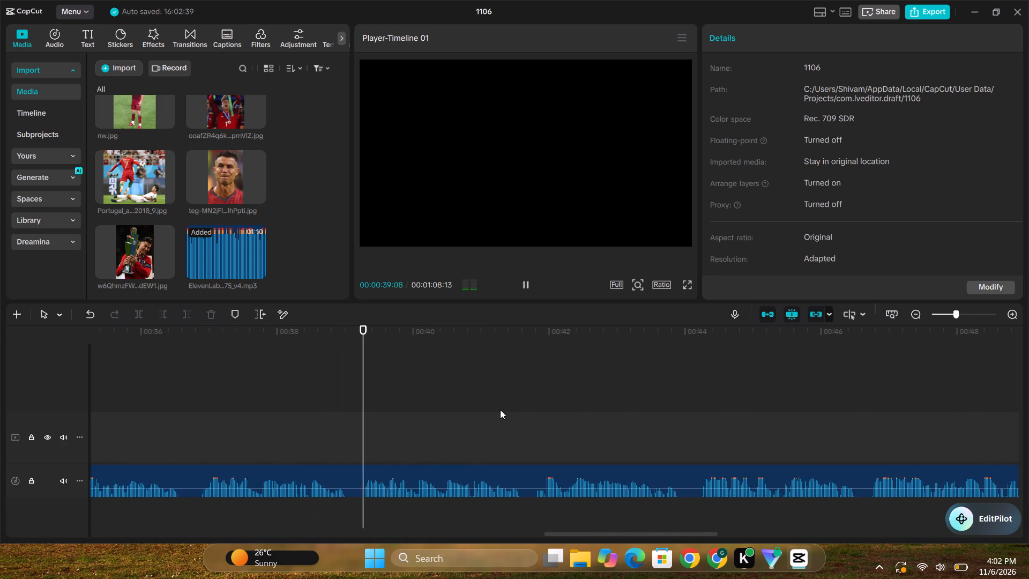
pyautogui.hscroll(-2, 500, 410)
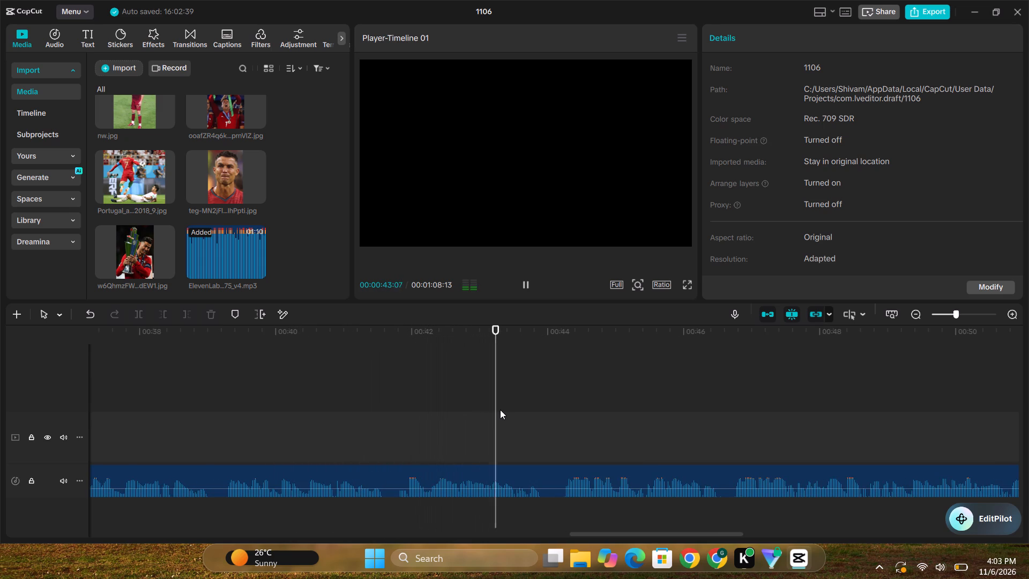
pyautogui.click(533, 285)
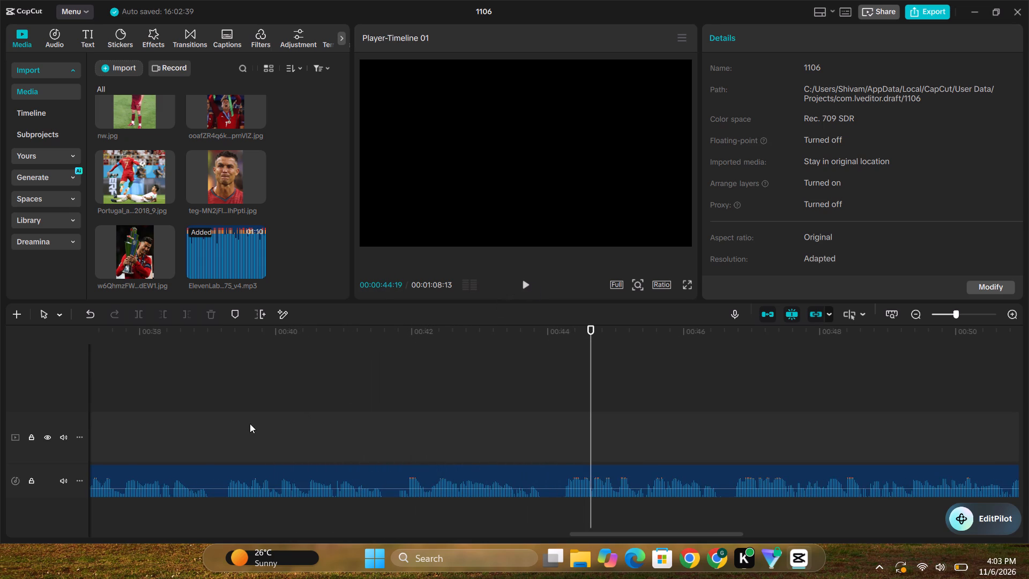
# Split the last voiceover clip at 00:00:39:00 and 00:00:39:07 and delete the silent piece between the cuts.
pyautogui.click(208, 455)
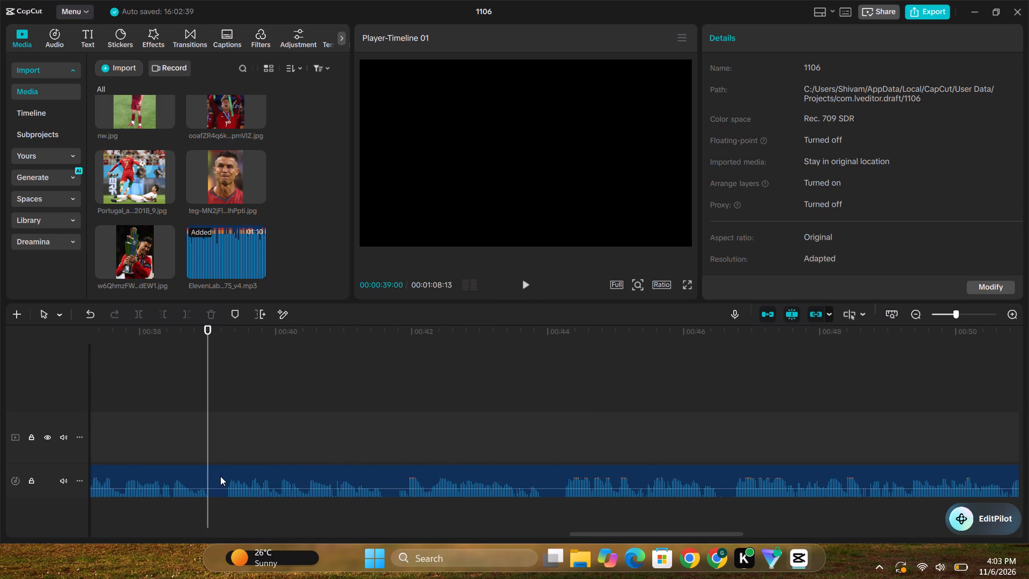
pyautogui.click(220, 476)
pyautogui.click(141, 314)
pyautogui.press('space')
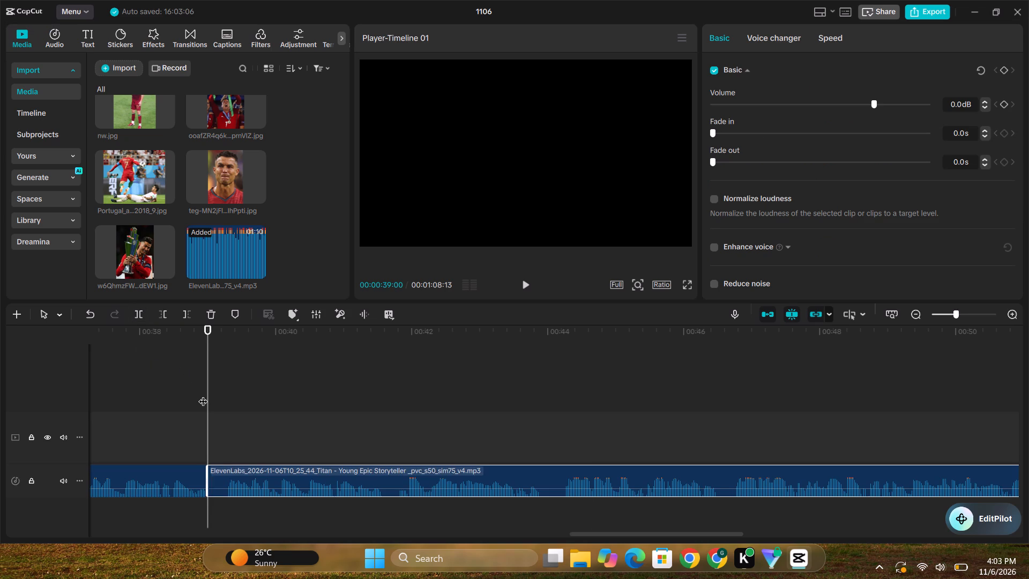
pyautogui.press('space')
pyautogui.press('space')
pyautogui.press('space')
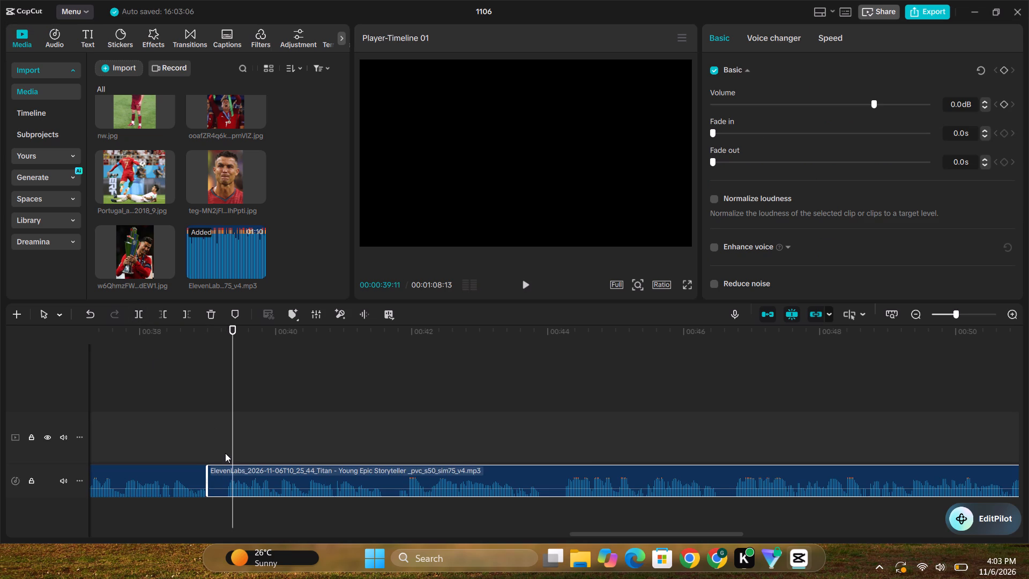
pyautogui.click(223, 455)
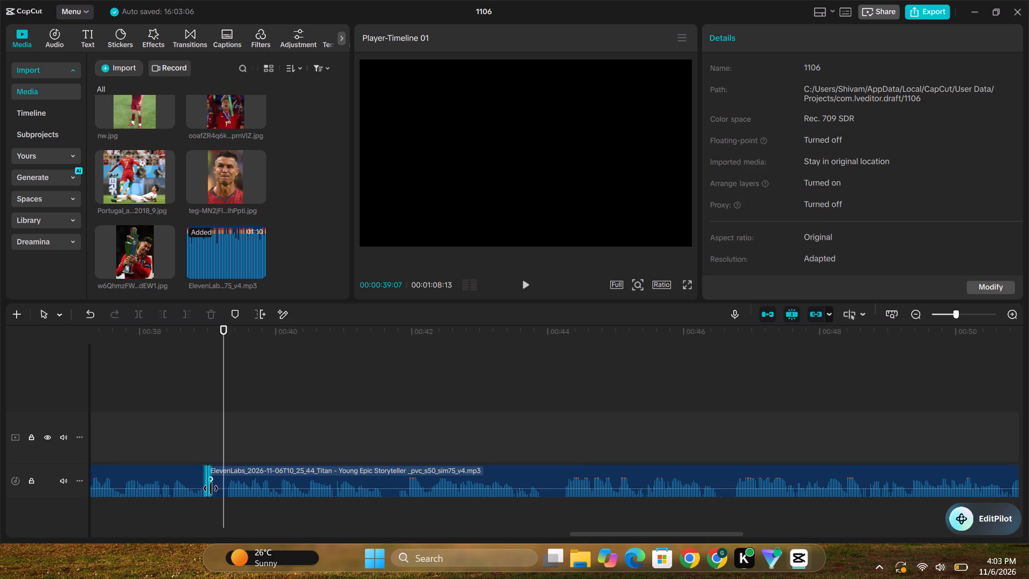
pyautogui.click(218, 488)
pyautogui.click(138, 316)
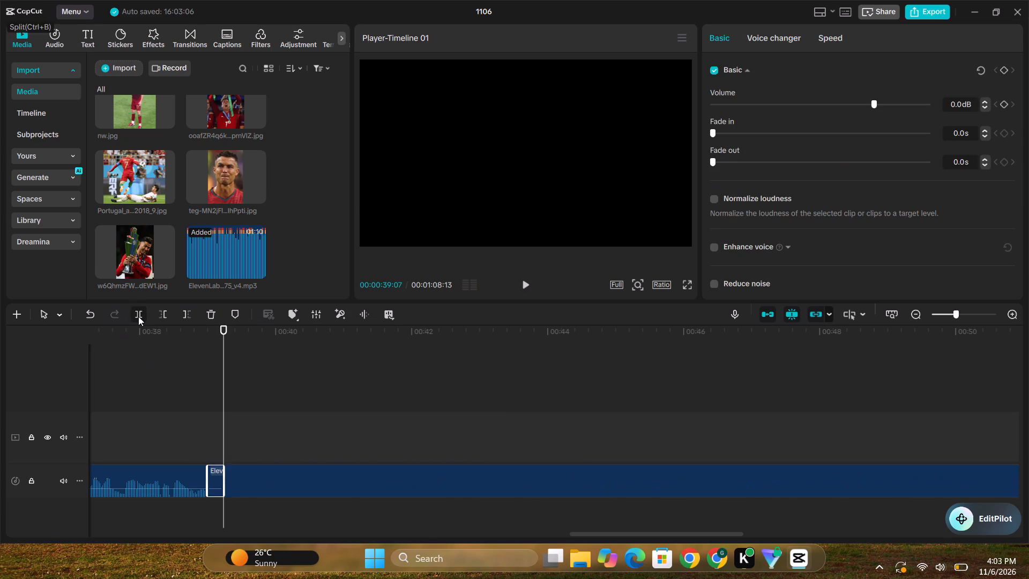
pyautogui.click(214, 481)
pyautogui.press('Delete')
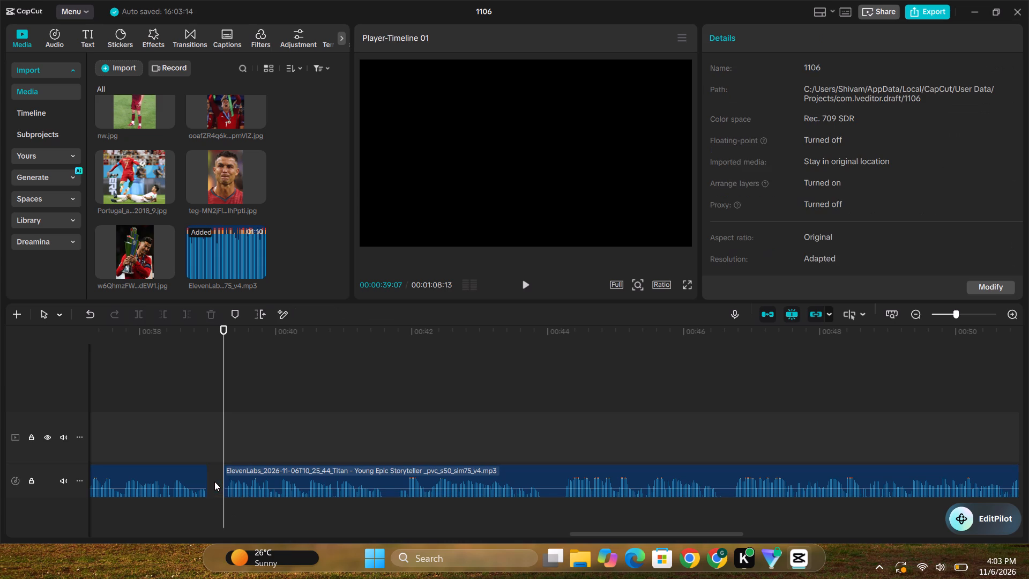
# Move the voiceover after the deleted pause earlier so it joins the previous clip at 00:00:39:00.
pyautogui.click(269, 488)
pyautogui.moveTo(281, 480); pyautogui.dragTo(274, 480)
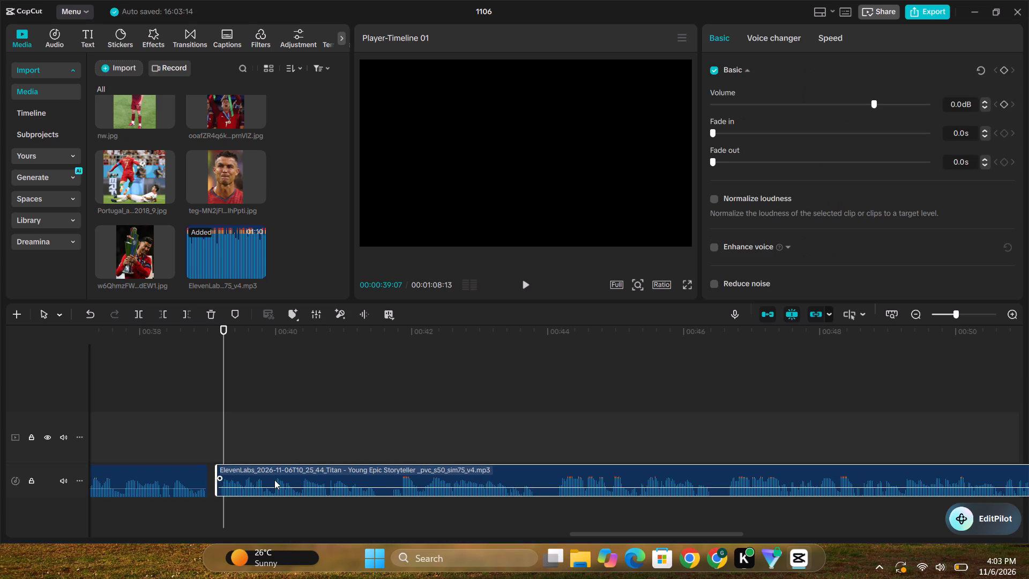
pyautogui.moveTo(274, 480); pyautogui.dragTo(269, 480)
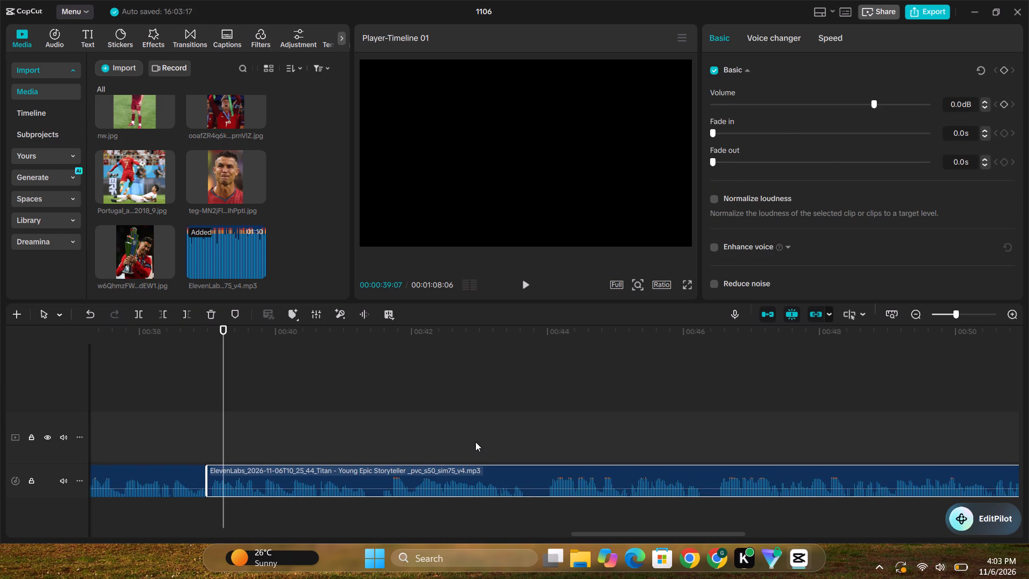
# Split the last voiceover clip at 00:00:52:14 and 00:00:52:21 and delete the pause between the cuts.
pyautogui.click(475, 442)
pyautogui.press('space')
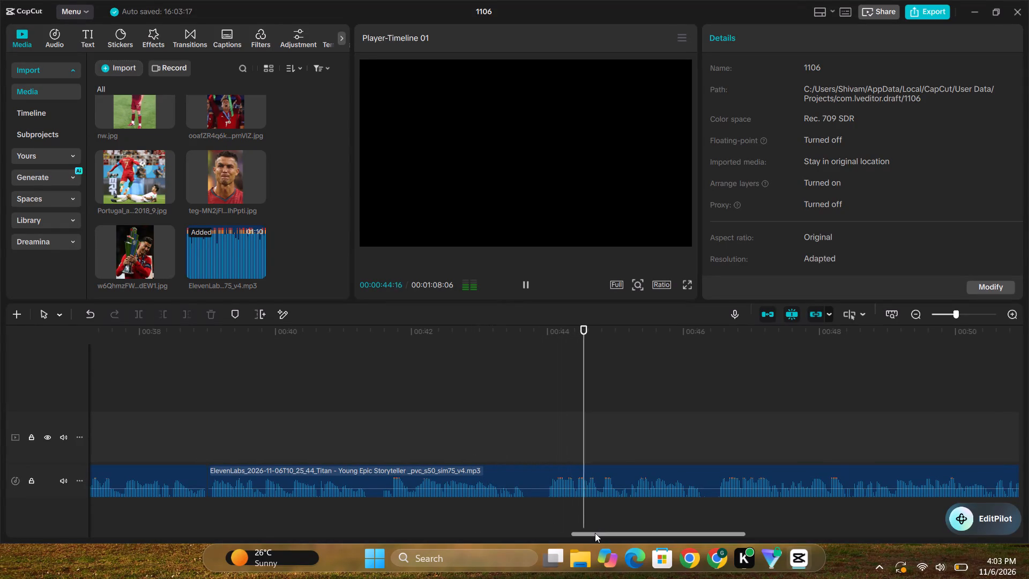
pyautogui.moveTo(595, 533); pyautogui.dragTo(787, 526)
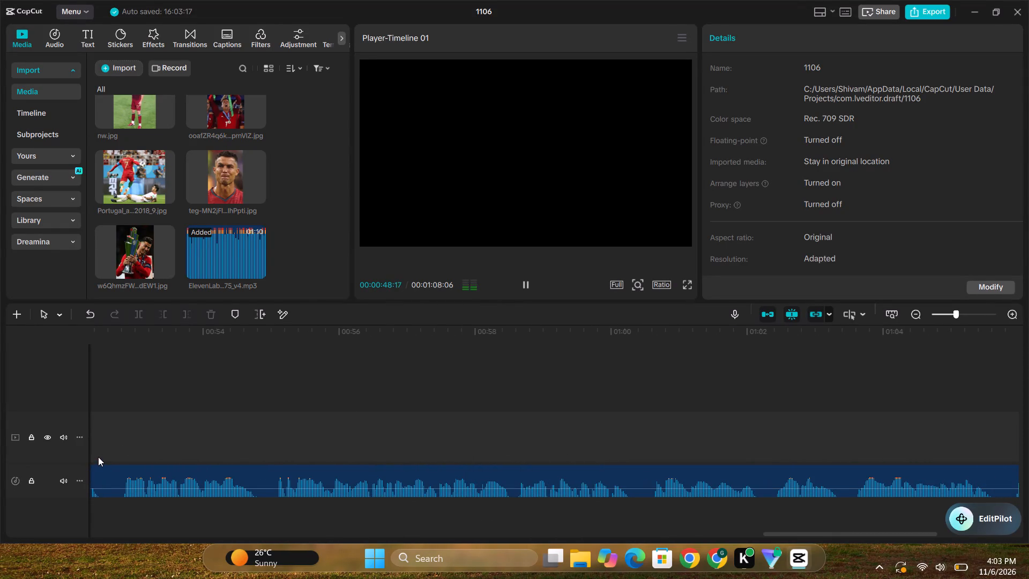
pyautogui.click(98, 457)
pyautogui.click(108, 466)
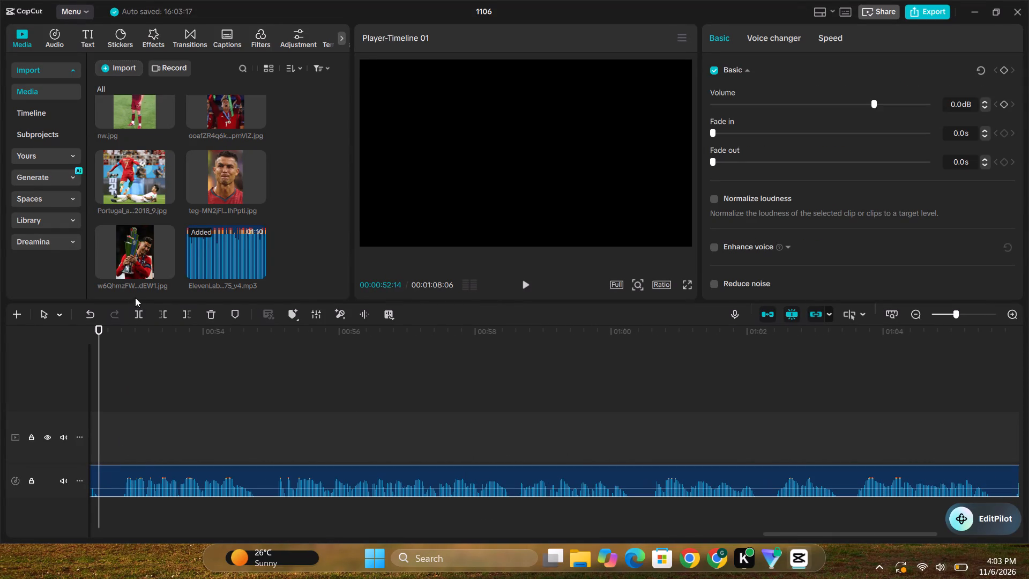
pyautogui.click(137, 314)
pyautogui.press('space')
pyautogui.press('space')
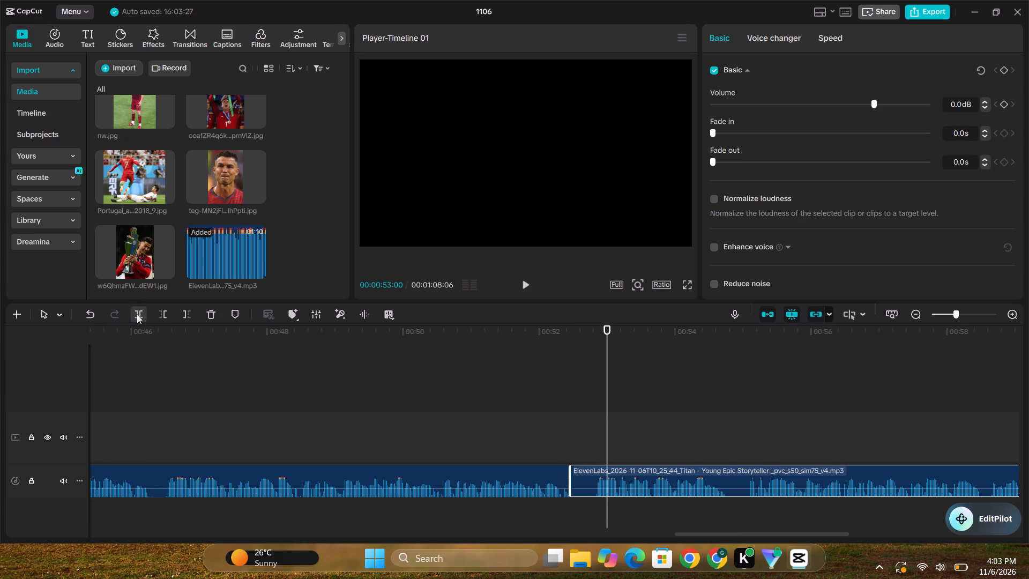
pyautogui.click(587, 455)
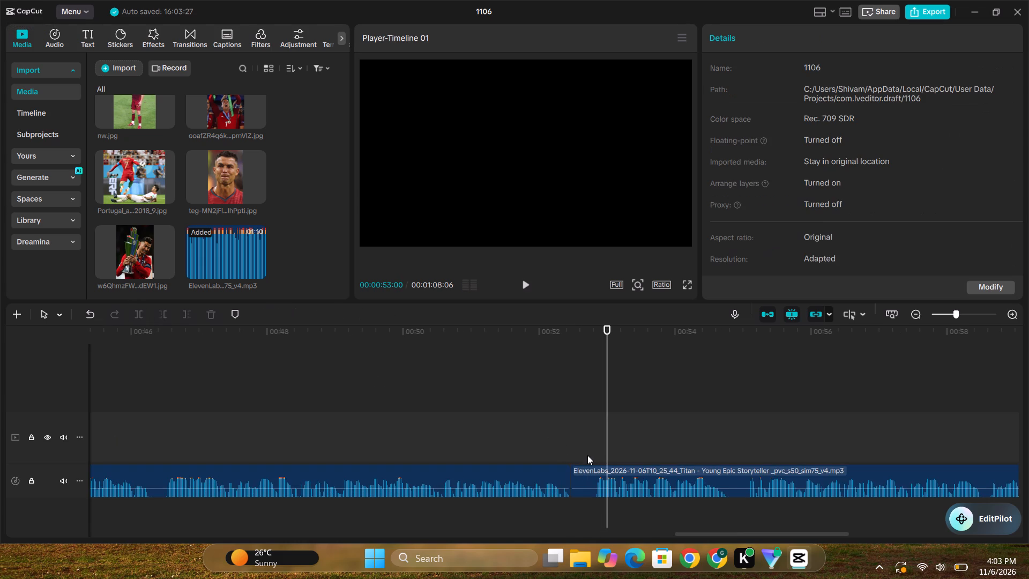
pyautogui.click(594, 475)
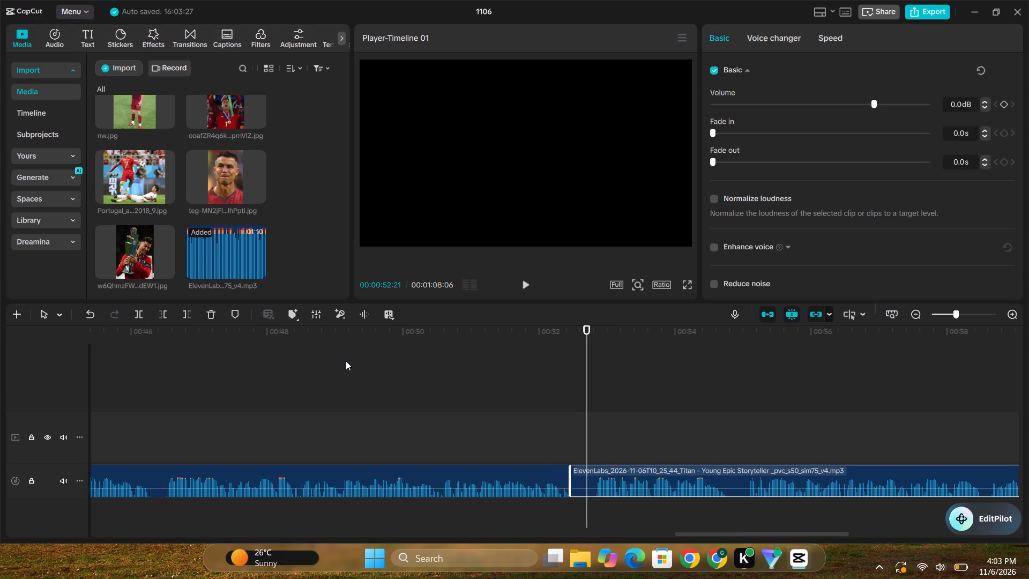
pyautogui.click(141, 316)
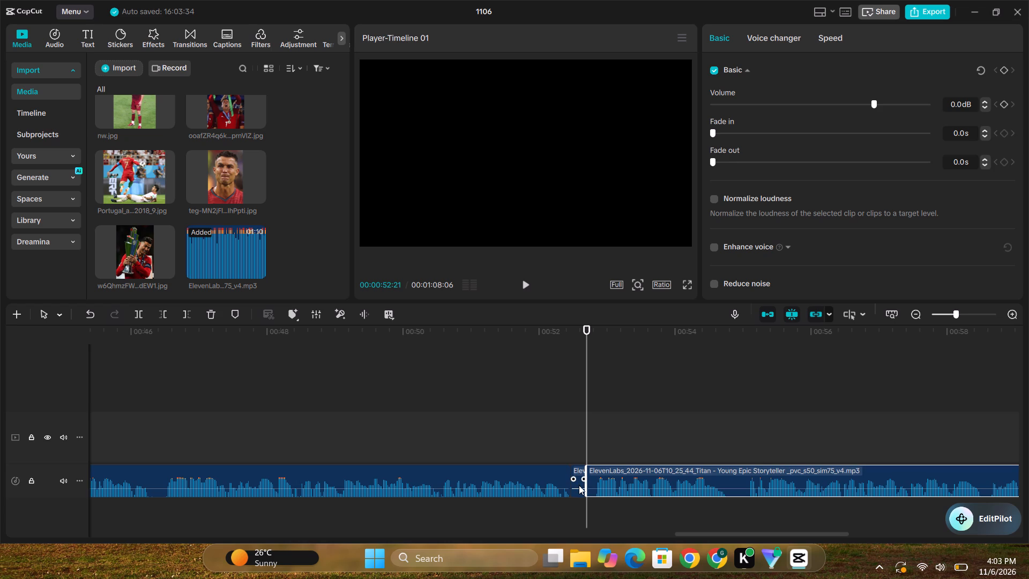
pyautogui.click(579, 485)
pyautogui.press('Delete')
# Move the final voiceover clip earlier so it joins the preceding clip at 00:00:52:14.
pyautogui.moveTo(644, 482); pyautogui.dragTo(628, 482)
pyautogui.click(570, 448)
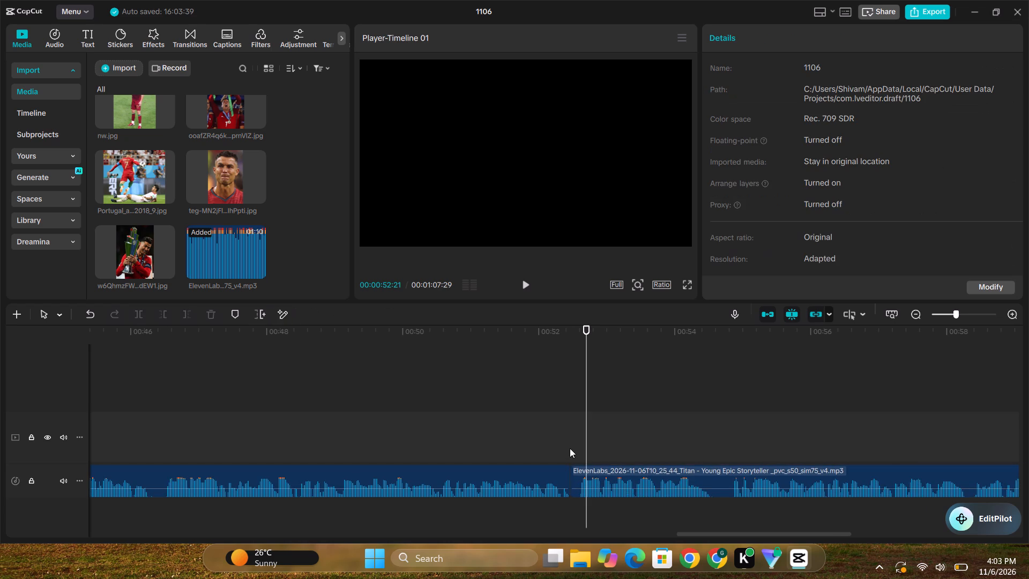
# Split the last voiceover clip at 00:01:00:01 and 00:01:00:10 and delete the silent piece between the cuts.
pyautogui.click(568, 448)
pyautogui.press('space')
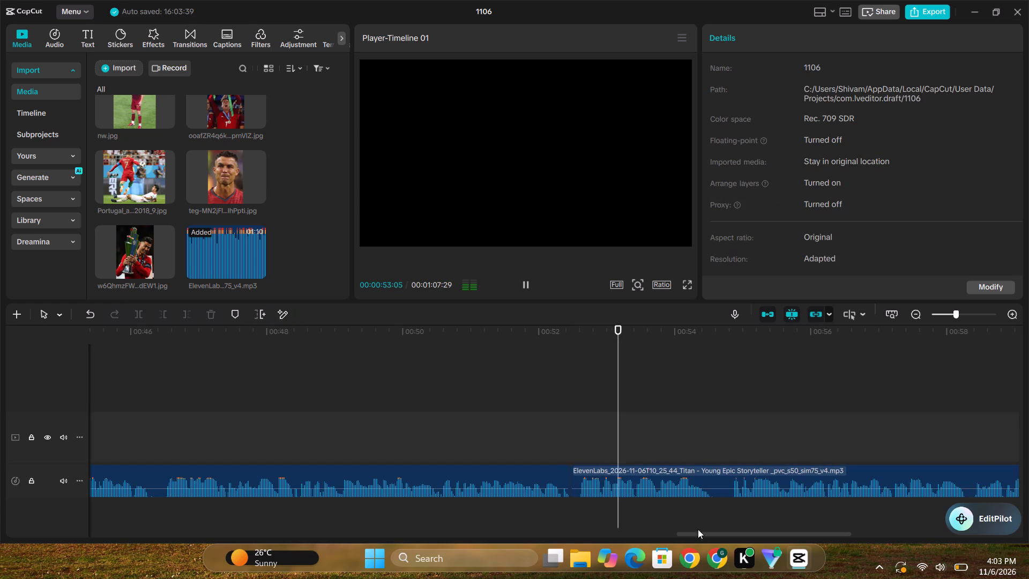
pyautogui.moveTo(712, 536); pyautogui.dragTo(771, 530)
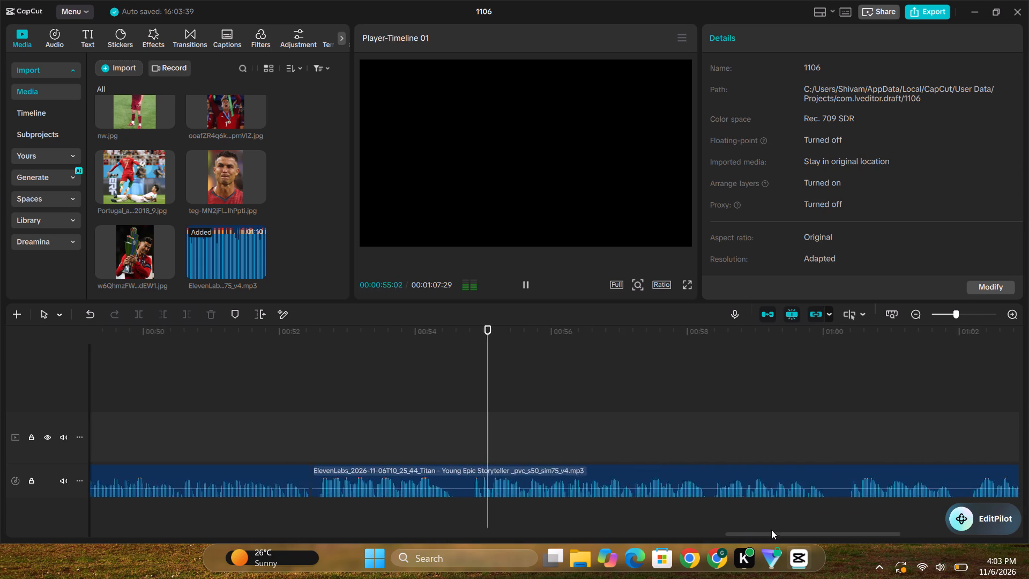
pyautogui.moveTo(771, 530); pyautogui.dragTo(849, 517)
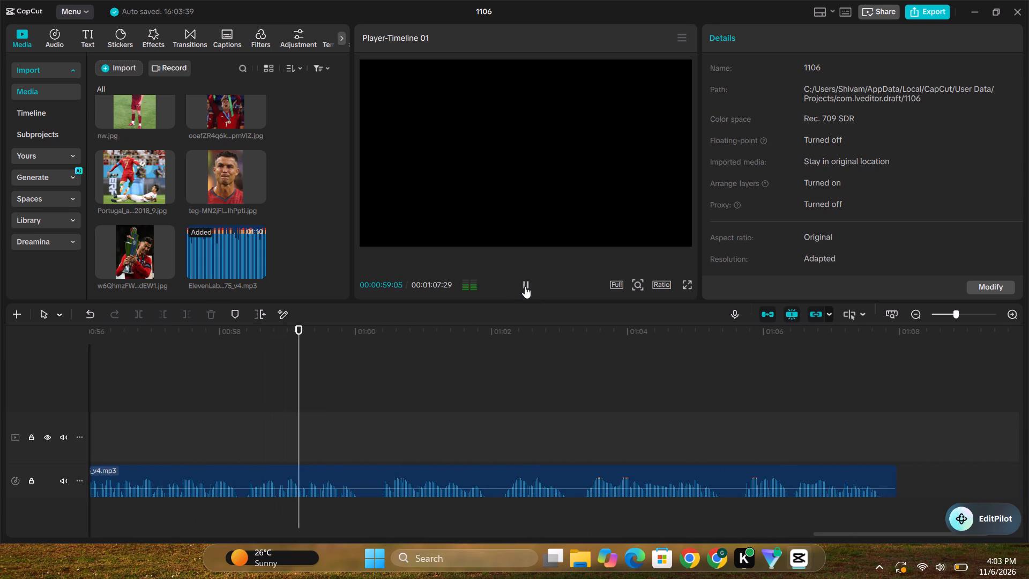
pyautogui.press('space')
pyautogui.press('space')
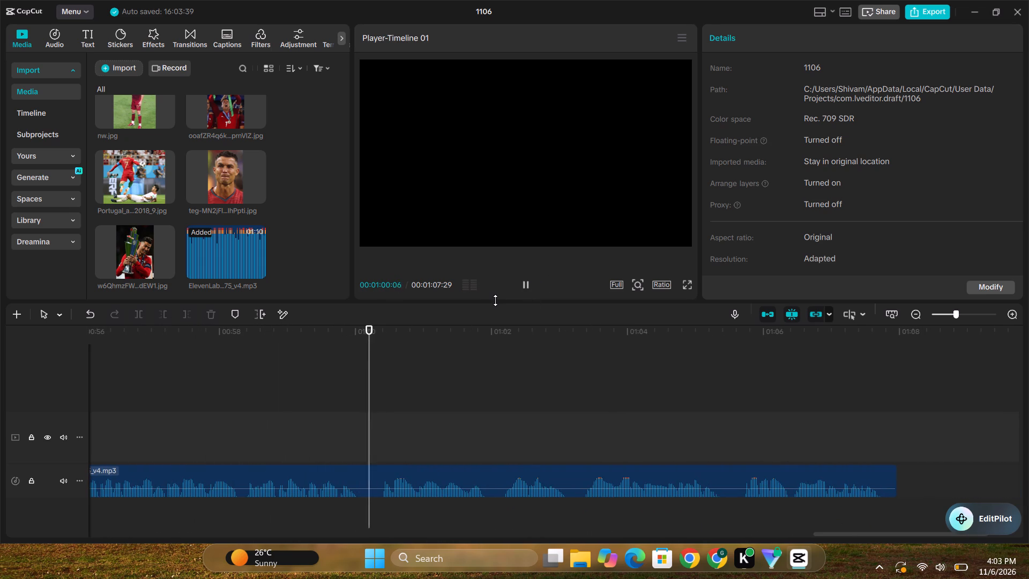
pyautogui.click(354, 449)
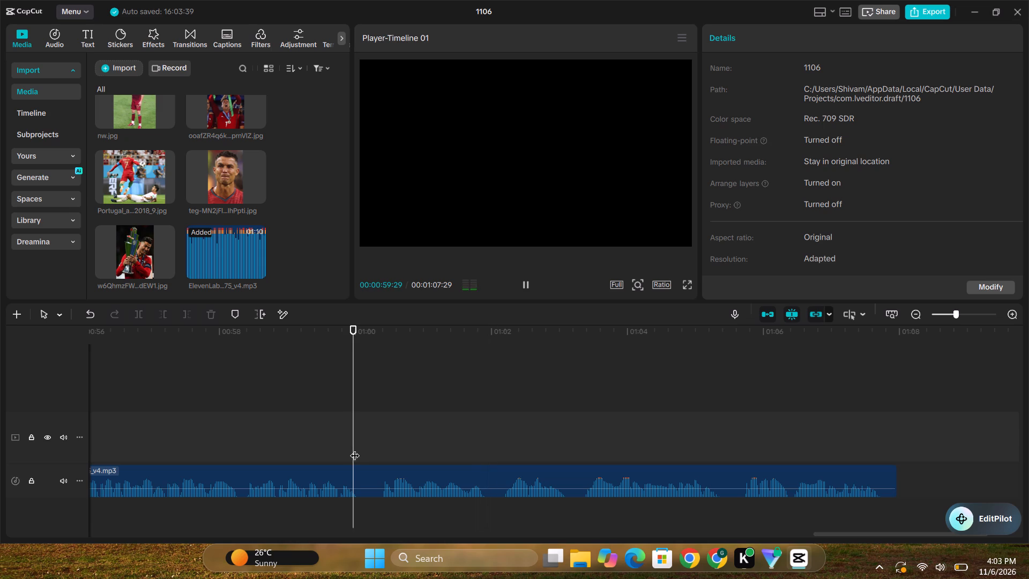
pyautogui.click(359, 452)
pyautogui.click(364, 466)
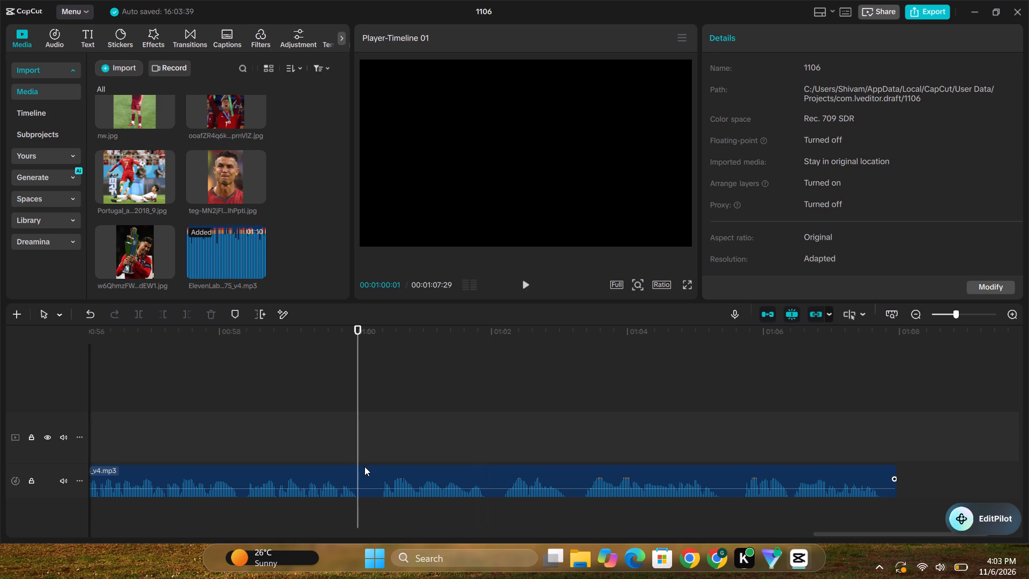
pyautogui.click(139, 320)
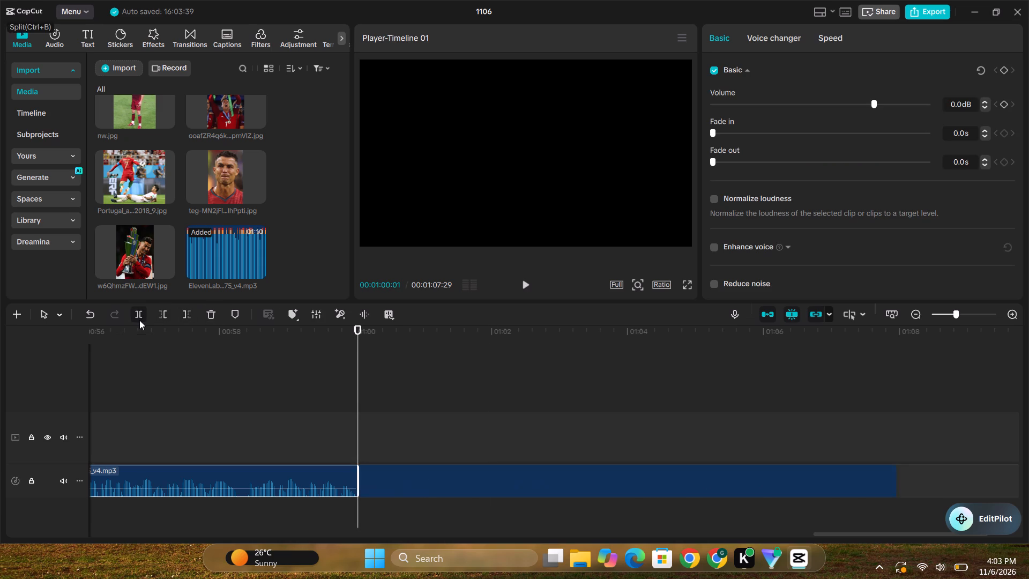
pyautogui.click(377, 457)
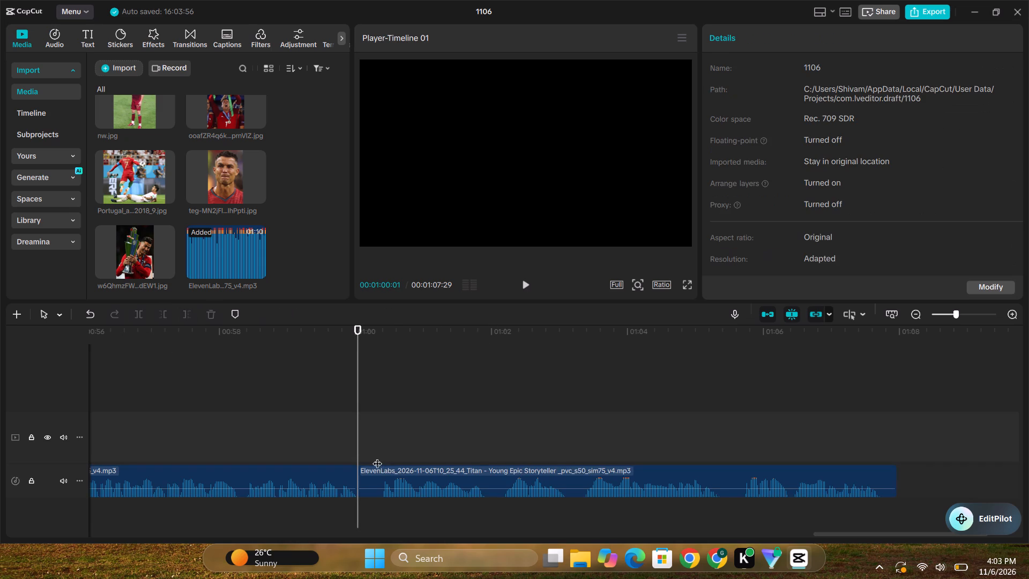
pyautogui.click(387, 467)
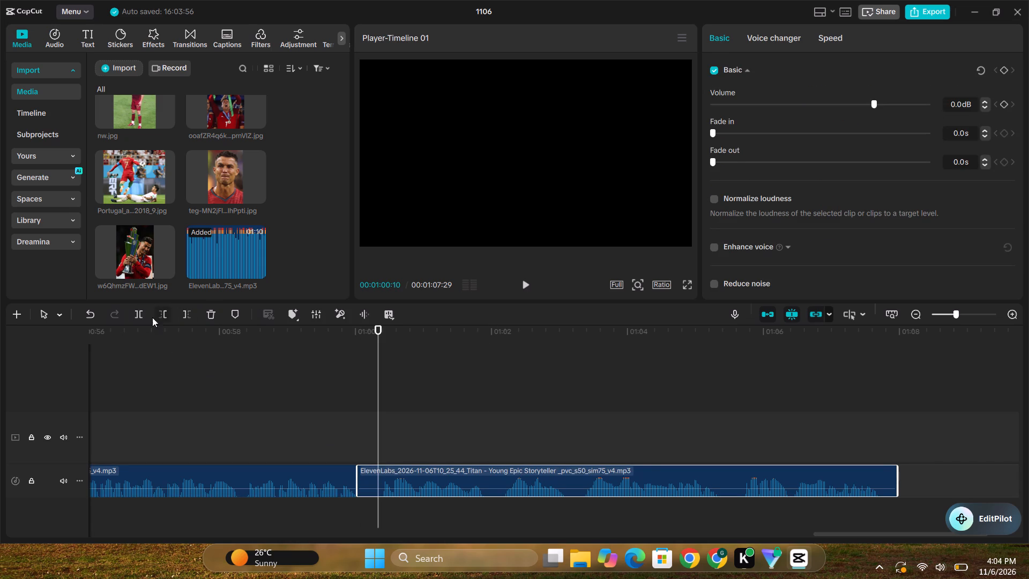
pyautogui.click(136, 312)
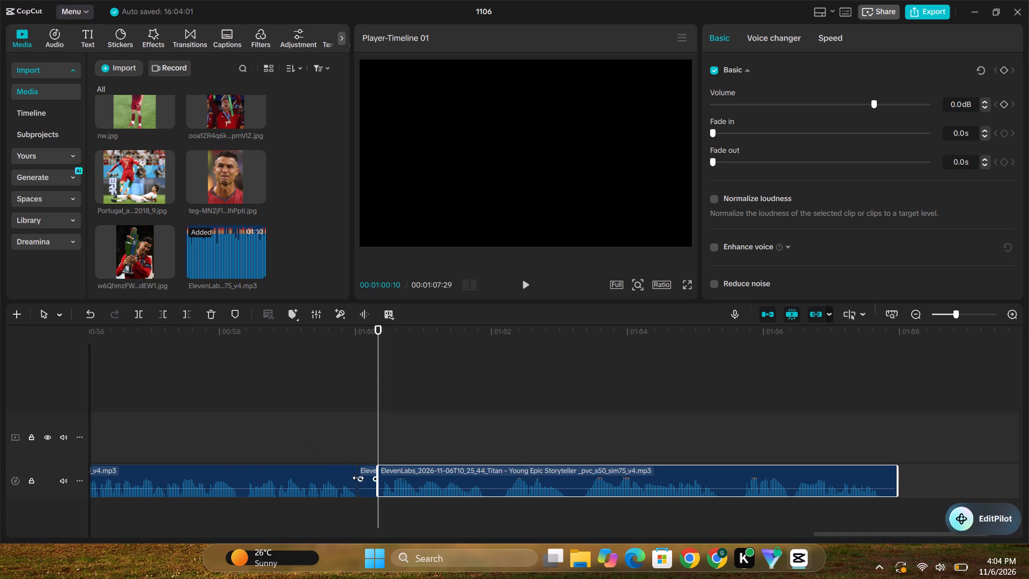
pyautogui.click(367, 484)
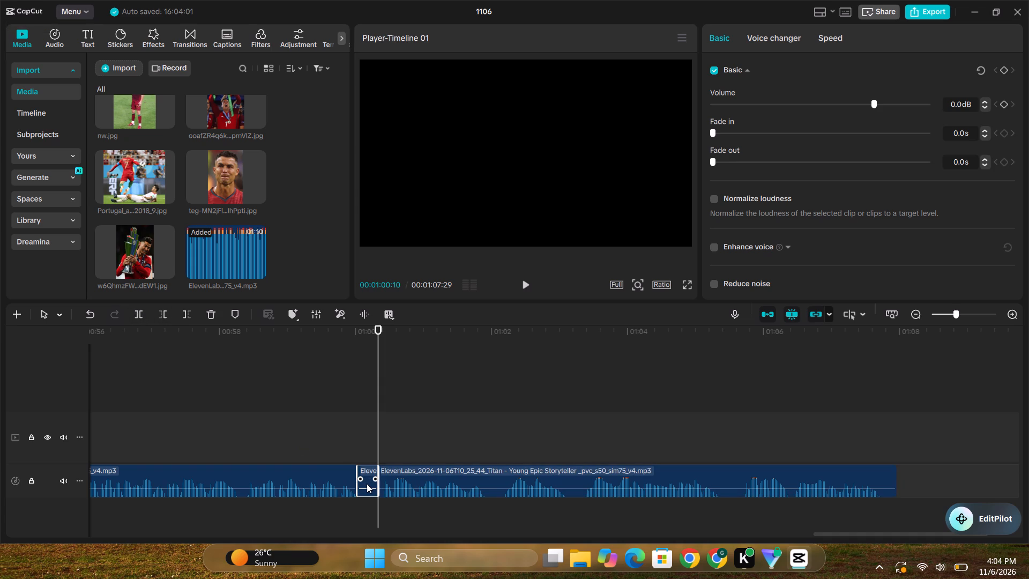
pyautogui.press('Delete')
# Move the final voiceover clip earlier so it joins the preceding clip at 00:01:00:01.
pyautogui.moveTo(443, 477); pyautogui.dragTo(424, 477)
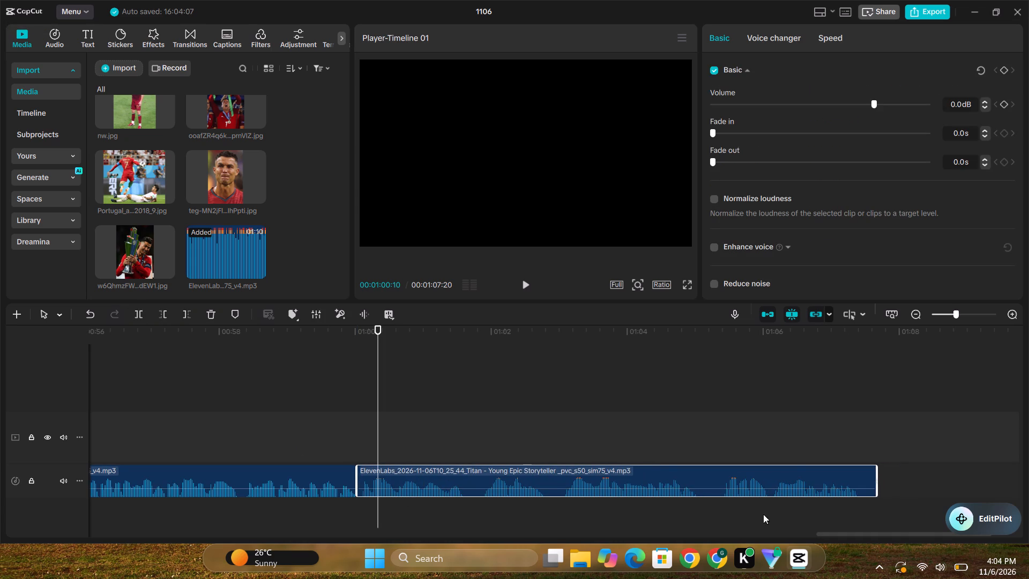
# Review the voiceover along the timeline and play its opening clips to check for remaining pauses.
pyautogui.moveTo(834, 533); pyautogui.dragTo(216, 561)
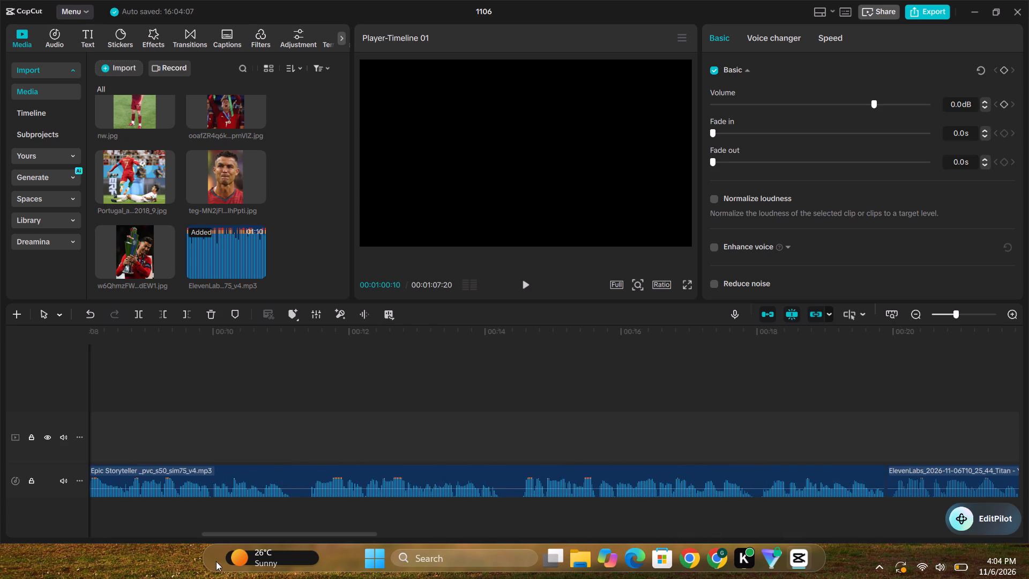
pyautogui.moveTo(229, 535); pyautogui.dragTo(136, 532)
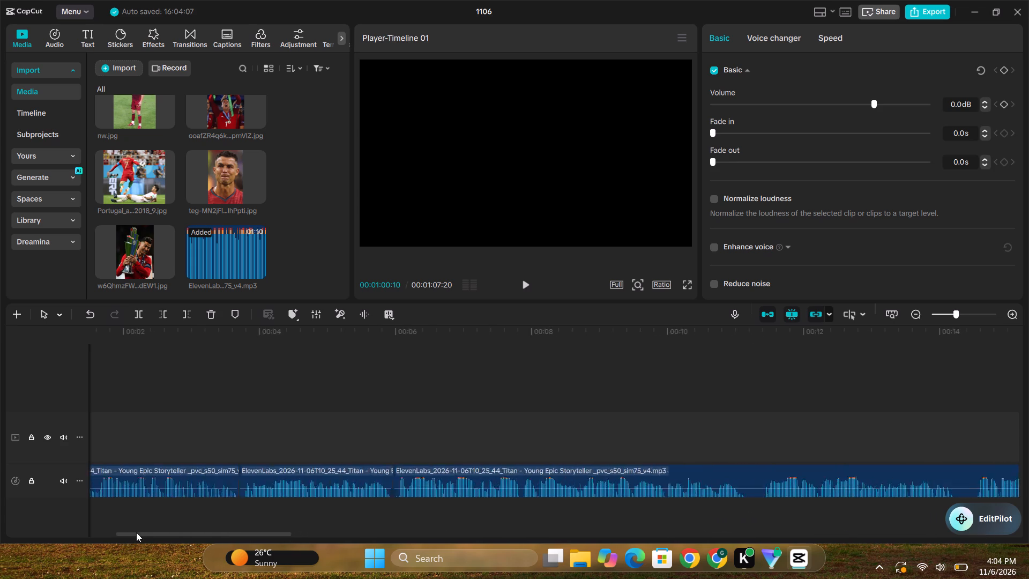
pyautogui.moveTo(136, 532); pyautogui.dragTo(245, 545)
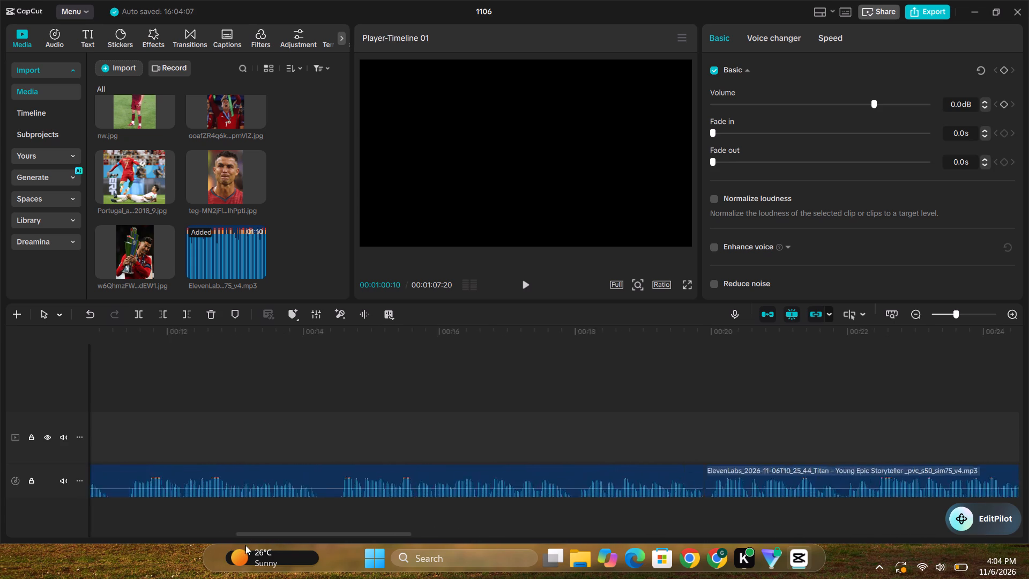
pyautogui.moveTo(245, 545); pyautogui.dragTo(236, 547)
pyautogui.click(217, 439)
pyautogui.press('space')
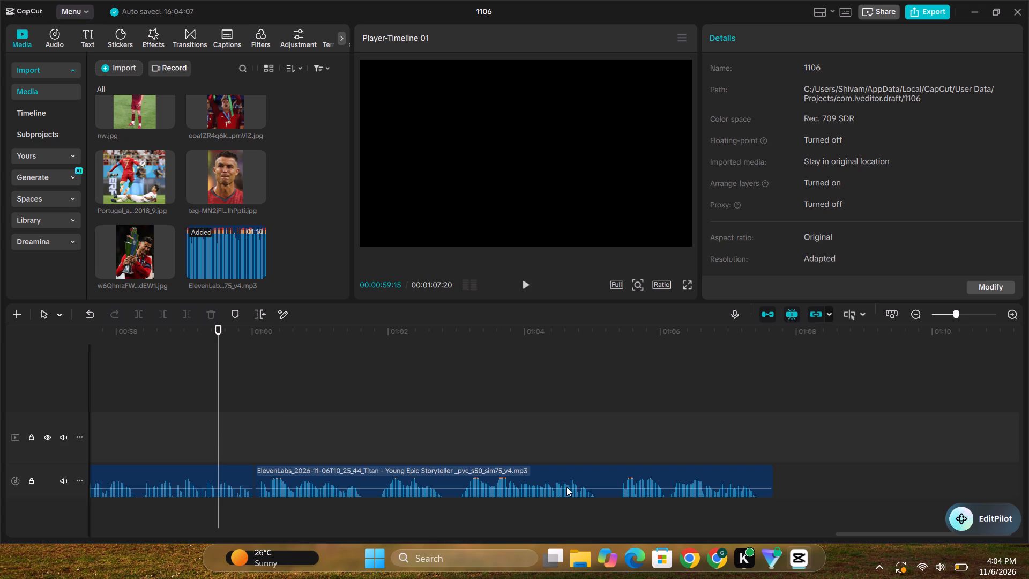
pyautogui.moveTo(862, 533); pyautogui.dragTo(695, 516)
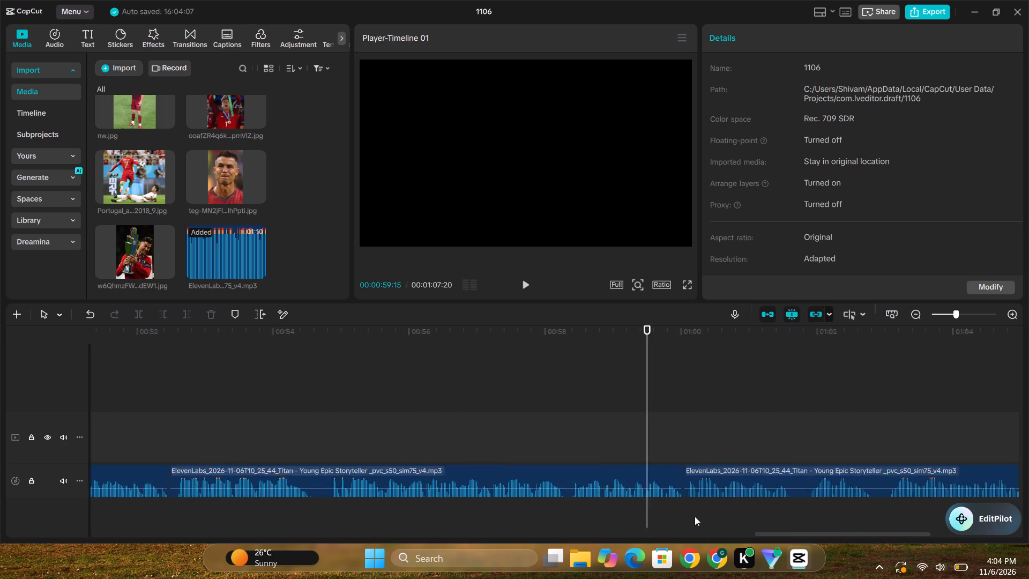
pyautogui.moveTo(695, 516); pyautogui.dragTo(55, 526)
pyautogui.click(55, 526)
pyautogui.click(545, 459)
pyautogui.press('space')
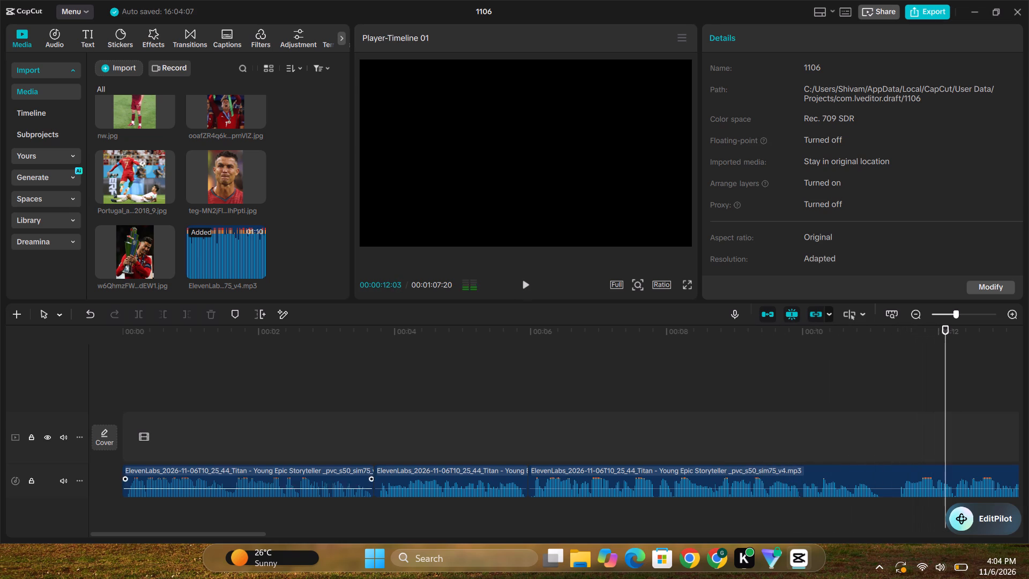
# Split the voiceover clip at 00:00:11:04 and 00:00:11:12 and delete the pause between the cuts.
pyautogui.moveTo(212, 534); pyautogui.dragTo(219, 534)
pyautogui.moveTo(221, 534); pyautogui.dragTo(335, 543)
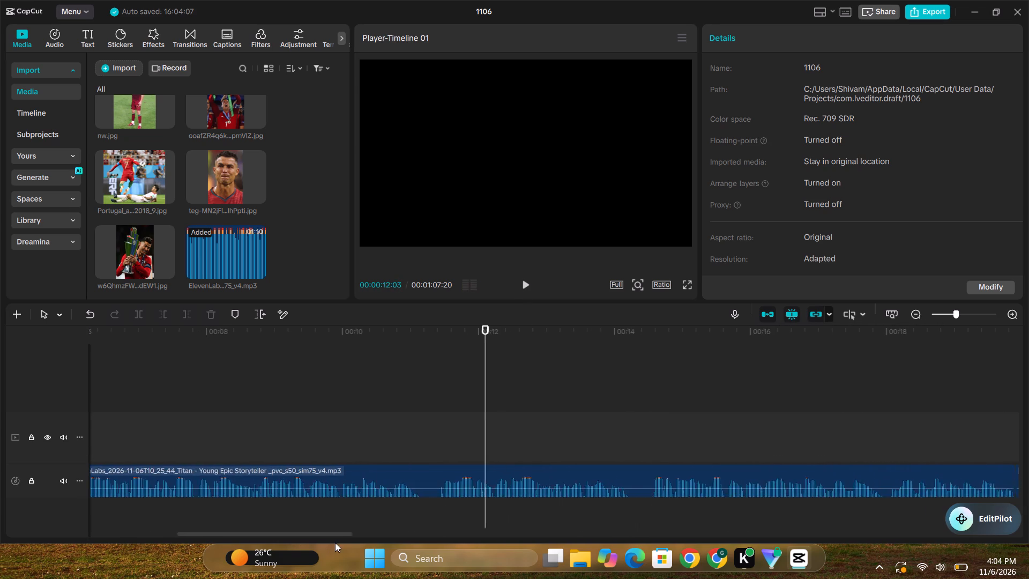
pyautogui.moveTo(335, 543); pyautogui.dragTo(334, 544)
pyautogui.click(247, 457)
pyautogui.click(261, 481)
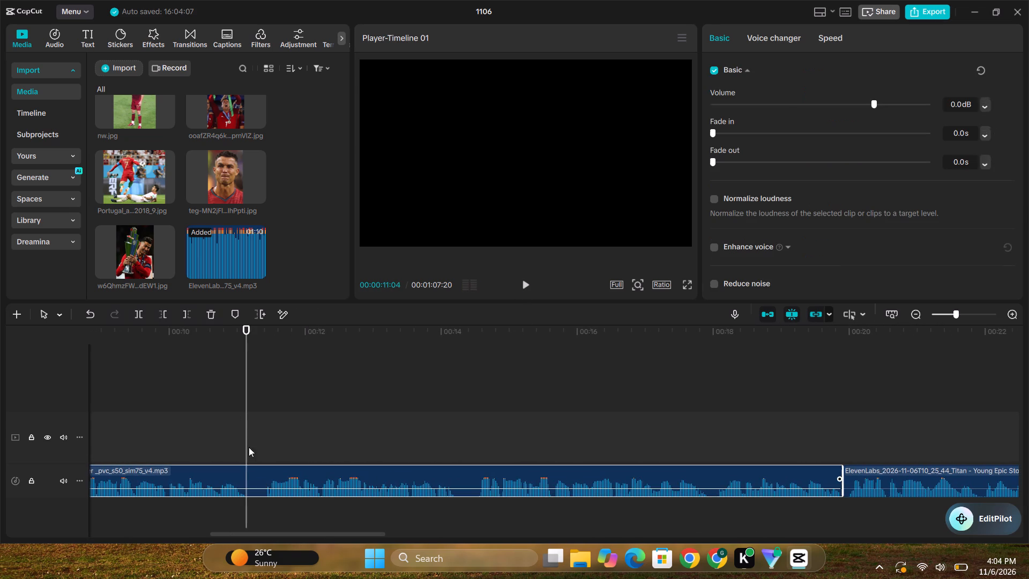
pyautogui.click(139, 311)
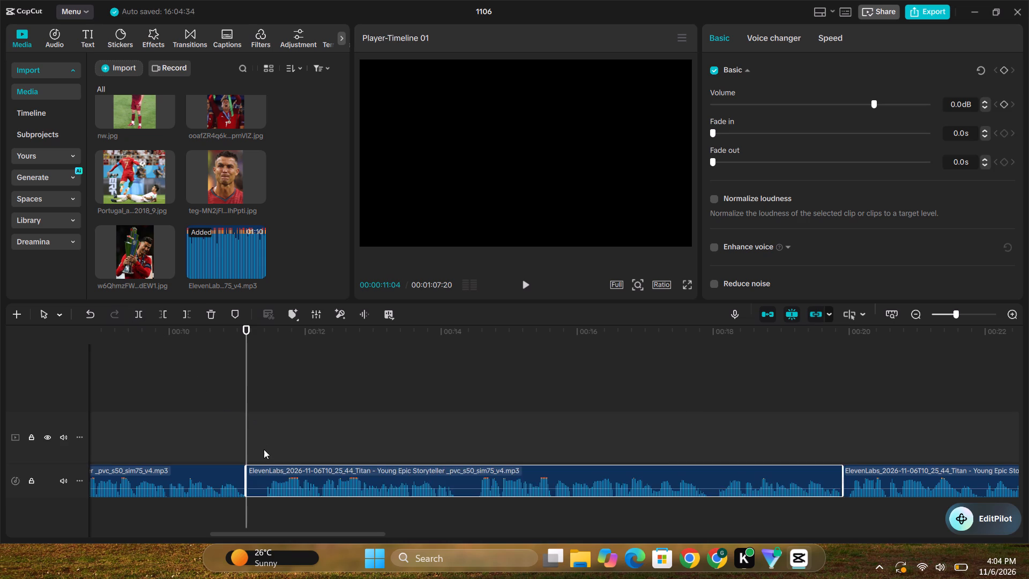
pyautogui.click(264, 450)
pyautogui.click(284, 469)
pyautogui.click(136, 316)
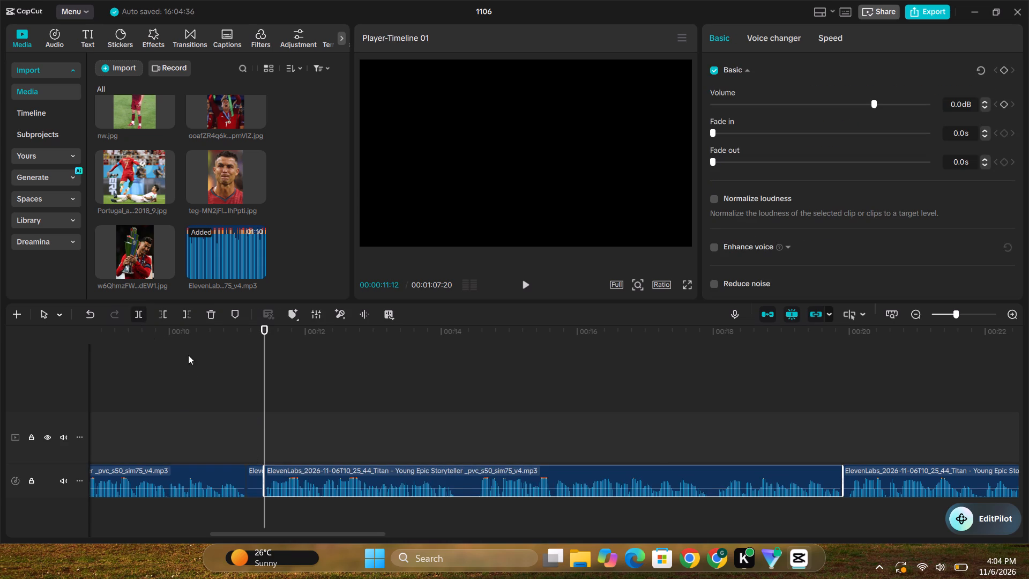
pyautogui.click(258, 473)
pyautogui.press('Delete')
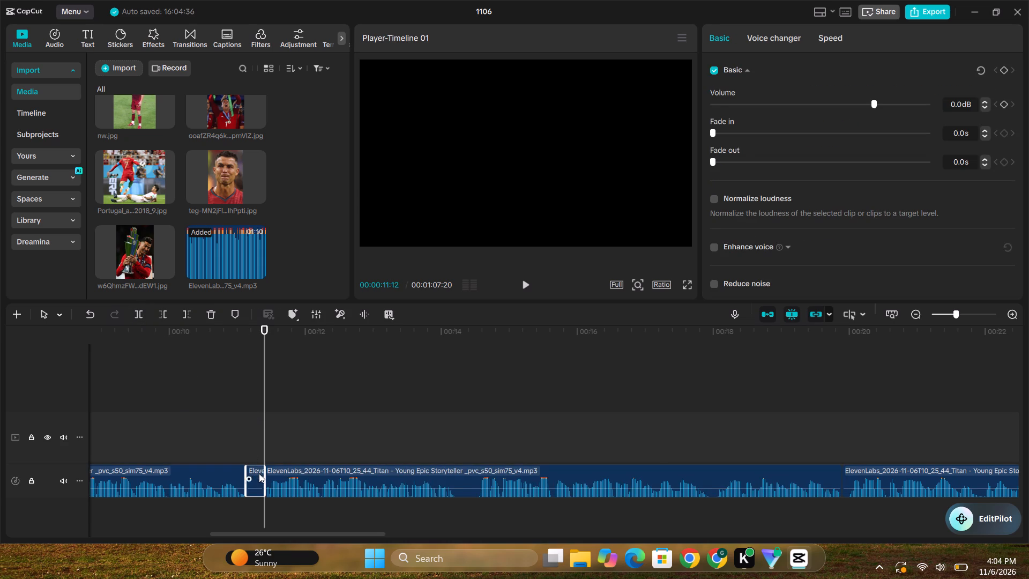
# Move the clip after the deleted pause onto a second audio track, slightly overlapping the preceding clip's end, and play back the transition.
pyautogui.click(309, 472)
pyautogui.moveTo(312, 471); pyautogui.dragTo(293, 504)
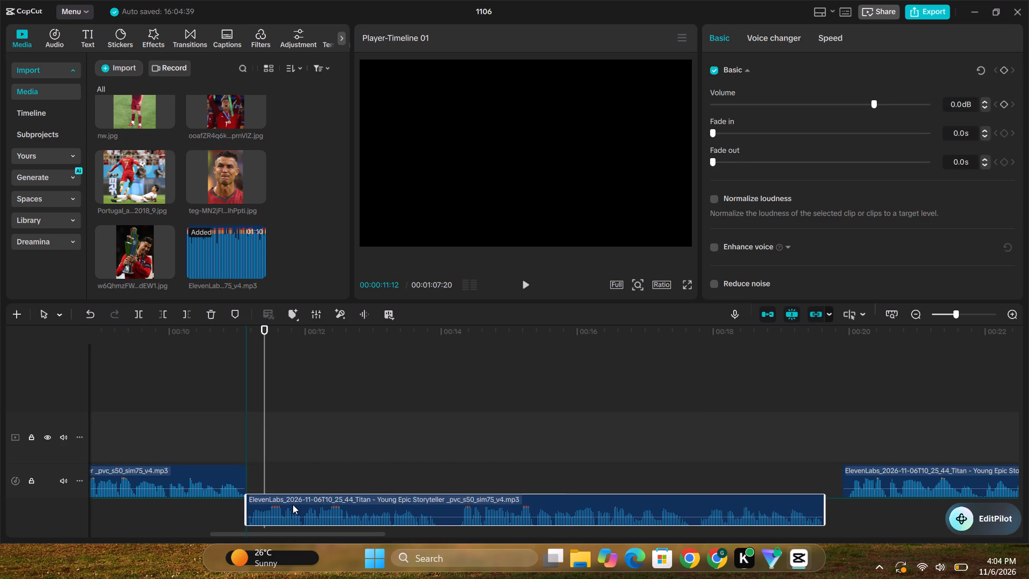
pyautogui.moveTo(293, 504); pyautogui.dragTo(280, 509)
pyautogui.click(197, 476)
pyautogui.press('space')
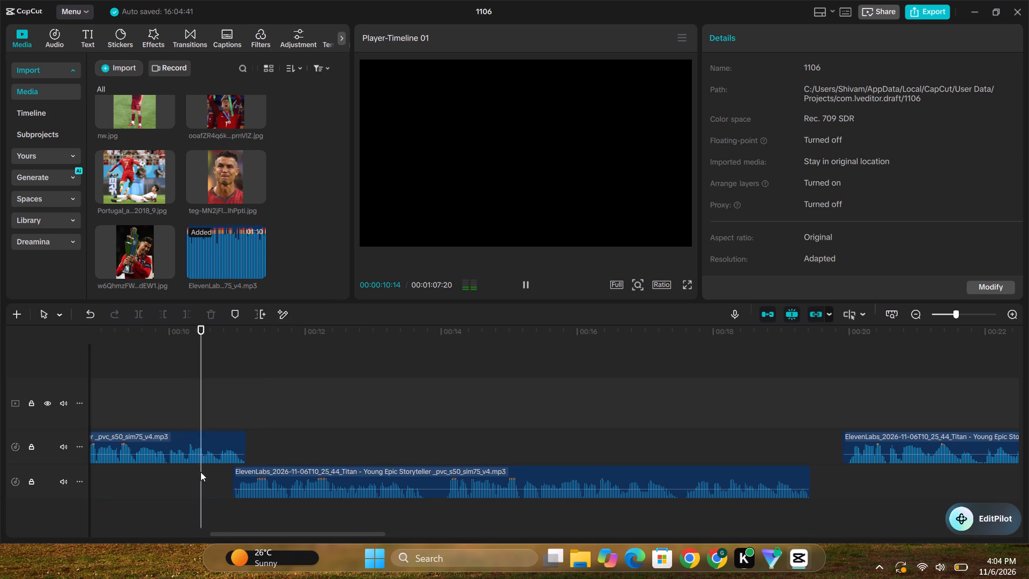
pyautogui.click(528, 285)
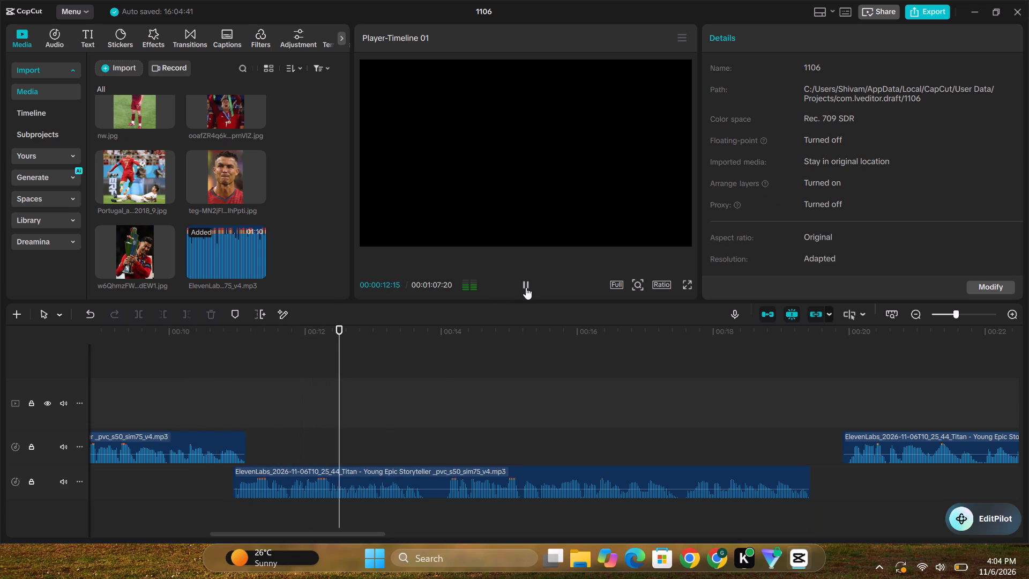
pyautogui.press('space')
pyautogui.click(194, 489)
pyautogui.press('space')
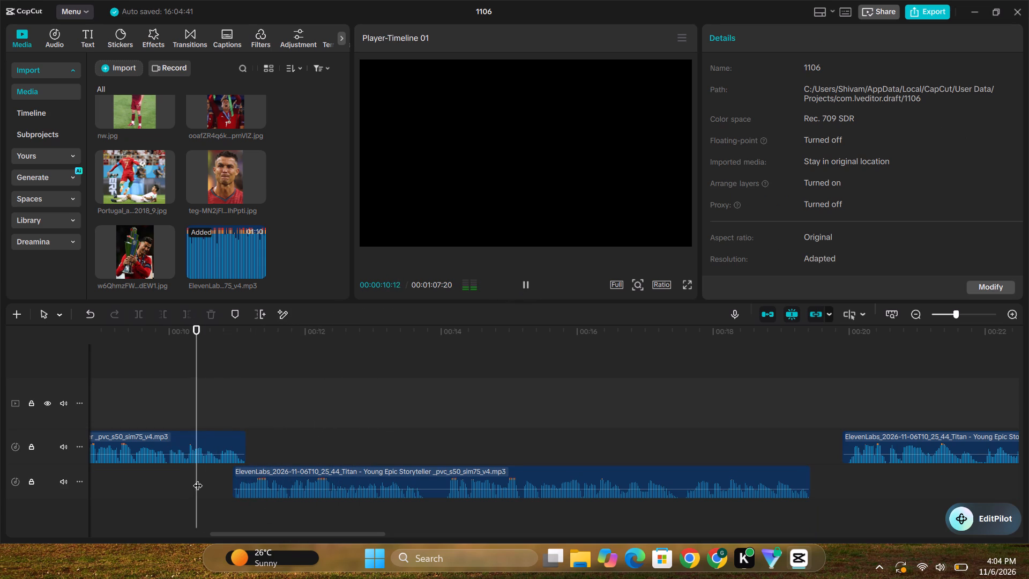
pyautogui.click(527, 286)
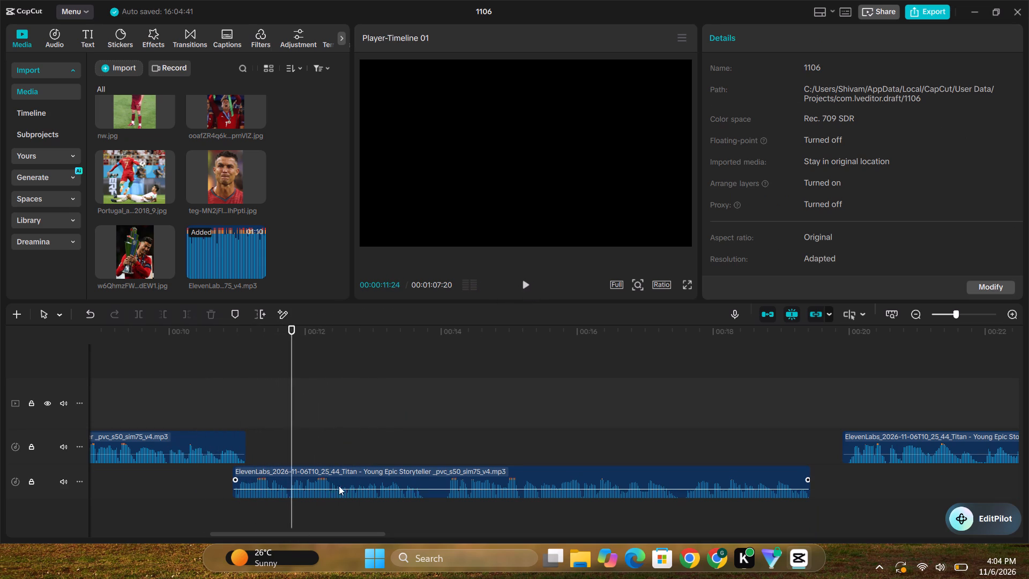
# Set a 0.7 s fade-in on the second-track voiceover clip and play back the transition.
pyautogui.click(343, 484)
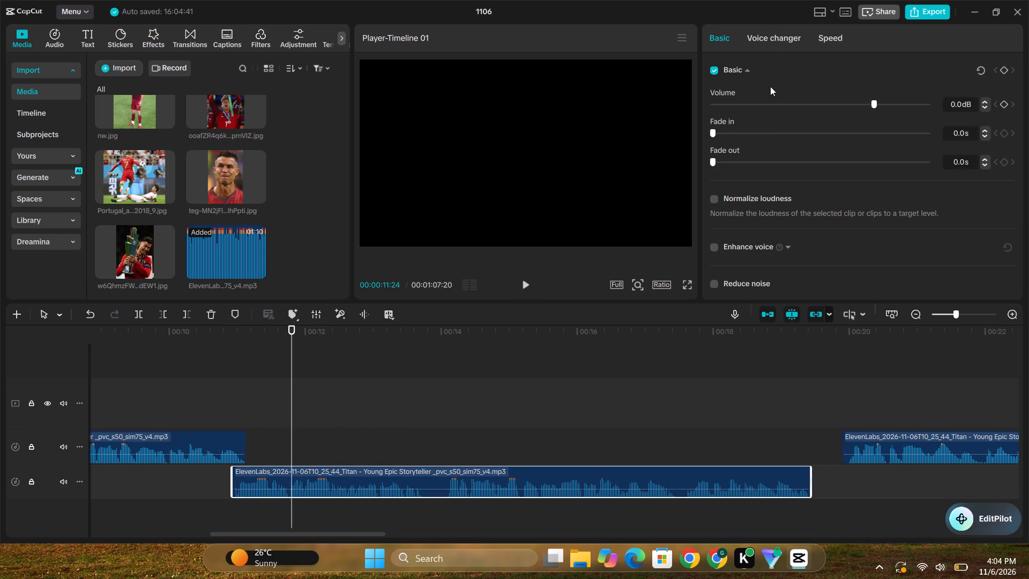
pyautogui.moveTo(714, 131); pyautogui.dragTo(723, 131)
pyautogui.moveTo(724, 131); pyautogui.dragTo(732, 132)
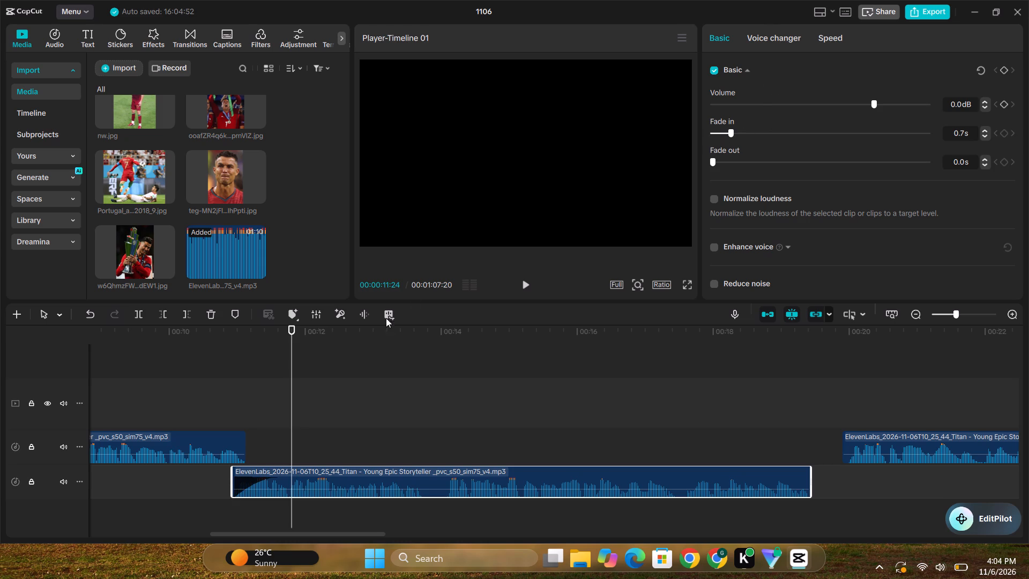
pyautogui.click(181, 409)
pyautogui.press('space')
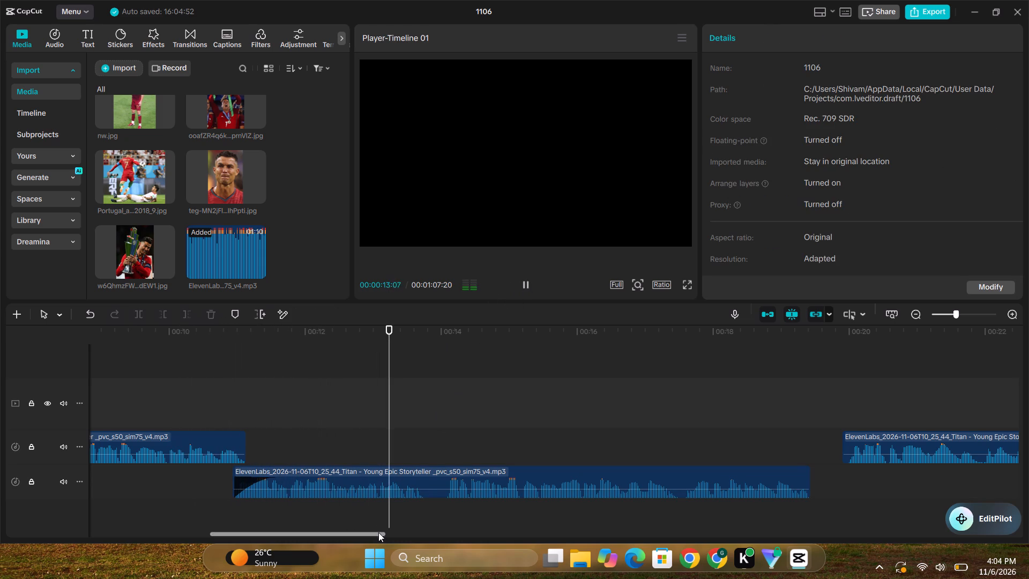
# Move the following first-track voiceover clip earlier so its start slightly overlaps the end of the second-track clip, at about 00:00:19.
pyautogui.moveTo(378, 532); pyautogui.dragTo(480, 532)
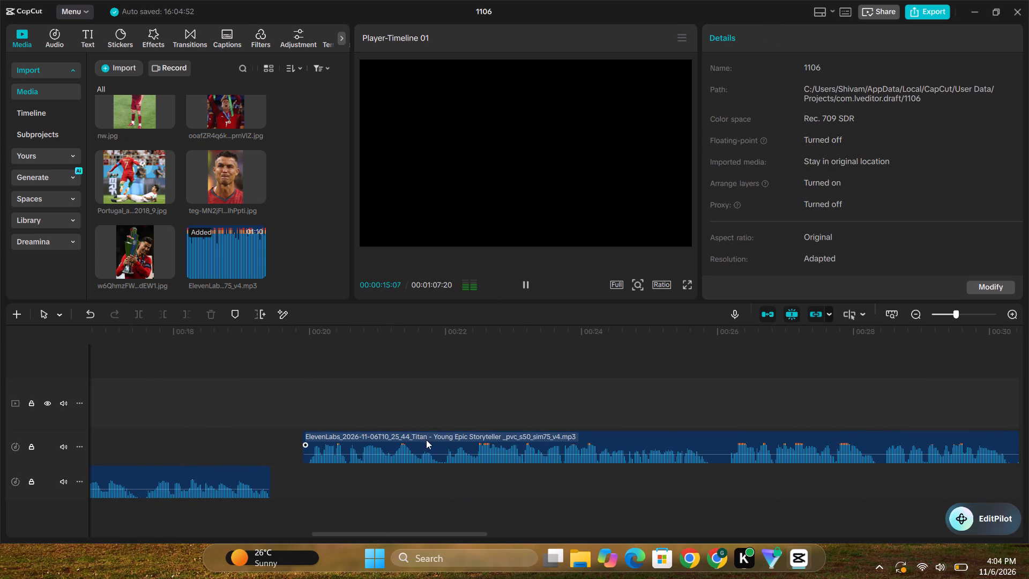
pyautogui.moveTo(435, 440); pyautogui.dragTo(399, 440)
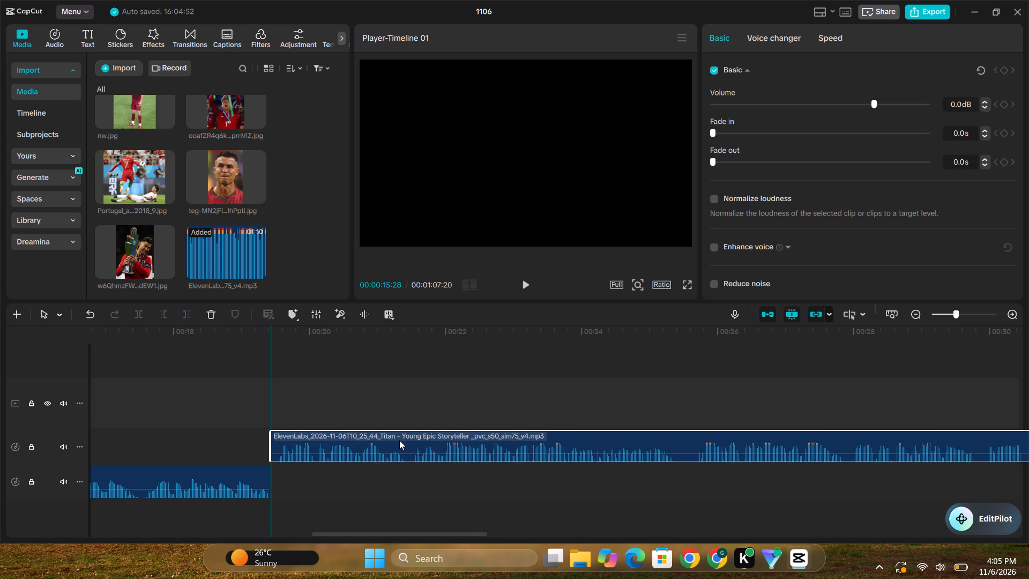
pyautogui.moveTo(399, 440); pyautogui.dragTo(393, 440)
# Add a short fade-in to the first-track voiceover clip starting at about 00:00:19 and play back the transition.
pyautogui.click(357, 449)
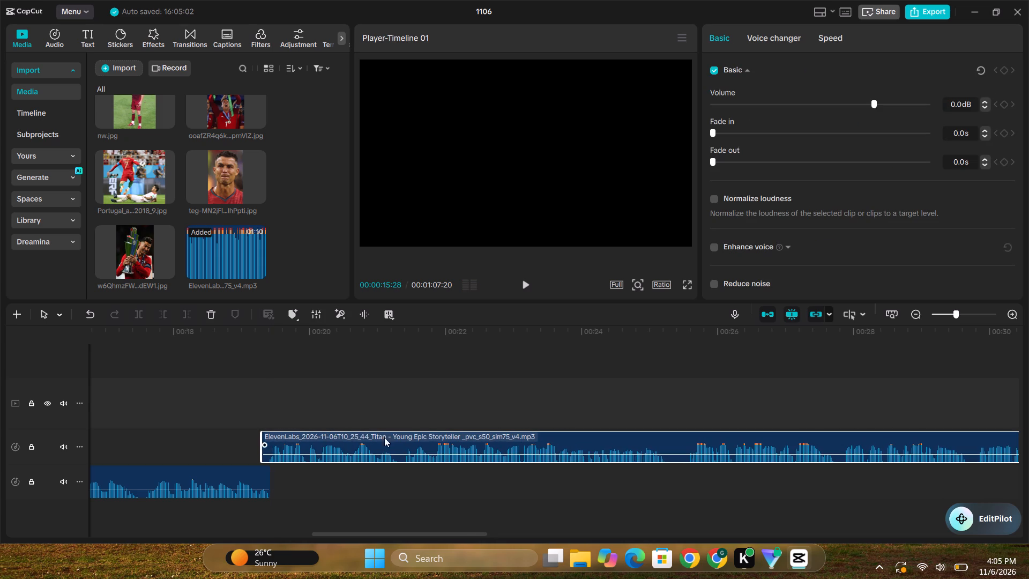
pyautogui.moveTo(715, 136); pyautogui.dragTo(722, 136)
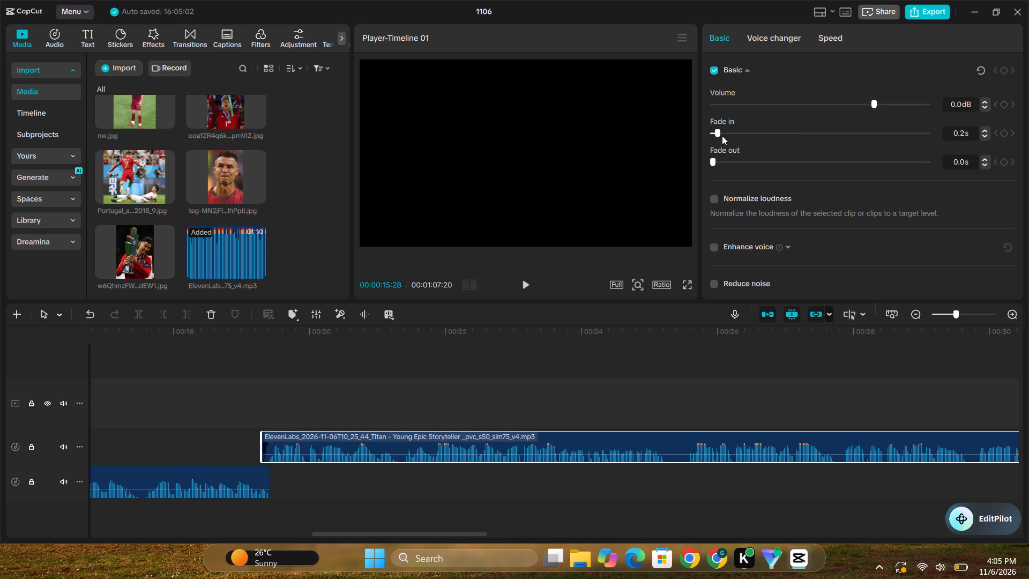
pyautogui.moveTo(722, 136); pyautogui.dragTo(727, 137)
pyautogui.click(123, 416)
pyautogui.press('space')
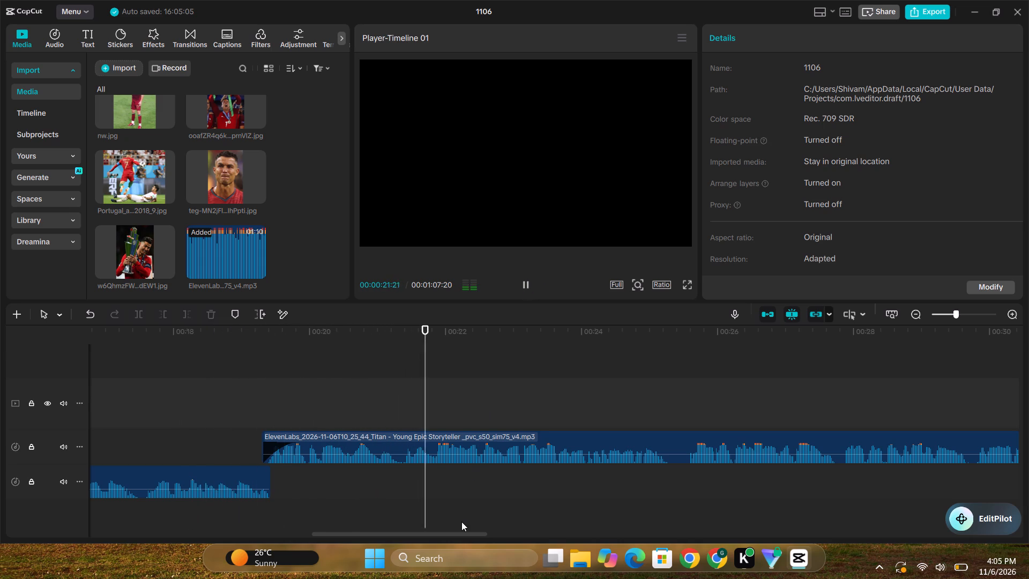
# Move the voiceover clip after the gap near 00:00:38 onto the second audio track, starting where the preceding clip ends, and play back the join.
pyautogui.moveTo(469, 533); pyautogui.dragTo(536, 526)
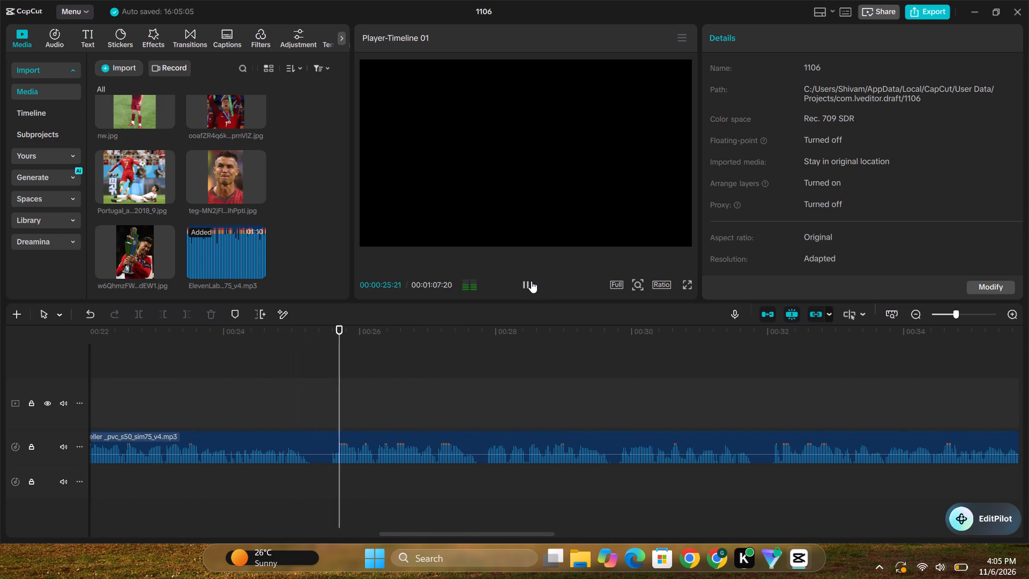
pyautogui.moveTo(489, 531); pyautogui.dragTo(495, 531)
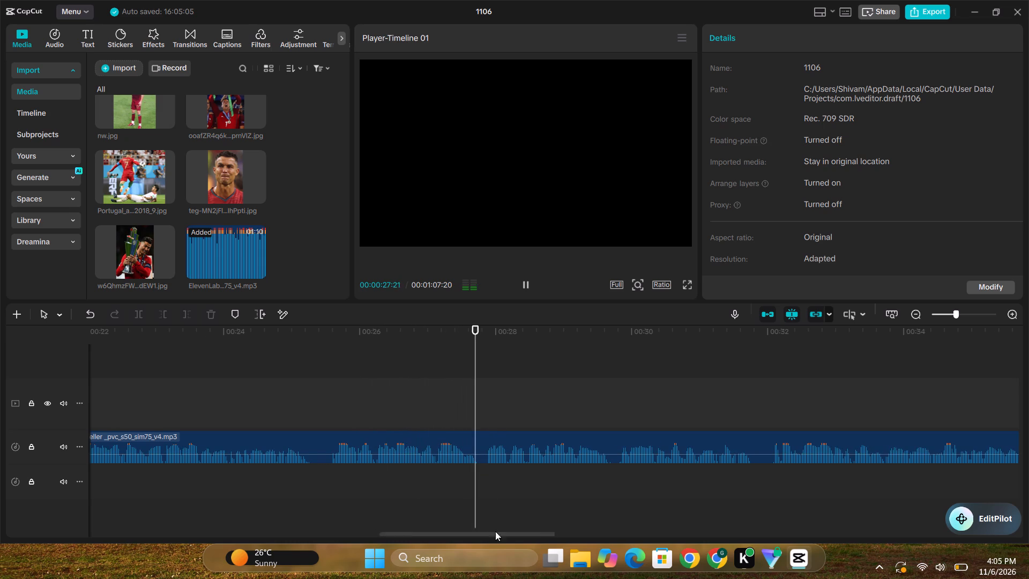
pyautogui.moveTo(495, 531); pyautogui.dragTo(659, 525)
pyautogui.click(653, 525)
pyautogui.click(647, 525)
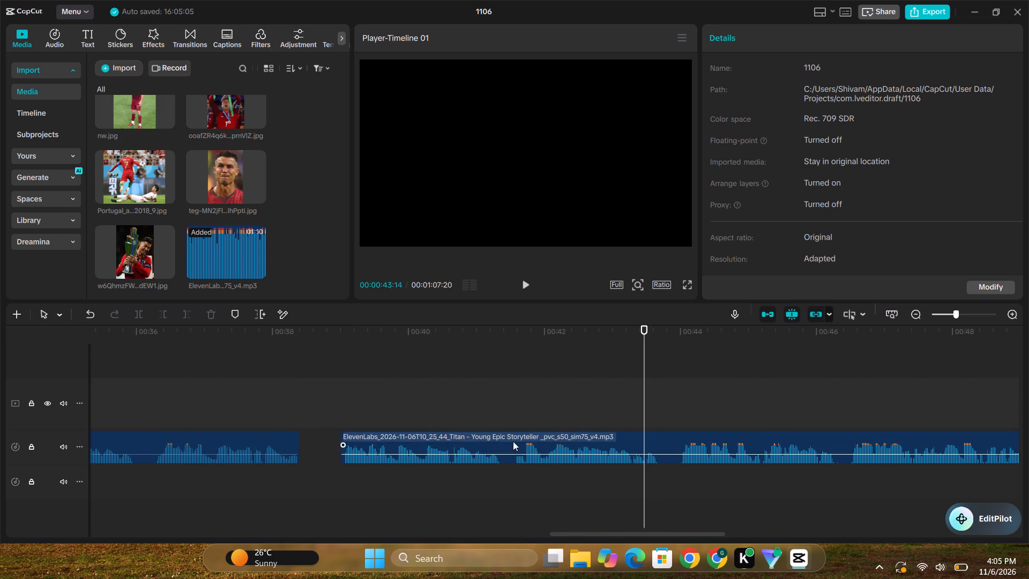
pyautogui.click(256, 411)
pyautogui.press('space')
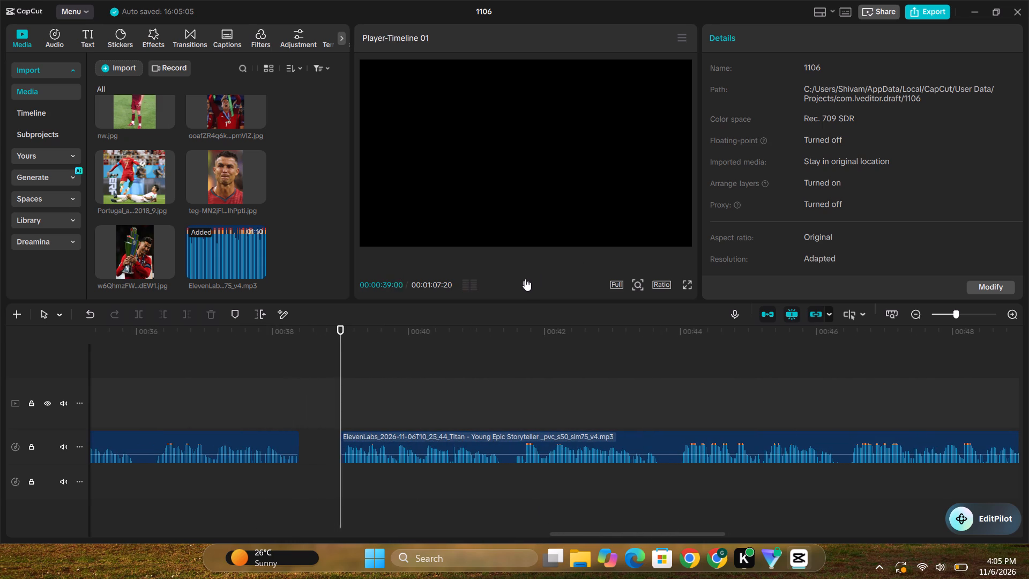
pyautogui.click(525, 279)
pyautogui.click(480, 444)
pyautogui.moveTo(481, 437); pyautogui.dragTo(456, 468)
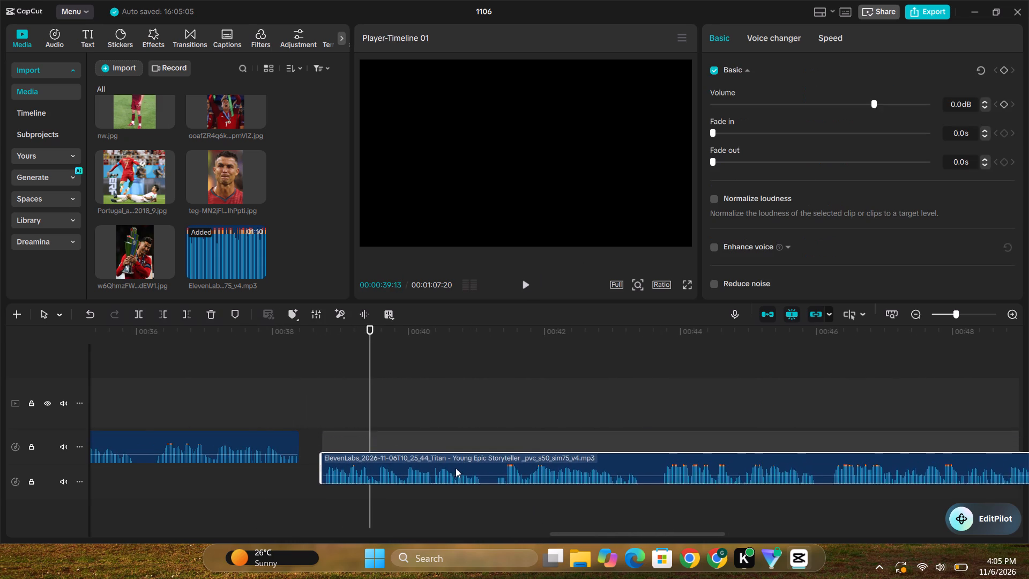
pyautogui.moveTo(456, 468); pyautogui.dragTo(439, 476)
pyautogui.click(260, 487)
pyautogui.press('space')
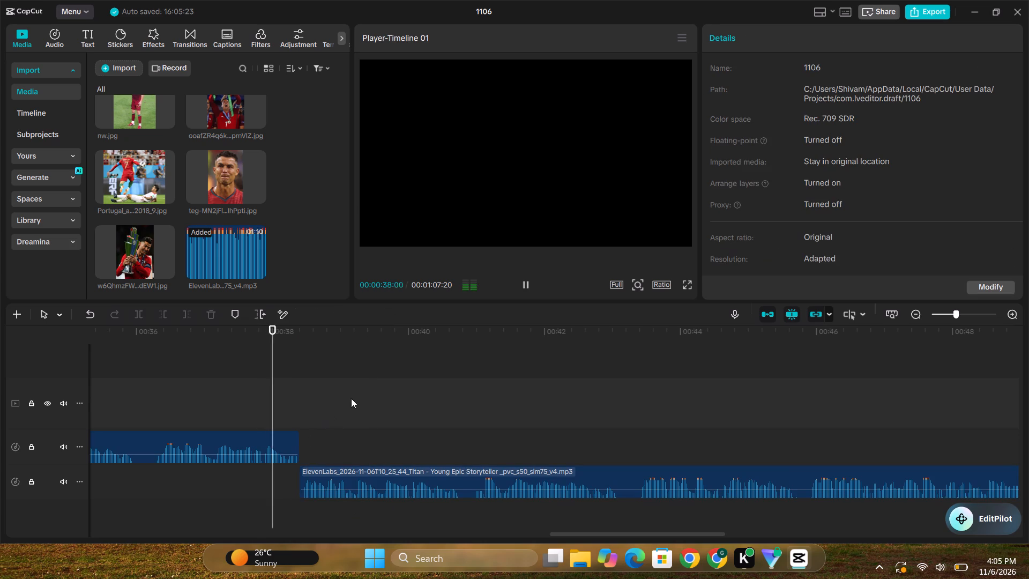
# Move the following first-track voiceover clip earlier to about 00:00:51, slightly overlapping the end of the second-track clip.
pyautogui.moveTo(565, 533); pyautogui.dragTo(624, 529)
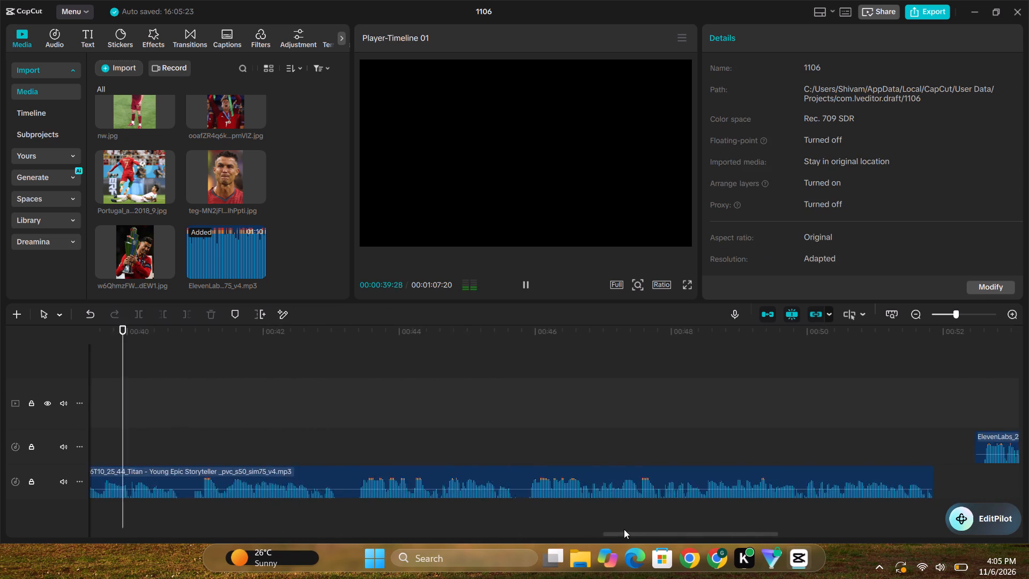
pyautogui.moveTo(624, 529); pyautogui.dragTo(685, 525)
pyautogui.moveTo(706, 439); pyautogui.dragTo(670, 439)
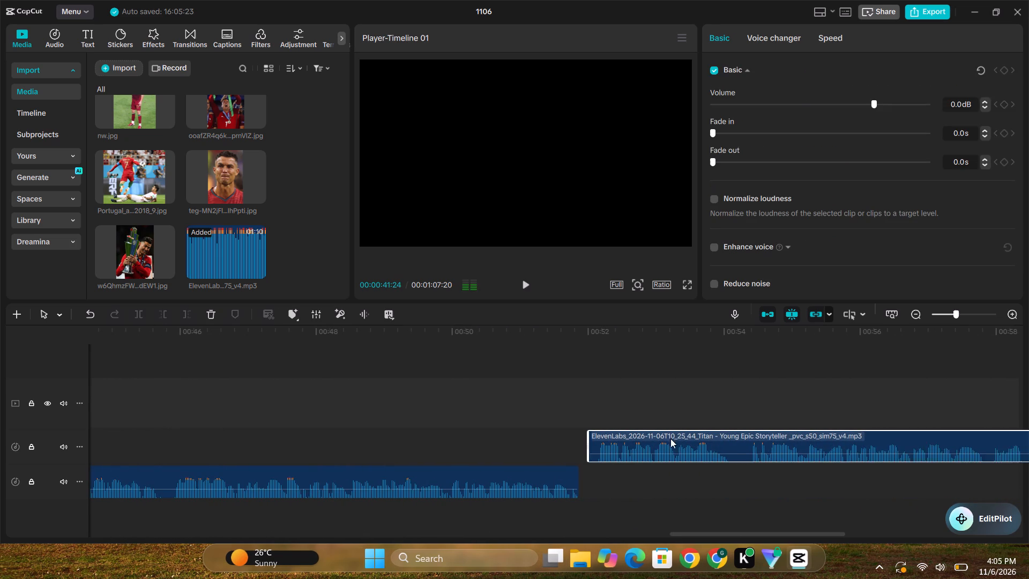
pyautogui.moveTo(670, 439); pyautogui.dragTo(646, 439)
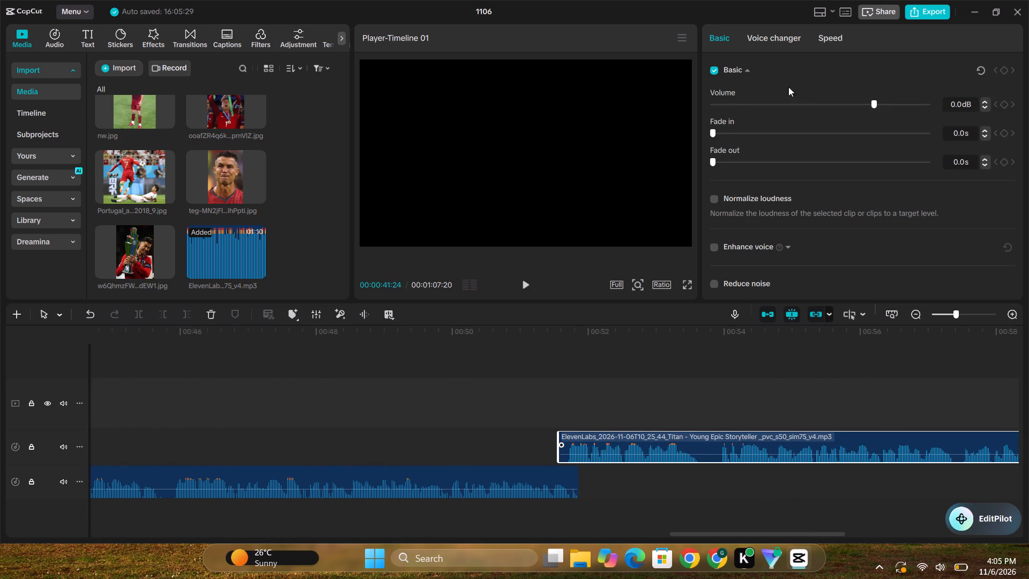
# Set a fade-in of about 0.5 s on the moved first-track voiceover clip and play back the transition.
pyautogui.moveTo(714, 133); pyautogui.dragTo(728, 135)
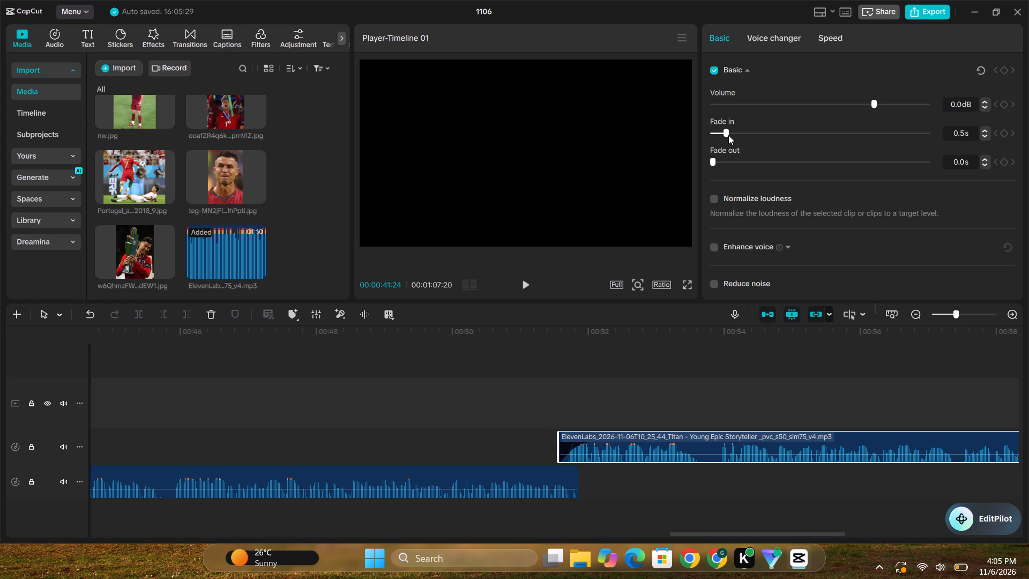
pyautogui.moveTo(728, 135); pyautogui.dragTo(730, 136)
pyautogui.click(494, 407)
pyautogui.click(392, 417)
pyautogui.press('space')
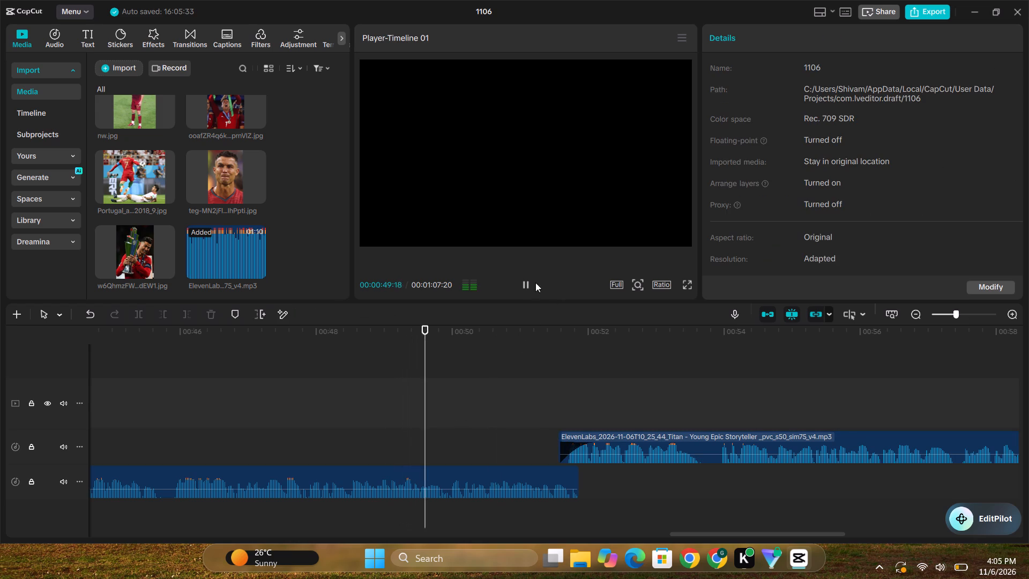
# Close the gap before the last voiceover clip by moving it against the preceding clip's end at about 00:00:59, and play back the join.
pyautogui.moveTo(698, 533); pyautogui.dragTo(759, 531)
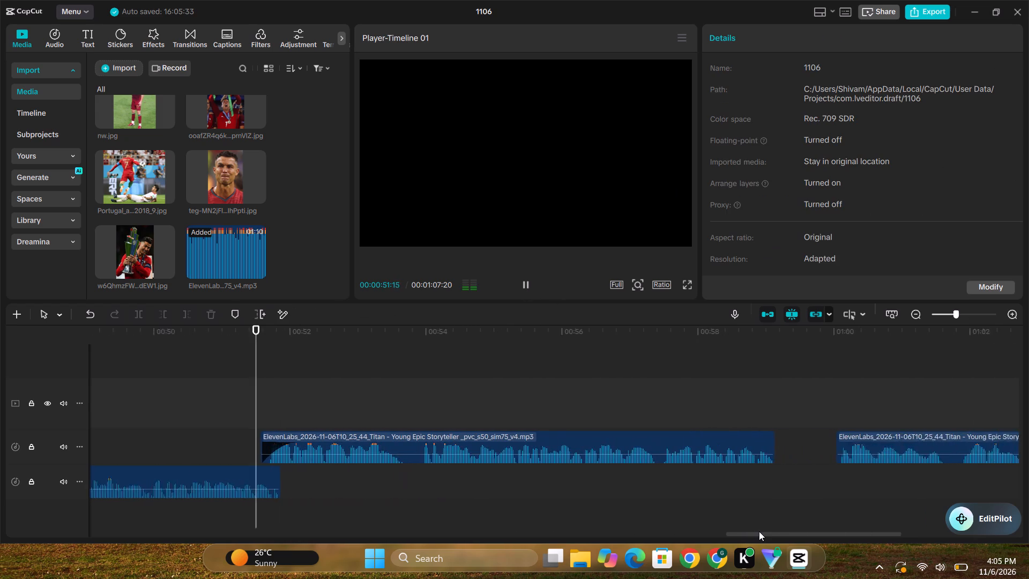
pyautogui.moveTo(759, 531); pyautogui.dragTo(857, 530)
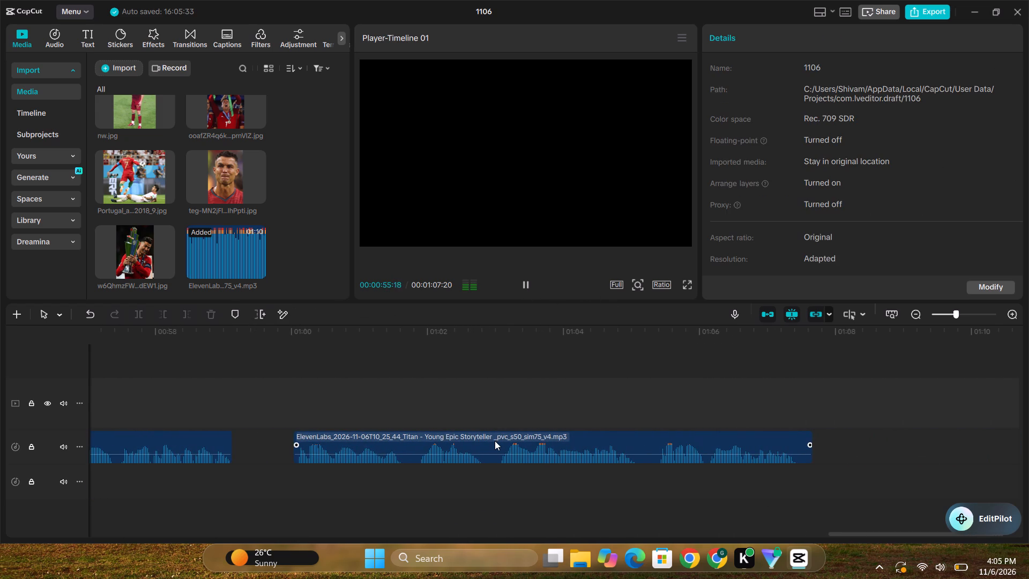
pyautogui.moveTo(495, 441); pyautogui.dragTo(464, 439)
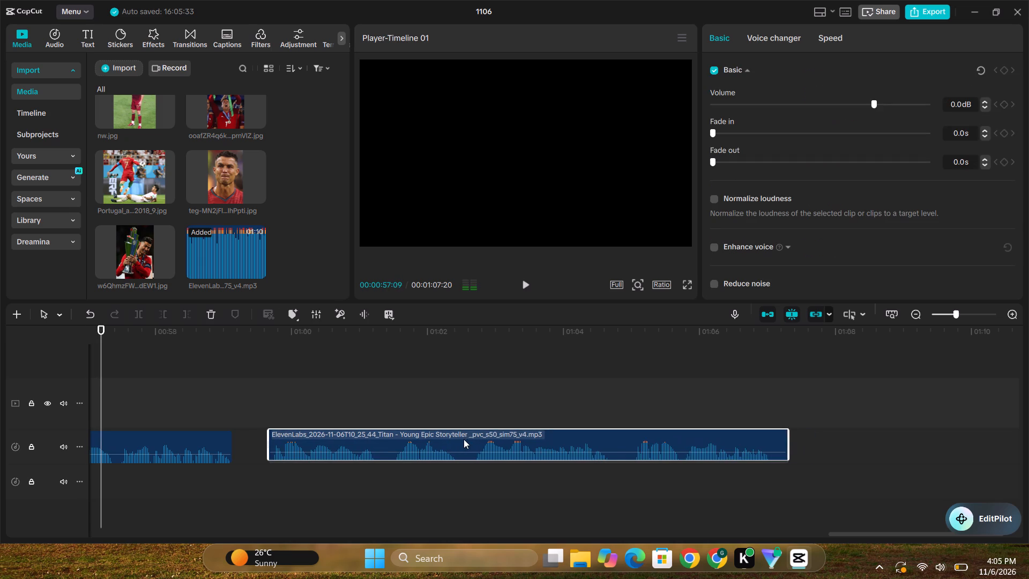
pyautogui.moveTo(464, 439); pyautogui.dragTo(434, 439)
pyautogui.press('space')
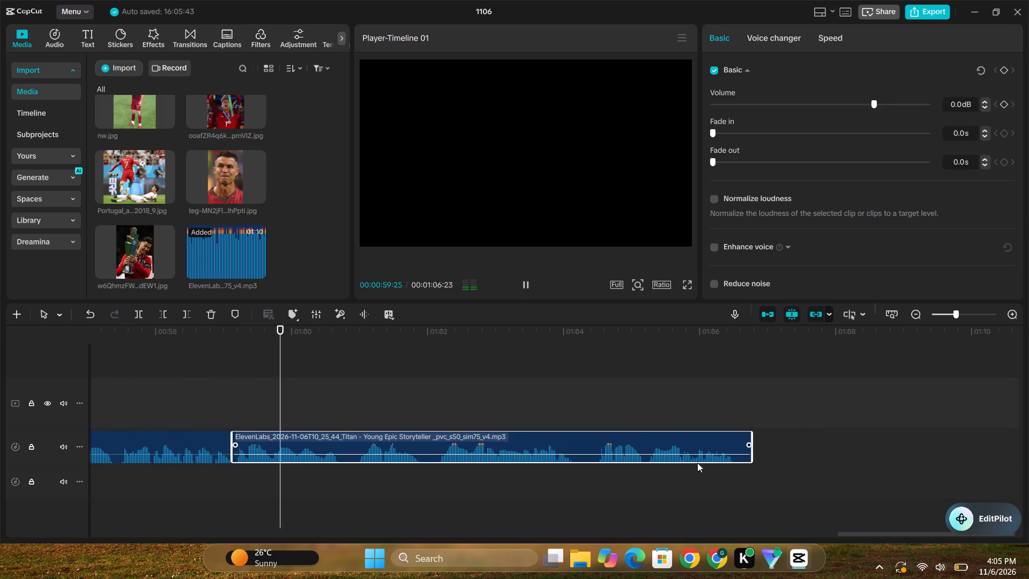
# Play the voiceover from near the beginning and review the clip joins and overlaps along the whole timeline.
pyautogui.moveTo(882, 531); pyautogui.dragTo(335, 521)
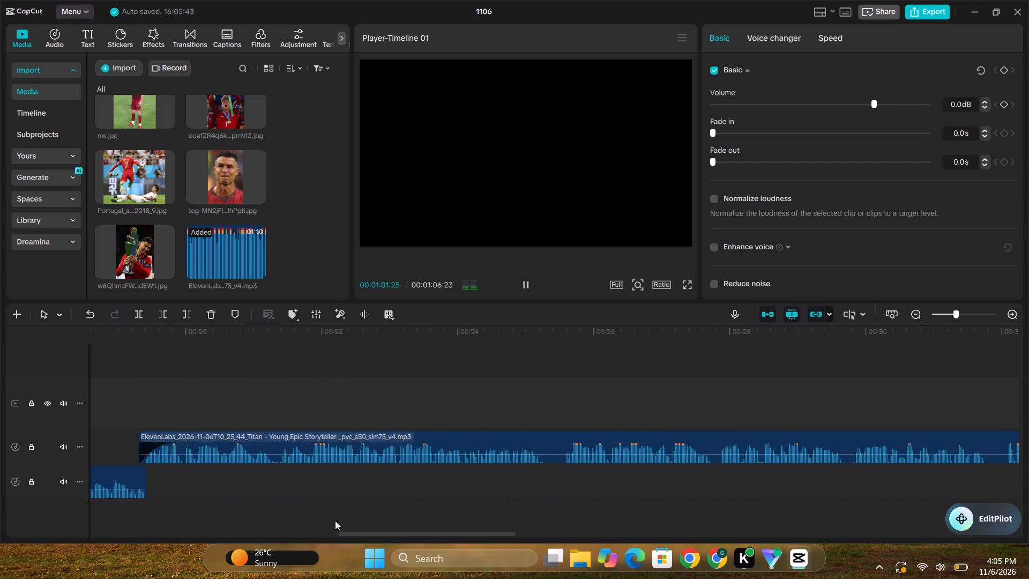
pyautogui.moveTo(335, 521); pyautogui.dragTo(90, 501)
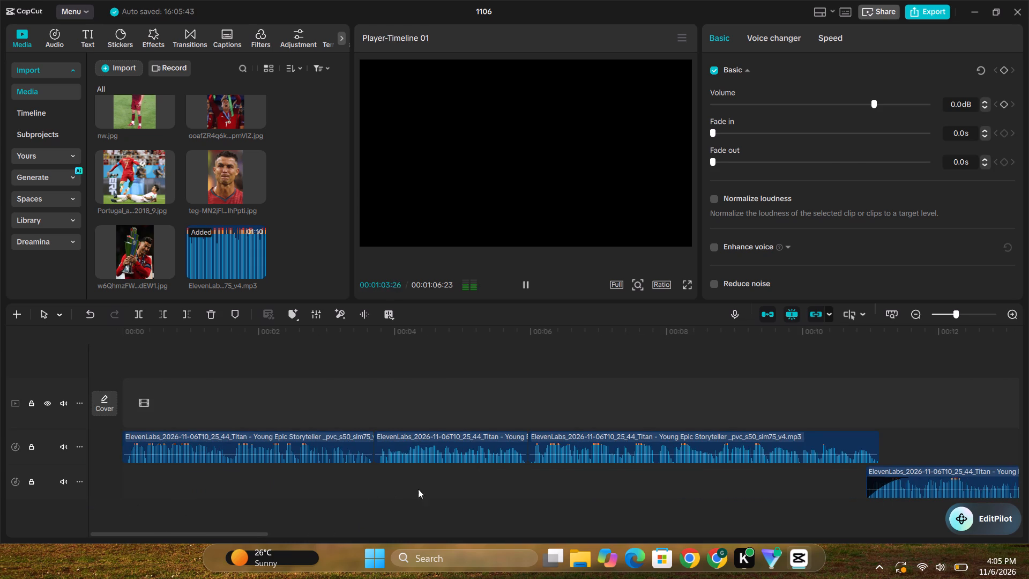
pyautogui.click(465, 477)
pyautogui.press('space')
pyautogui.moveTo(236, 535); pyautogui.dragTo(260, 532)
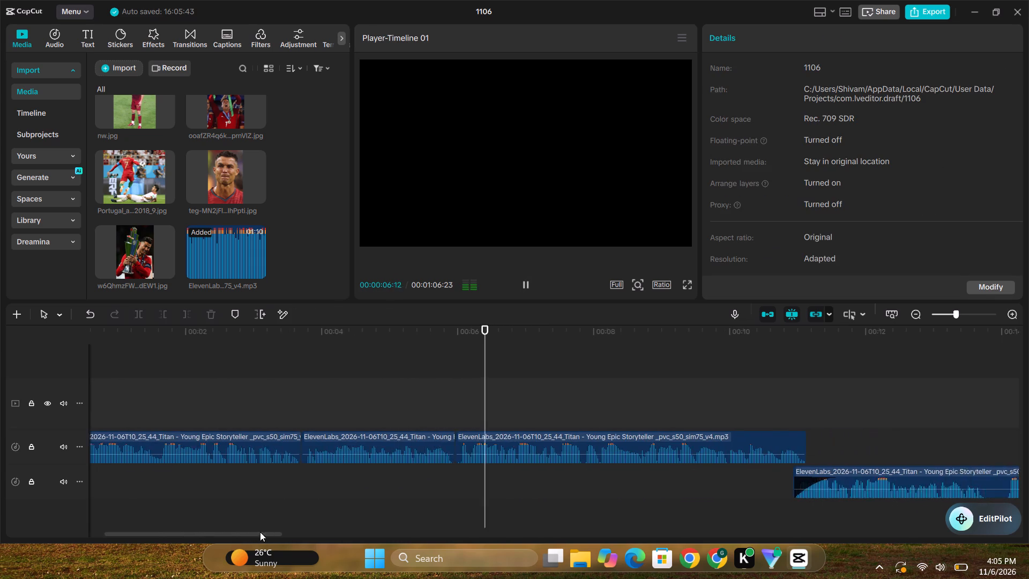
pyautogui.moveTo(260, 532); pyautogui.dragTo(339, 532)
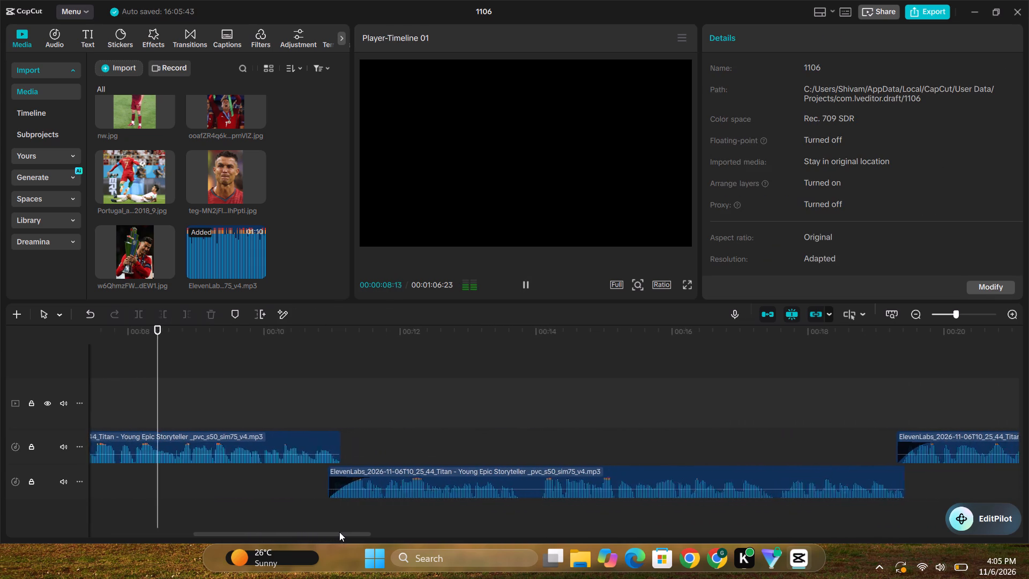
pyautogui.moveTo(339, 532); pyautogui.dragTo(349, 532)
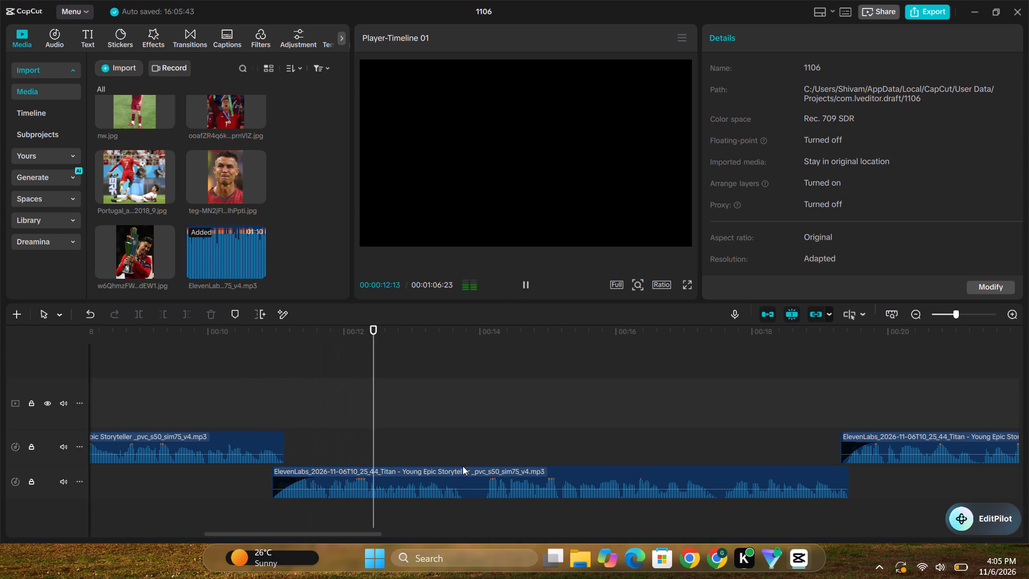
pyautogui.moveTo(371, 531); pyautogui.dragTo(632, 524)
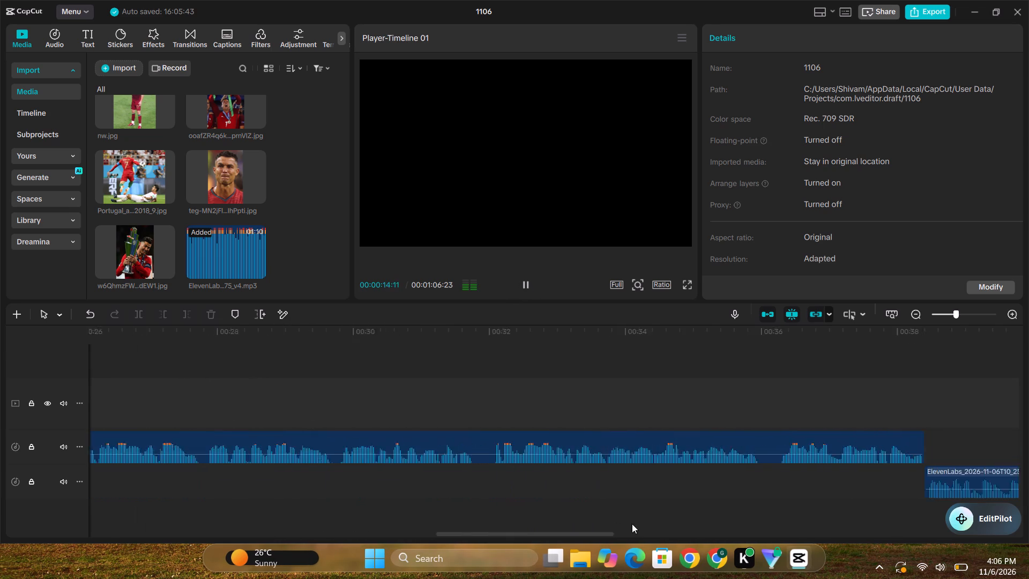
pyautogui.moveTo(632, 524); pyautogui.dragTo(931, 533)
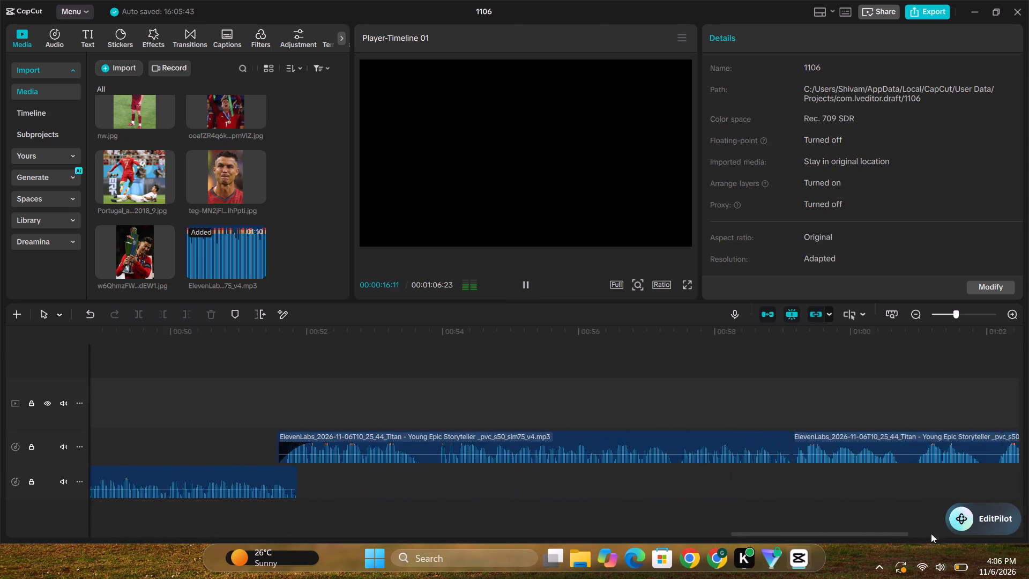
pyautogui.moveTo(931, 533); pyautogui.dragTo(299, 519)
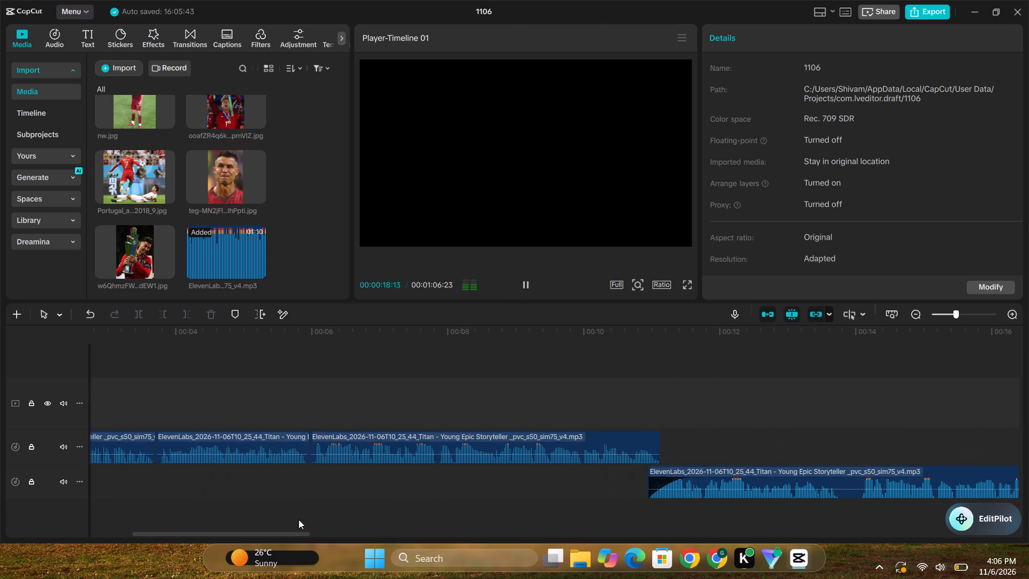
pyautogui.moveTo(299, 519); pyautogui.dragTo(181, 527)
# Lock both voiceover audio tracks.
pyautogui.click(28, 449)
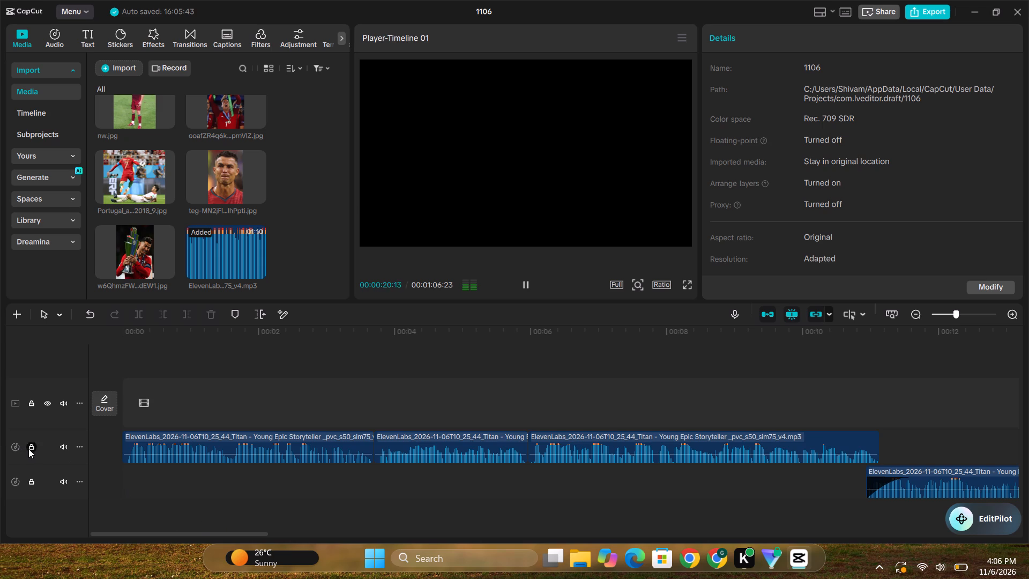
pyautogui.click(27, 479)
# Browse the imported images and place the close-up Ronaldo portrait teg-MN2jFl…hPpti.jpg at the start of the main video track, then play it.
pyautogui.moveTo(166, 533); pyautogui.dragTo(346, 524)
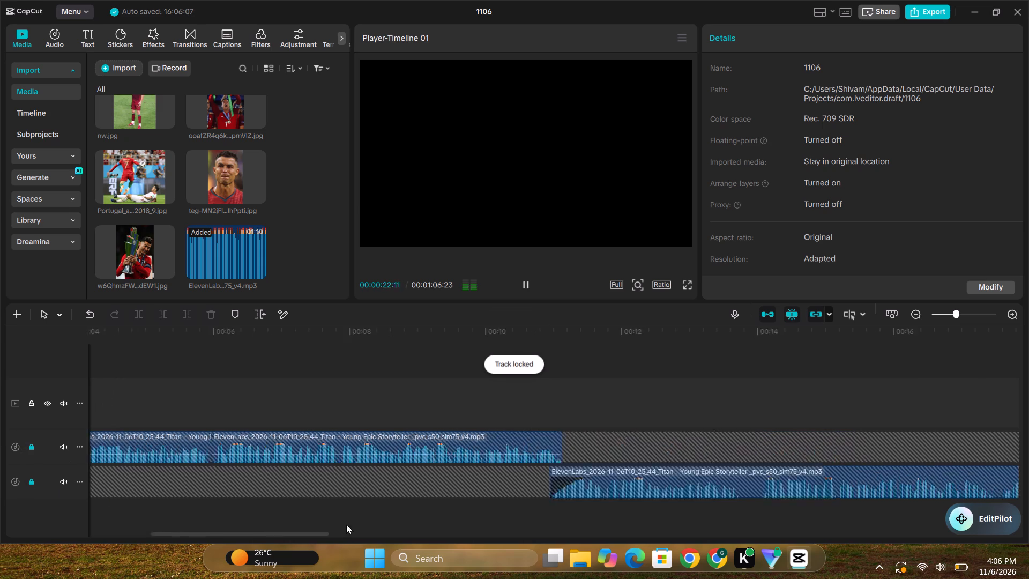
pyautogui.moveTo(346, 524); pyautogui.dragTo(0, 512)
pyautogui.click(123, 376)
pyautogui.scroll(6, 239, 181)
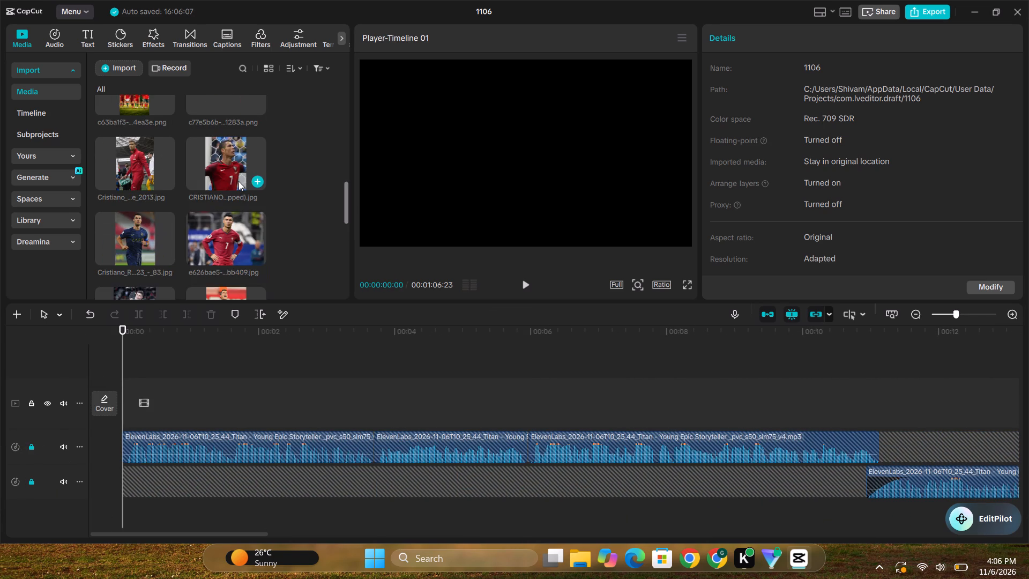
pyautogui.scroll(3, 235, 187)
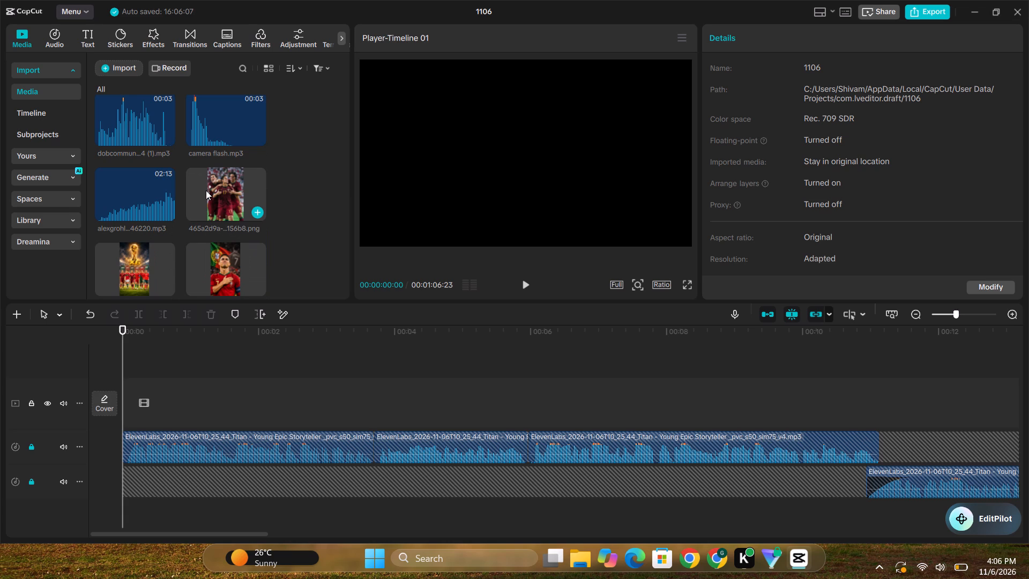
pyautogui.scroll(-2, 197, 209)
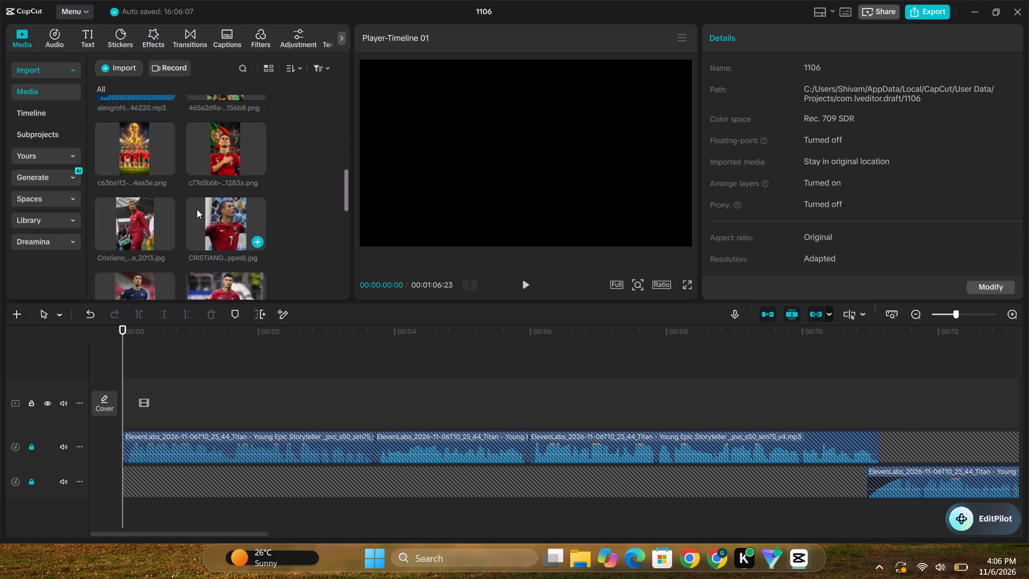
pyautogui.scroll(-2, 199, 206)
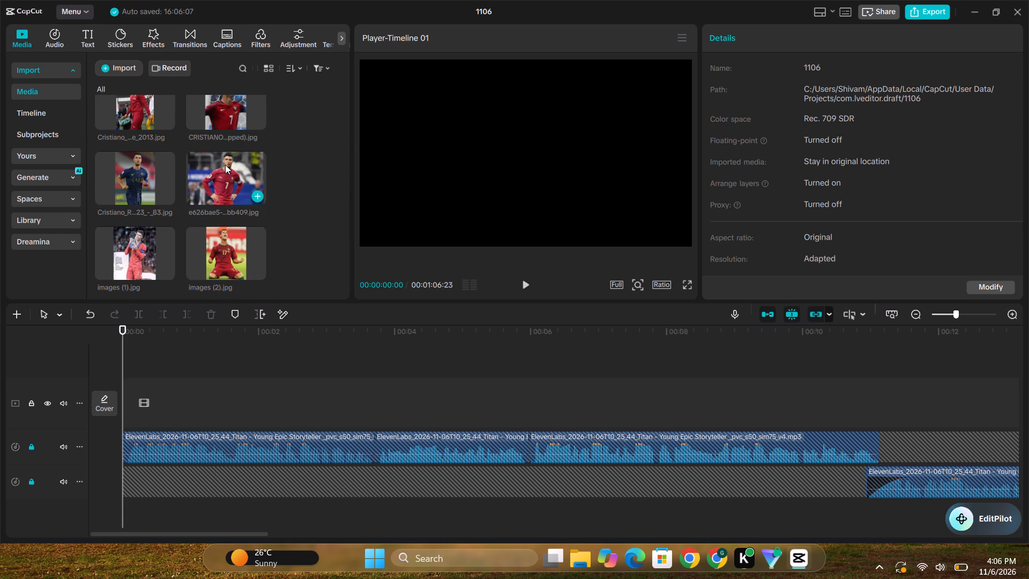
pyautogui.click(225, 165)
pyautogui.scroll(-2, 210, 177)
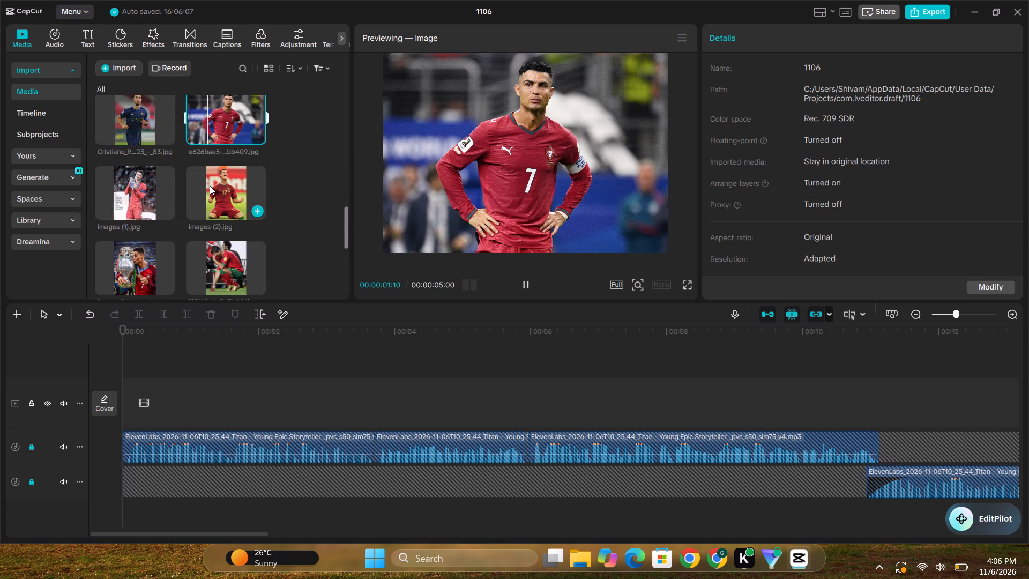
pyautogui.scroll(-2, 210, 189)
pyautogui.click(238, 233)
pyautogui.moveTo(229, 223); pyautogui.dragTo(227, 270)
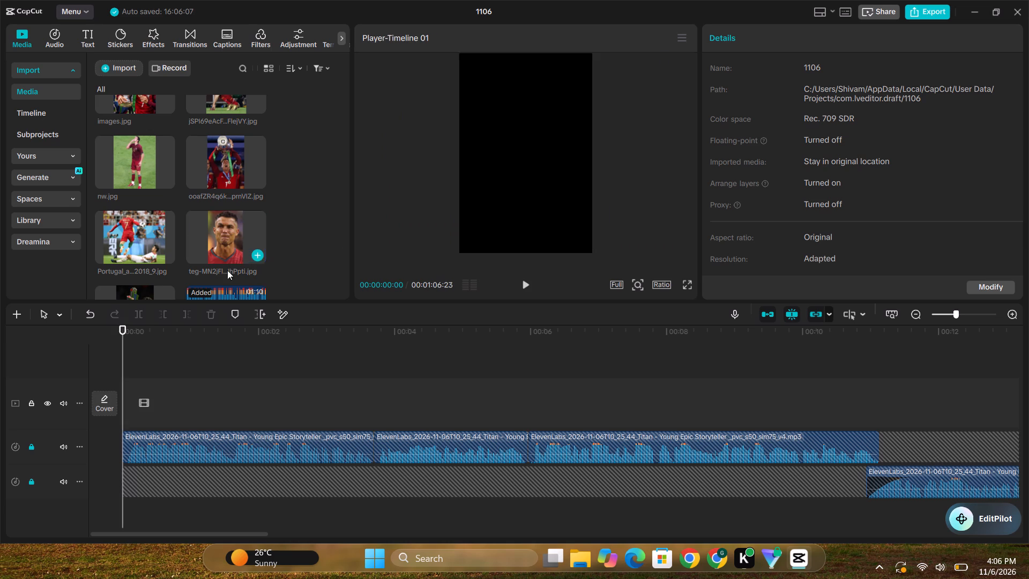
pyautogui.moveTo(227, 270); pyautogui.dragTo(154, 409)
pyautogui.press('space')
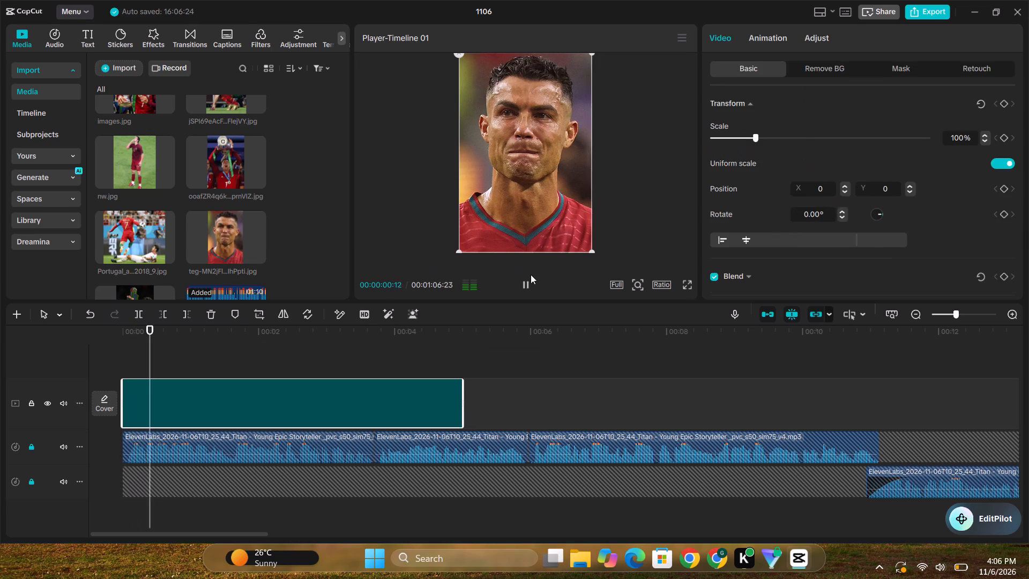
# Scale the Ronaldo portrait clip to 129% and add a scale keyframe at its very start.
pyautogui.click(524, 285)
pyautogui.click(122, 373)
pyautogui.doubleClick(122, 372)
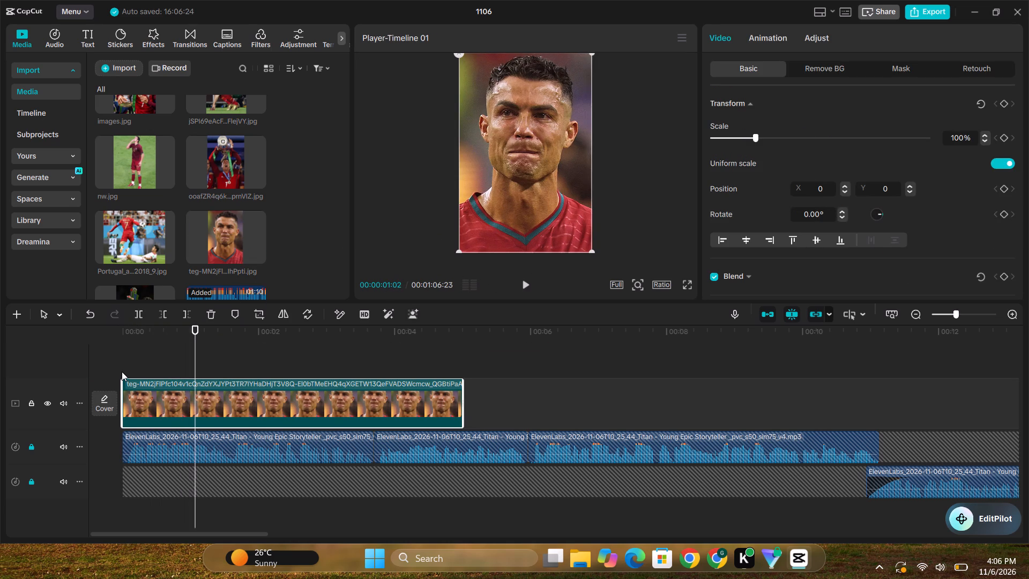
pyautogui.click(124, 369)
pyautogui.click(165, 416)
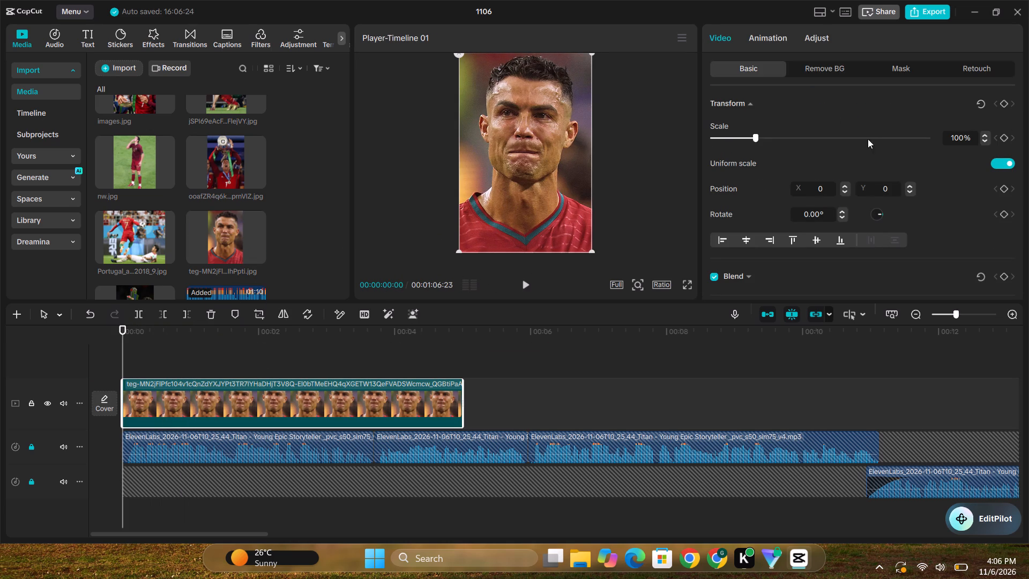
pyautogui.moveTo(756, 133); pyautogui.dragTo(768, 133)
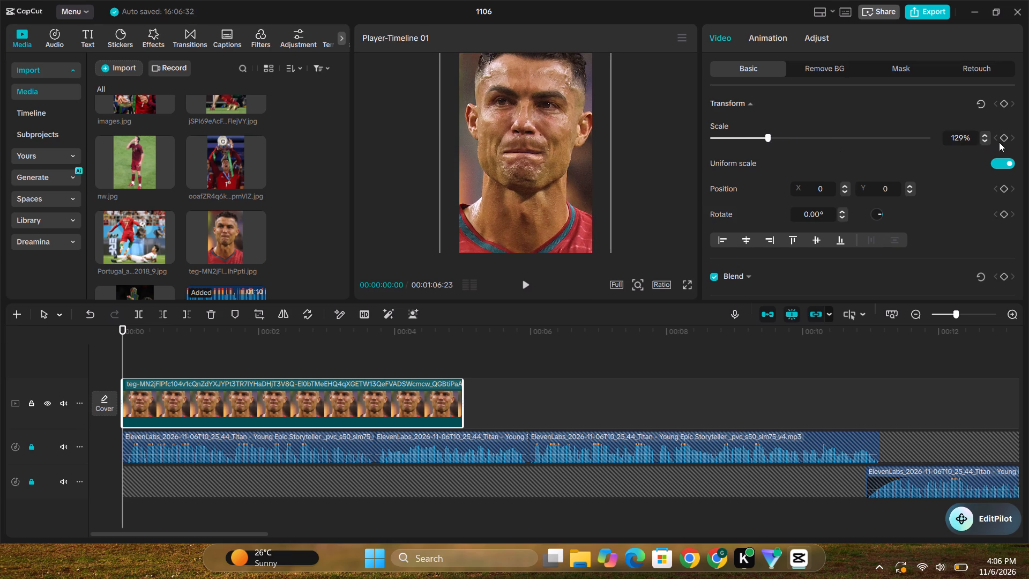
pyautogui.press('space')
pyautogui.click(119, 357)
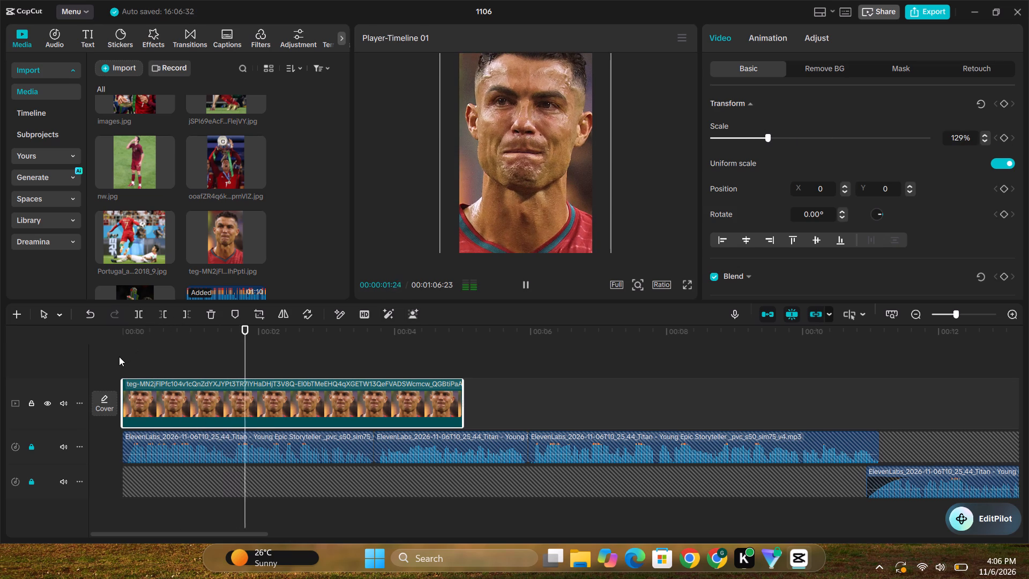
pyautogui.click(125, 362)
pyautogui.click(192, 409)
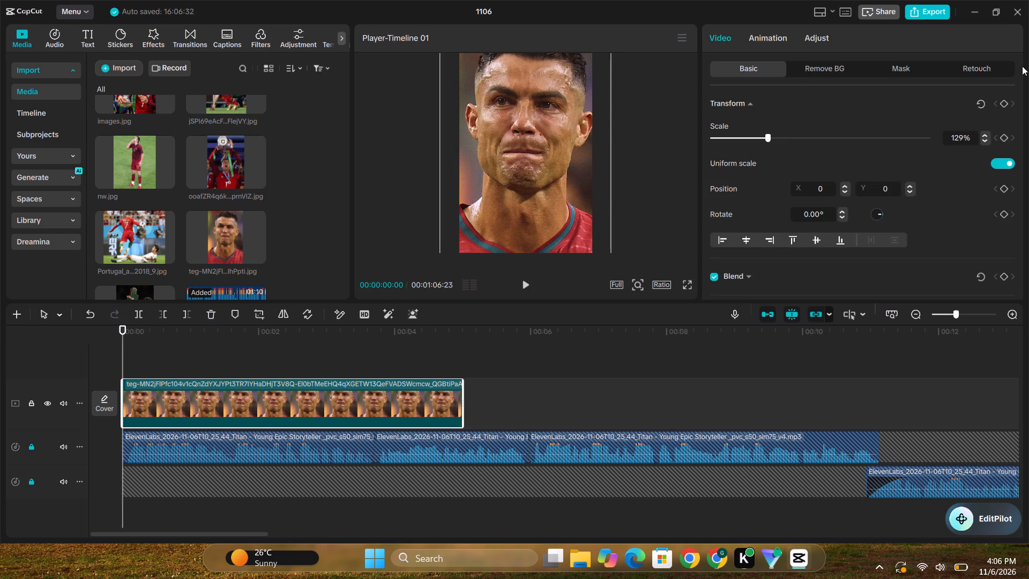
pyautogui.click(1005, 137)
# Set the portrait's scale to 100% at 00:00:00:12 for a quick zoom-out, and play it from the start.
pyautogui.press('space')
pyautogui.press('space')
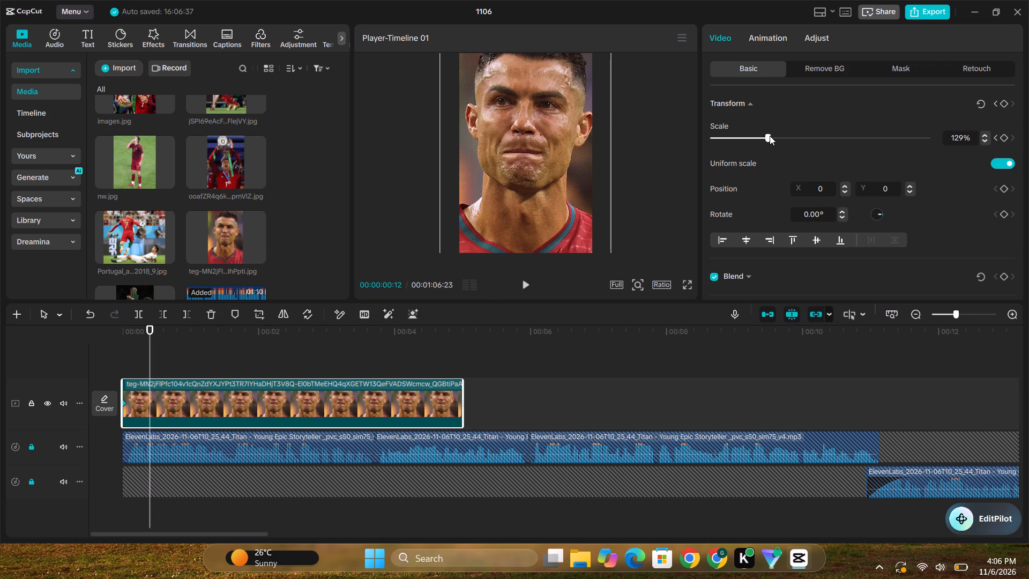
pyautogui.moveTo(770, 136); pyautogui.dragTo(754, 136)
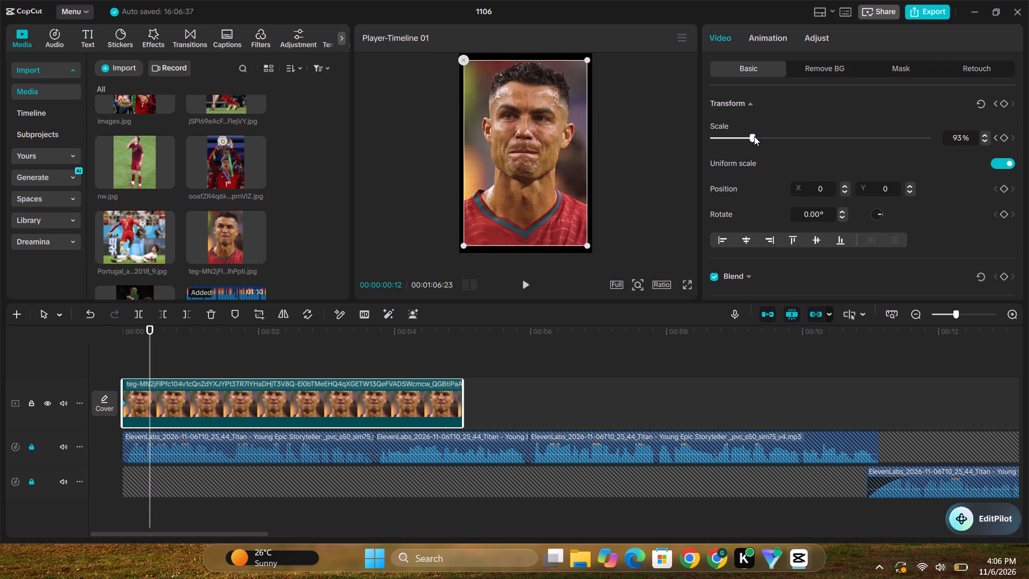
pyautogui.moveTo(754, 136); pyautogui.dragTo(757, 136)
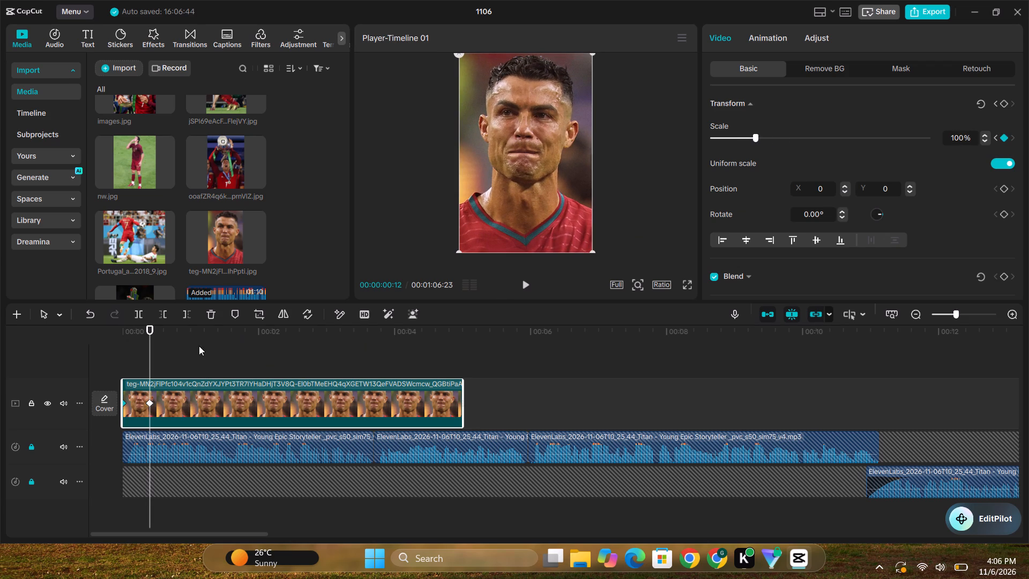
pyautogui.click(130, 362)
pyautogui.click(124, 365)
pyautogui.press('space')
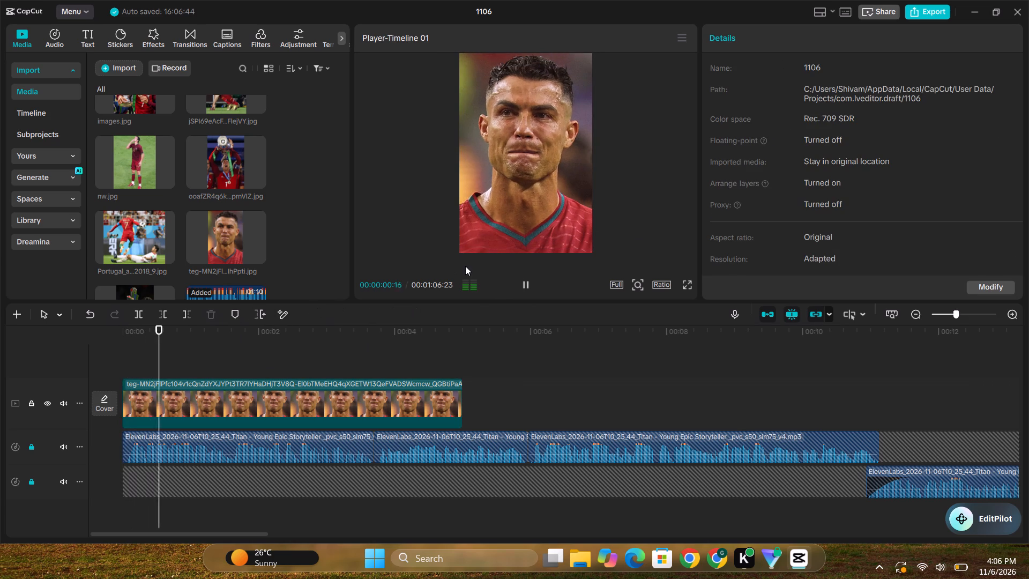
# Move the portrait's second scale keyframe much closer to the clip's start to speed up the zoom-out, and play it back.
pyautogui.click(159, 397)
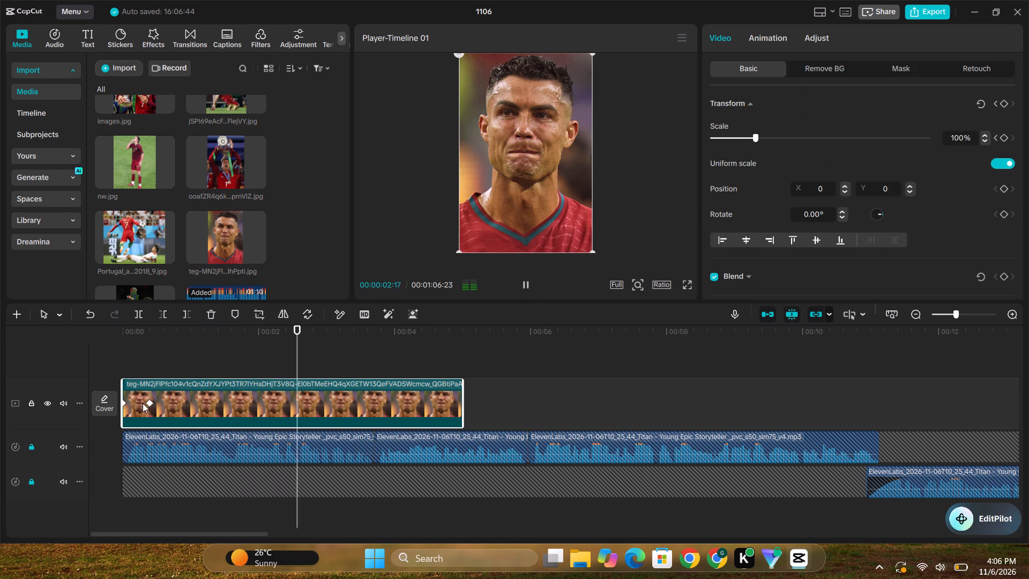
pyautogui.moveTo(149, 400); pyautogui.dragTo(132, 395)
pyautogui.click(114, 365)
pyautogui.click(121, 366)
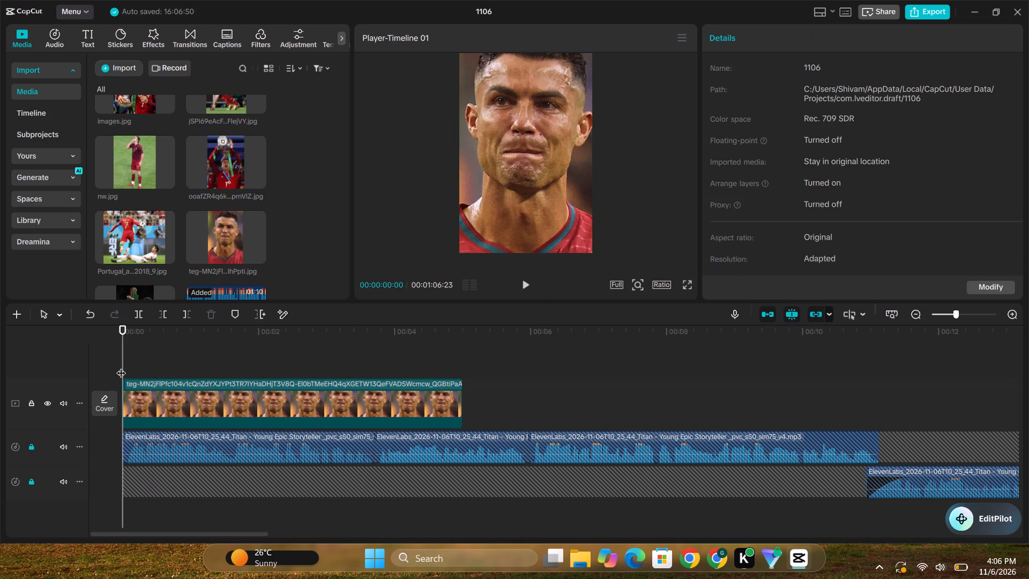
pyautogui.press('space')
pyautogui.click(523, 285)
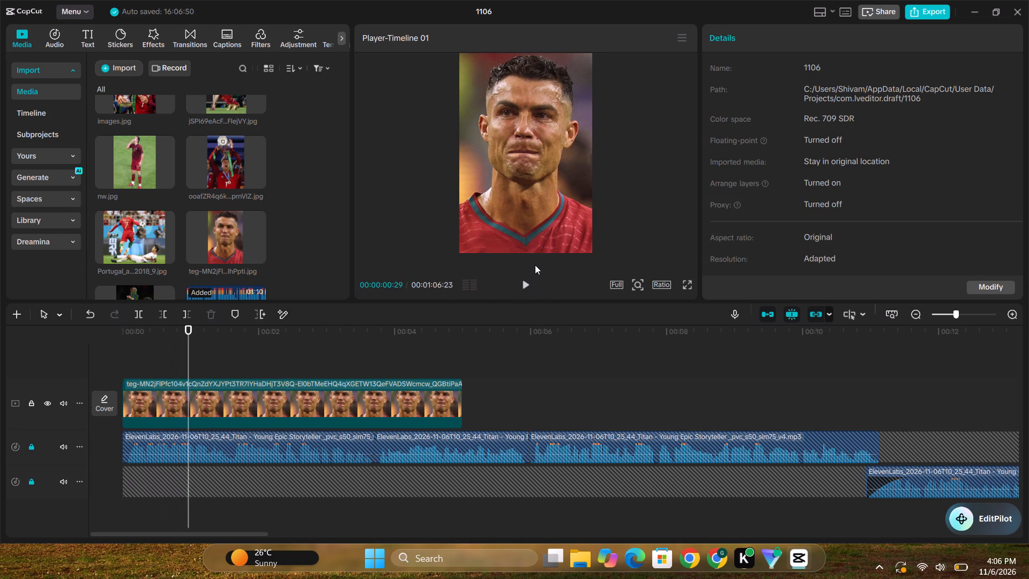
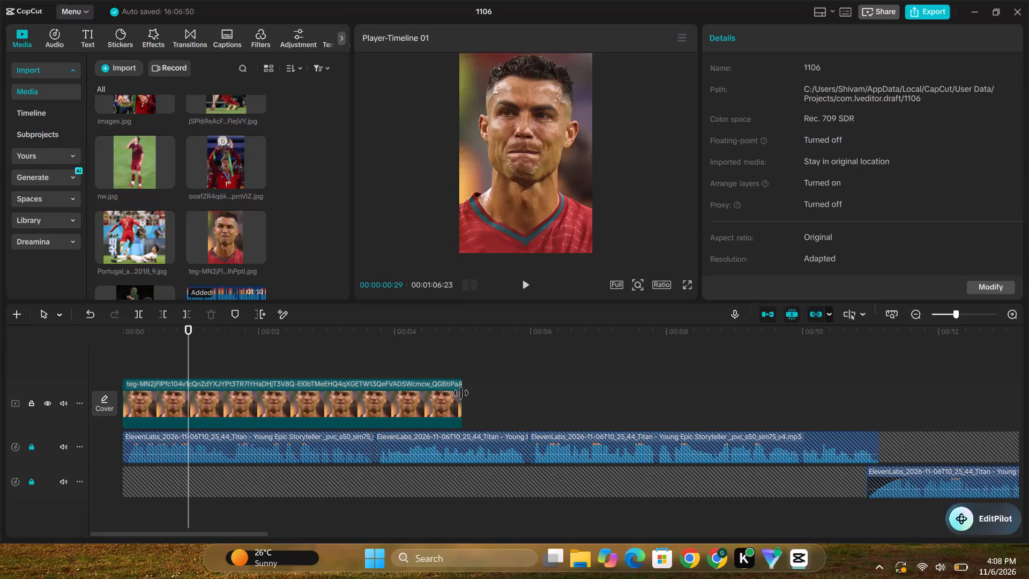
# Play the opening of the timeline from 00:00:00:00 to check the portrait's quick zoom-out.
pyautogui.click(131, 373)
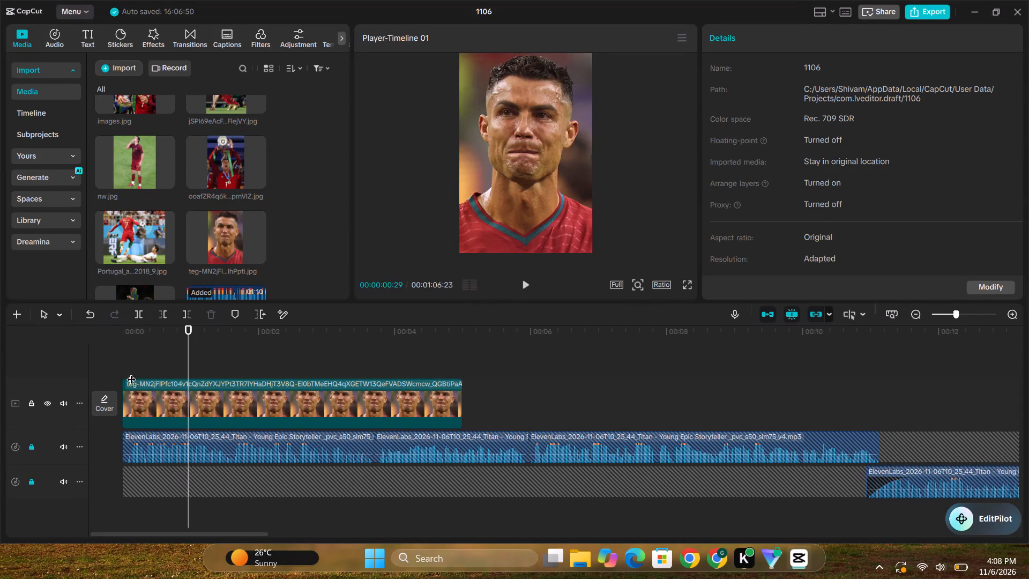
pyautogui.doubleClick(126, 368)
pyautogui.press('space')
pyautogui.click(124, 368)
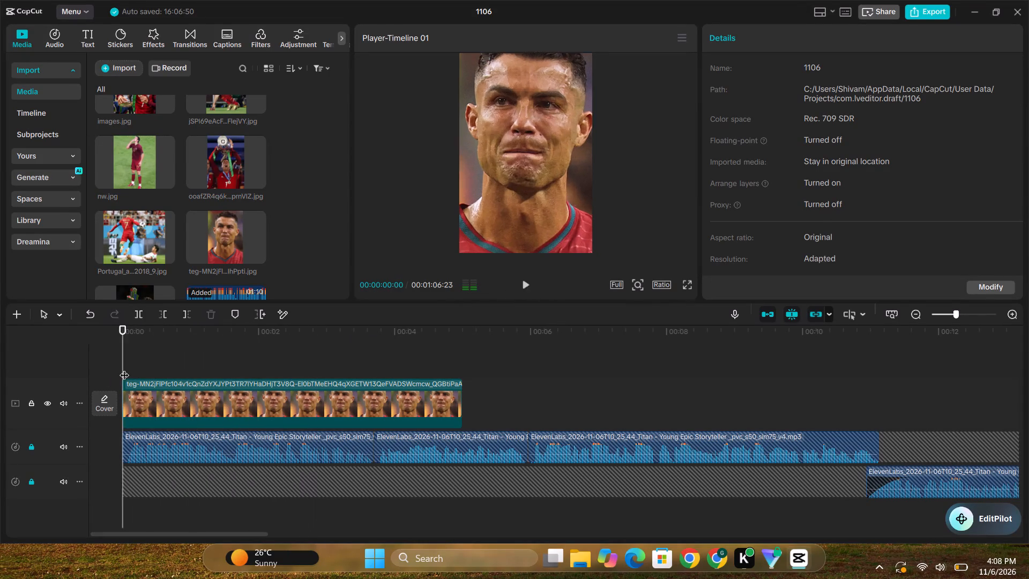
pyautogui.press('space')
pyautogui.click(521, 281)
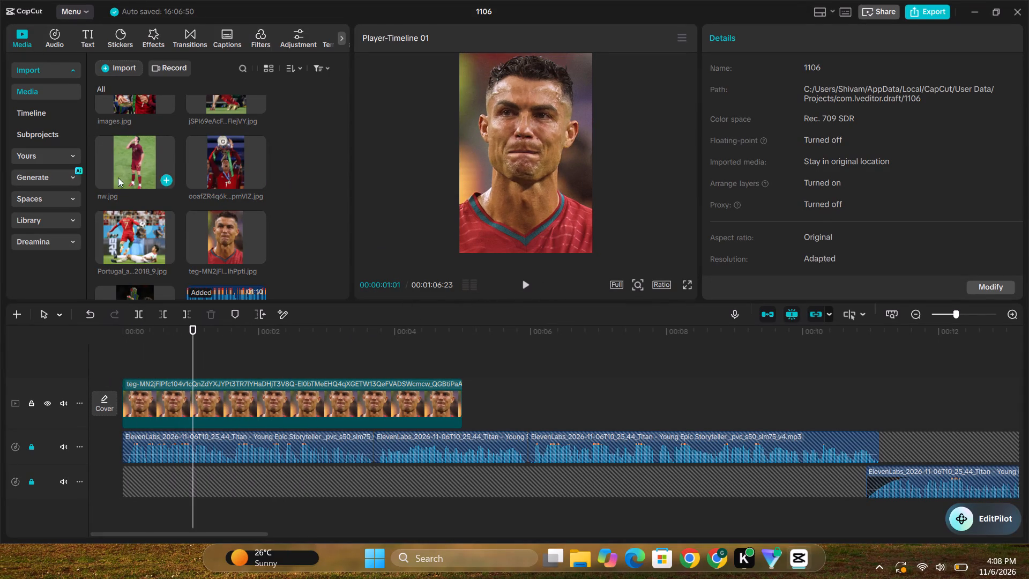
# Add the whoosh.mp3 sound effect at the timeline's start on a new audio track below the voiceover, and play it.
pyautogui.scroll(16, 156, 227)
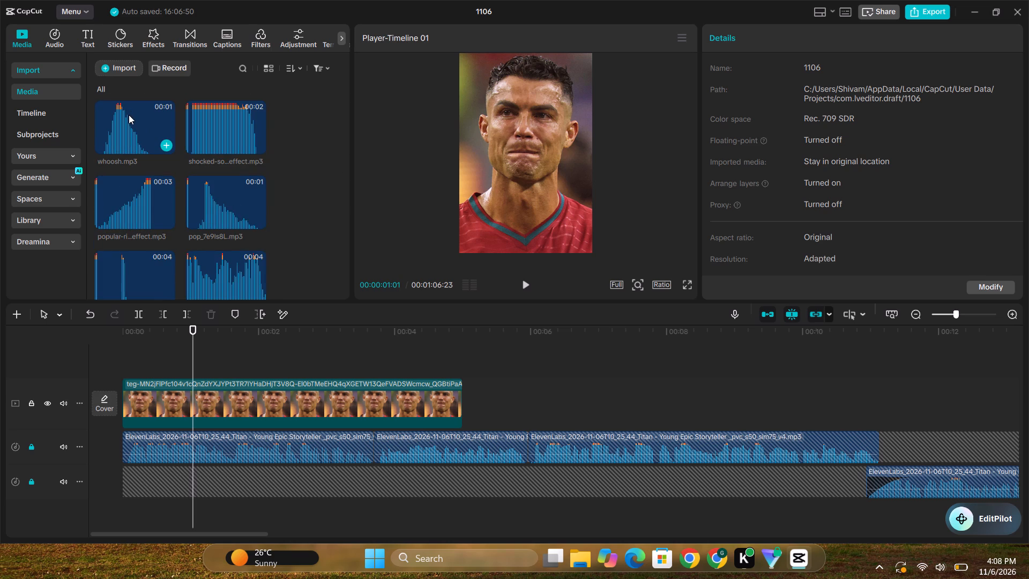
pyautogui.moveTo(129, 115); pyautogui.dragTo(120, 508)
pyautogui.press('space')
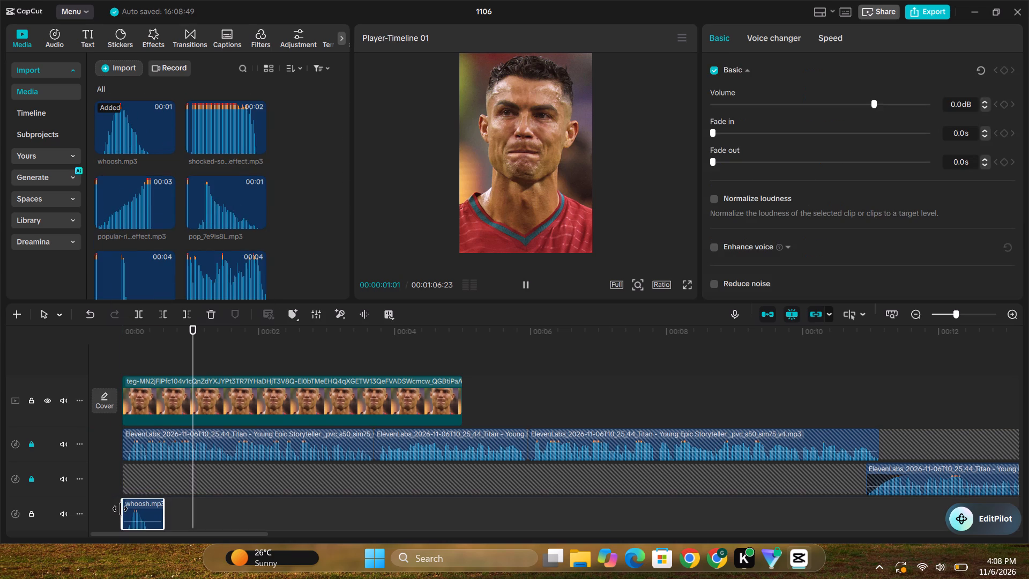
pyautogui.click(116, 511)
pyautogui.press('space')
pyautogui.click(527, 279)
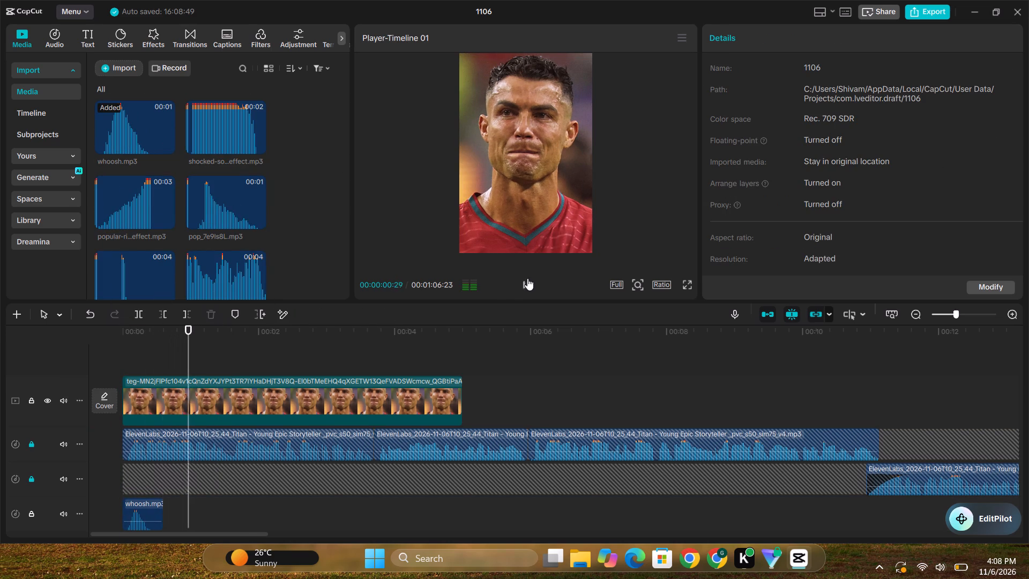
# Trim both ends of the whoosh clip, align it with the timeline's start, and play the opening back.
pyautogui.click(150, 503)
pyautogui.moveTo(122, 498); pyautogui.dragTo(128, 499)
pyautogui.moveTo(123, 504); pyautogui.dragTo(128, 507)
pyautogui.moveTo(139, 508); pyautogui.dragTo(128, 504)
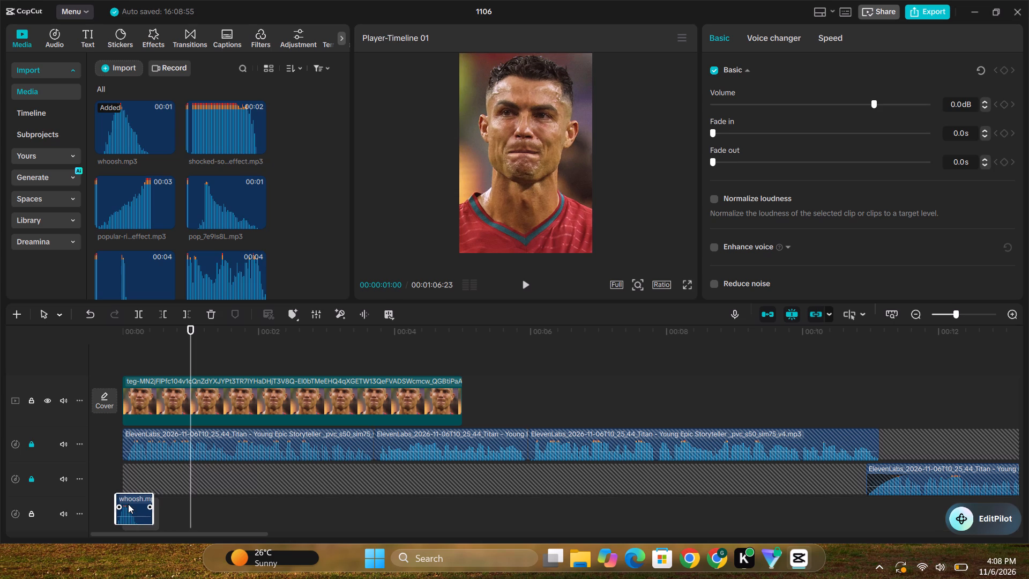
pyautogui.moveTo(128, 504); pyautogui.dragTo(131, 505)
pyautogui.moveTo(158, 503); pyautogui.dragTo(145, 502)
pyautogui.scroll(-2, 149, 494)
pyautogui.click(124, 502)
pyautogui.press('space')
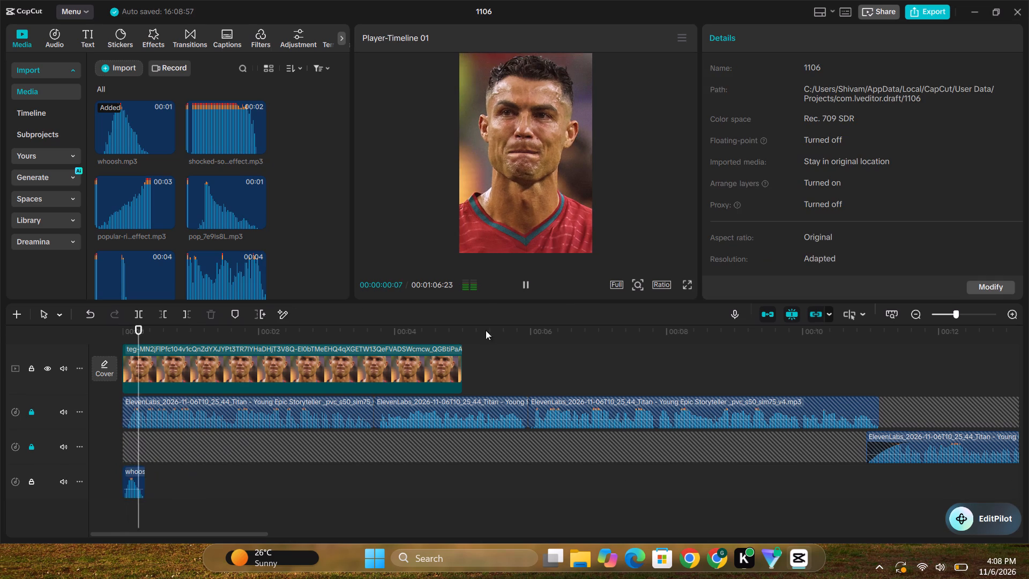
pyautogui.doubleClick(525, 283)
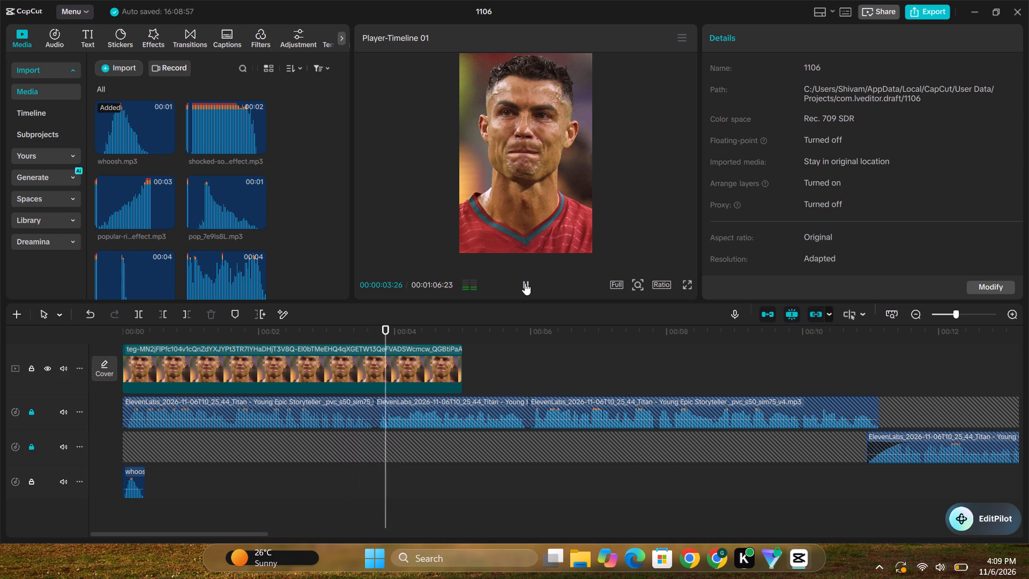
pyautogui.click(525, 283)
pyautogui.click(525, 283)
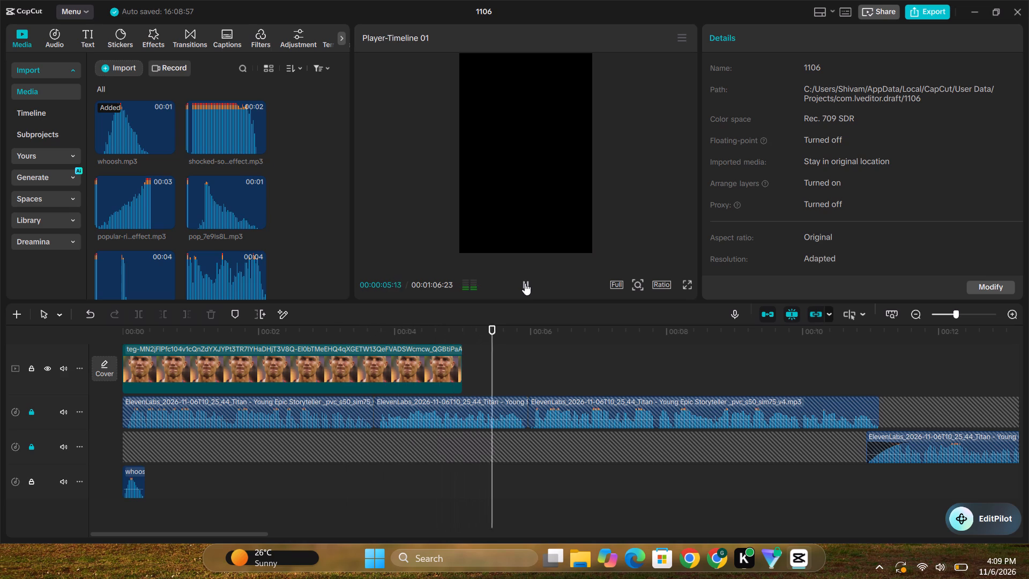
pyautogui.click(525, 283)
# Extend the Ronaldo portrait clip's end to the start of the third voiceover segment, just before 00:00:06.
pyautogui.click(450, 353)
pyautogui.moveTo(464, 357); pyautogui.dragTo(517, 366)
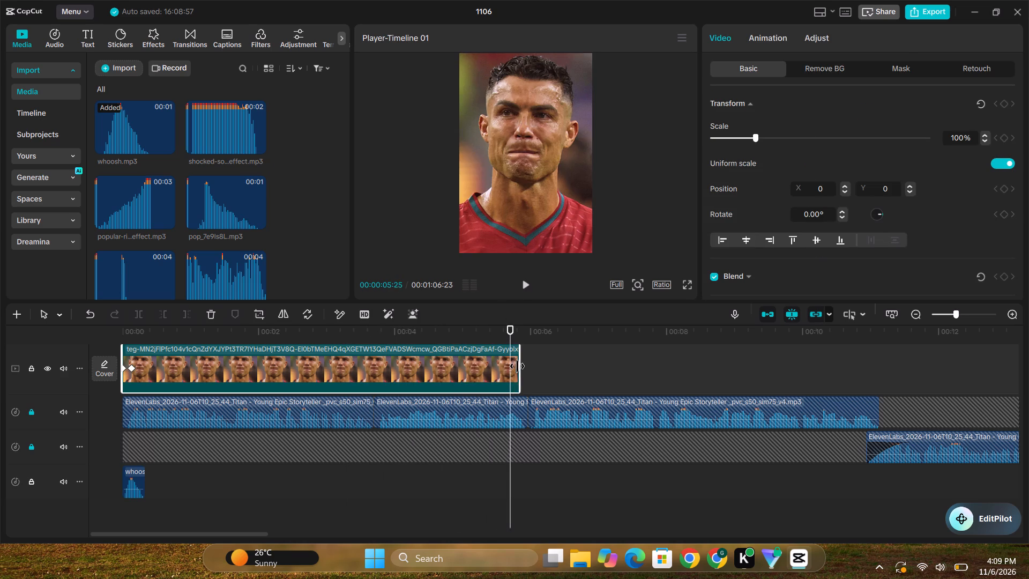
pyautogui.moveTo(517, 366); pyautogui.dragTo(524, 367)
# Set the portrait's scale to 118% at 00:00:05:26 for a slow zoom-in, and play the clip back.
pyautogui.click(523, 469)
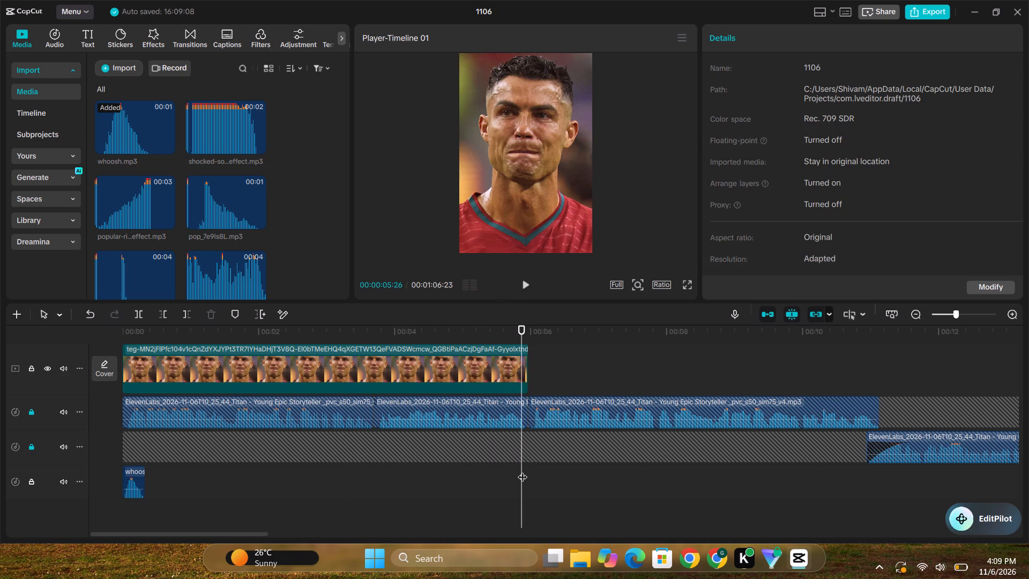
pyautogui.click(505, 345)
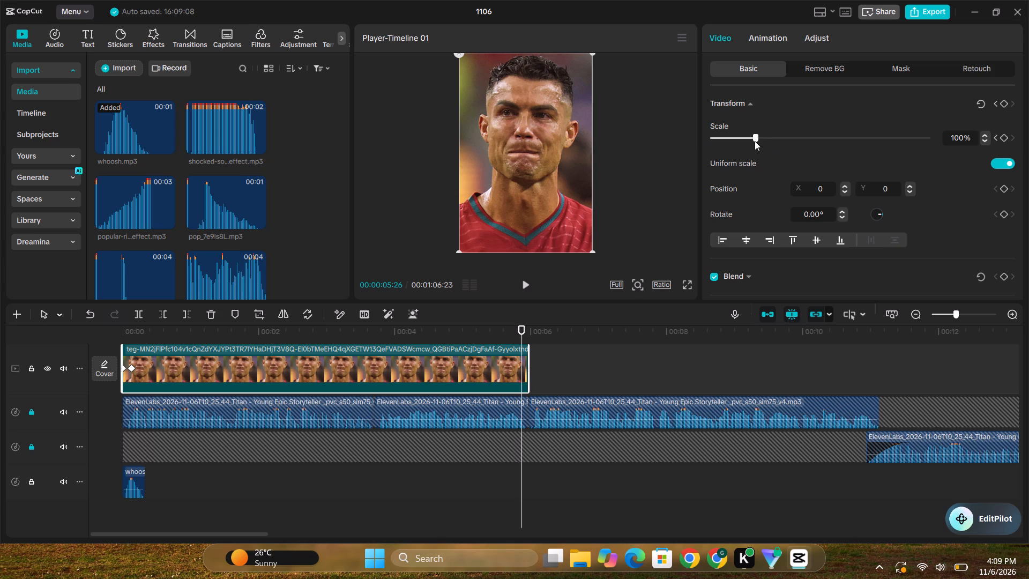
pyautogui.moveTo(757, 139); pyautogui.dragTo(765, 139)
pyautogui.click(169, 469)
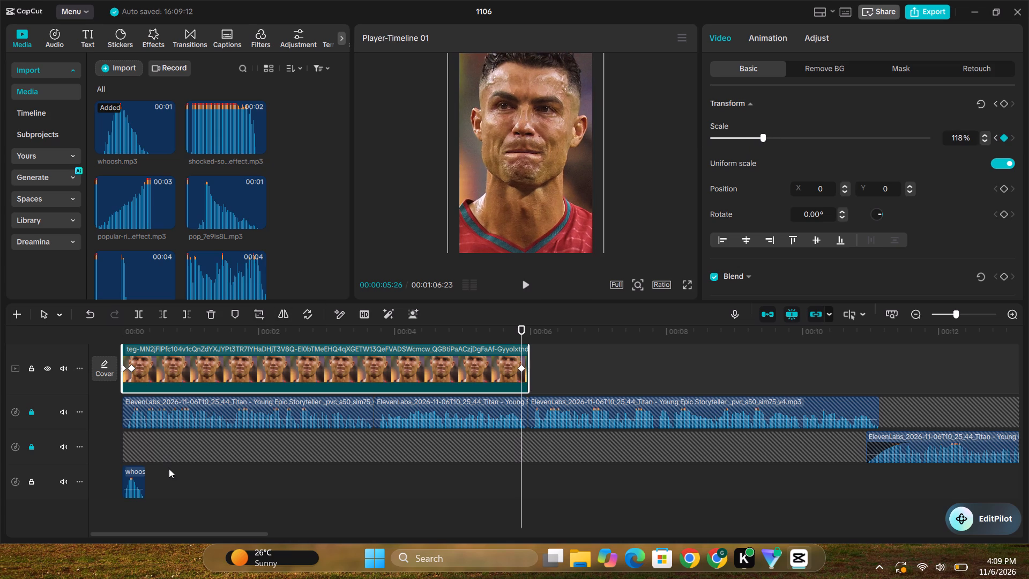
pyautogui.press('space')
pyautogui.click(690, 285)
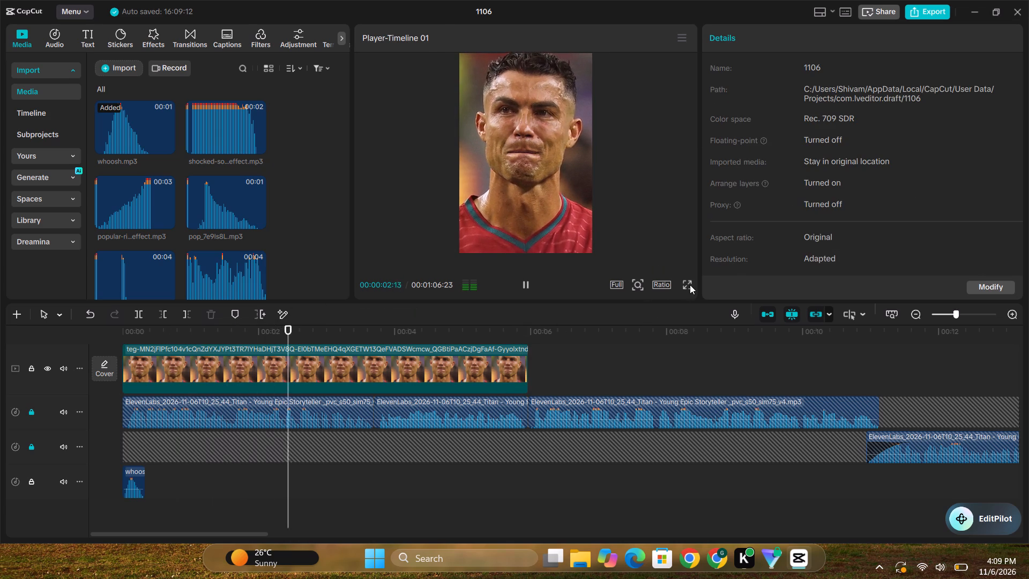
pyautogui.click(692, 518)
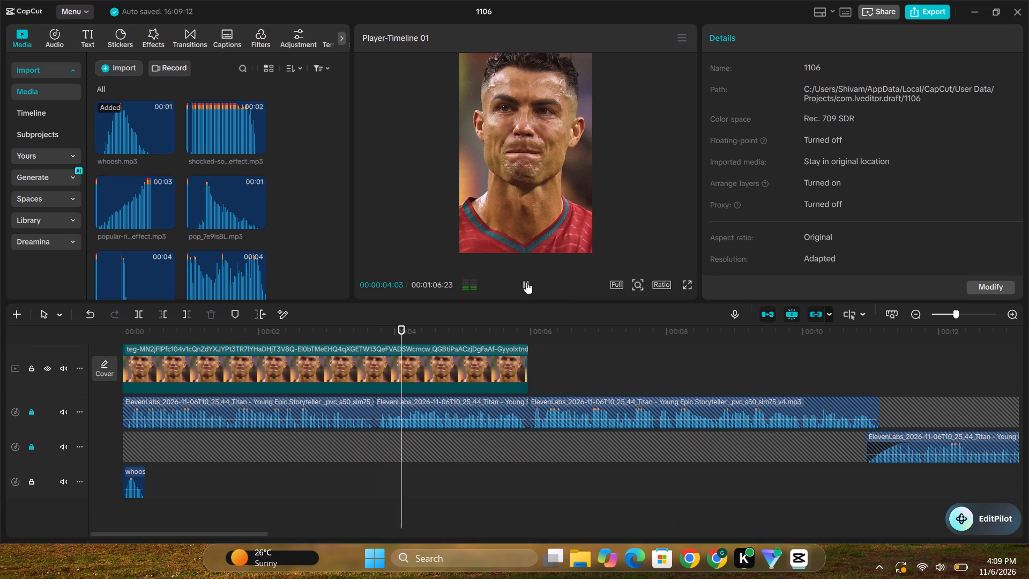
pyautogui.click(523, 280)
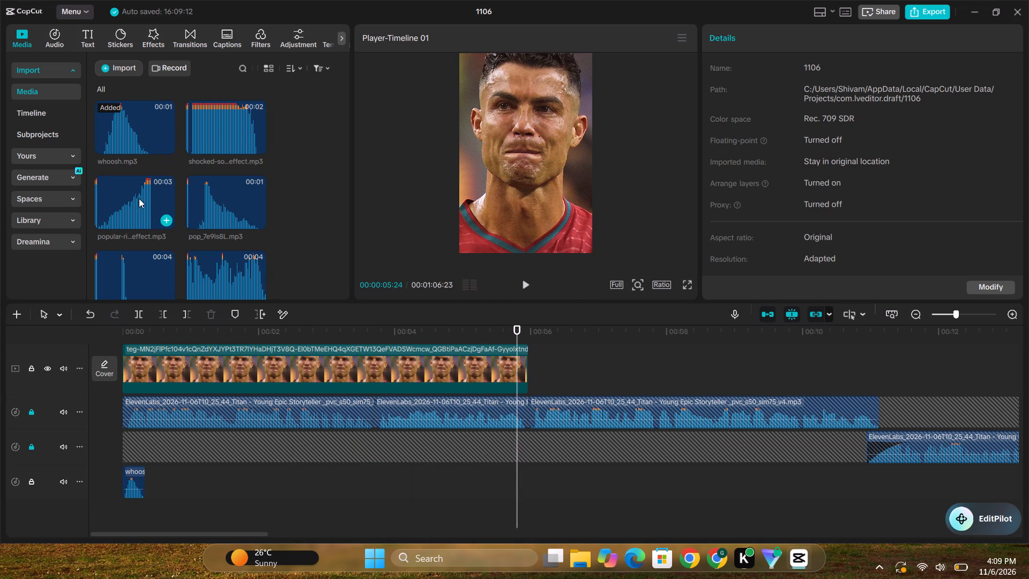
# Add popular-riser-metallic-sound-effect.mp3 to the whoosh track, trim its end, and position it to finish at 00:00:05:24.
pyautogui.moveTo(139, 198); pyautogui.dragTo(341, 472)
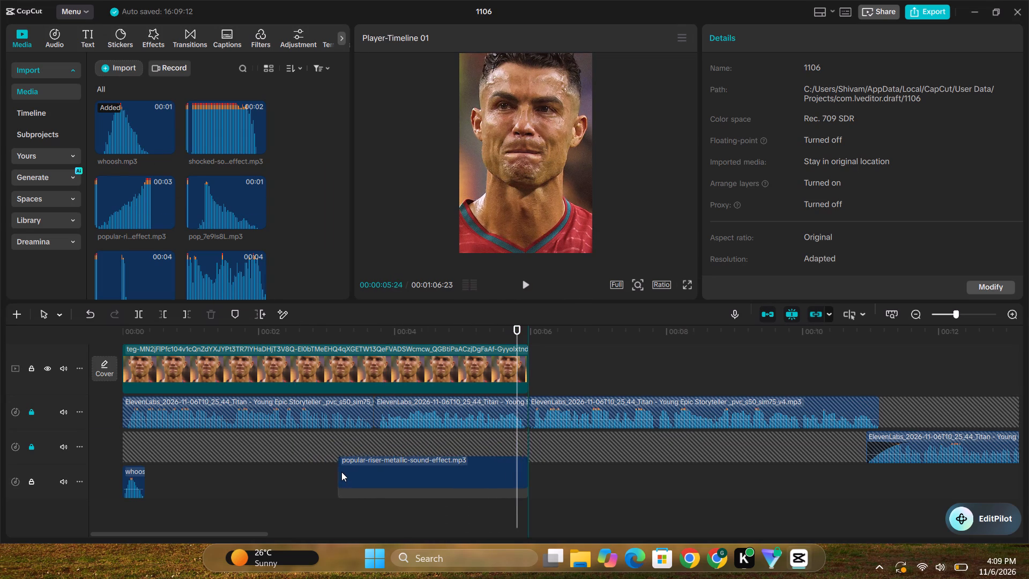
pyautogui.moveTo(530, 472); pyautogui.dragTo(483, 474)
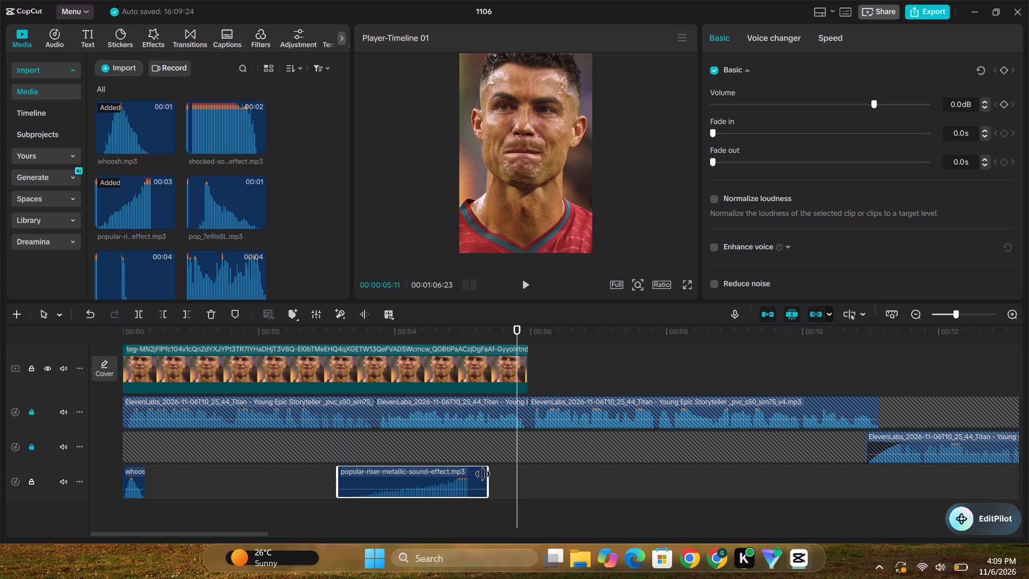
pyautogui.moveTo(483, 474); pyautogui.dragTo(477, 474)
pyautogui.moveTo(404, 477); pyautogui.dragTo(450, 476)
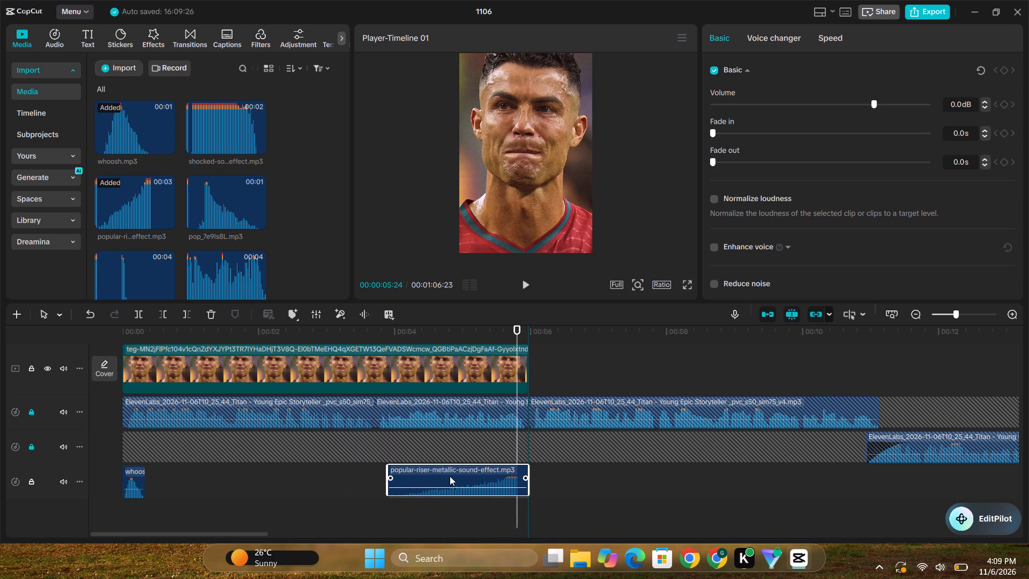
pyautogui.moveTo(450, 476); pyautogui.dragTo(438, 475)
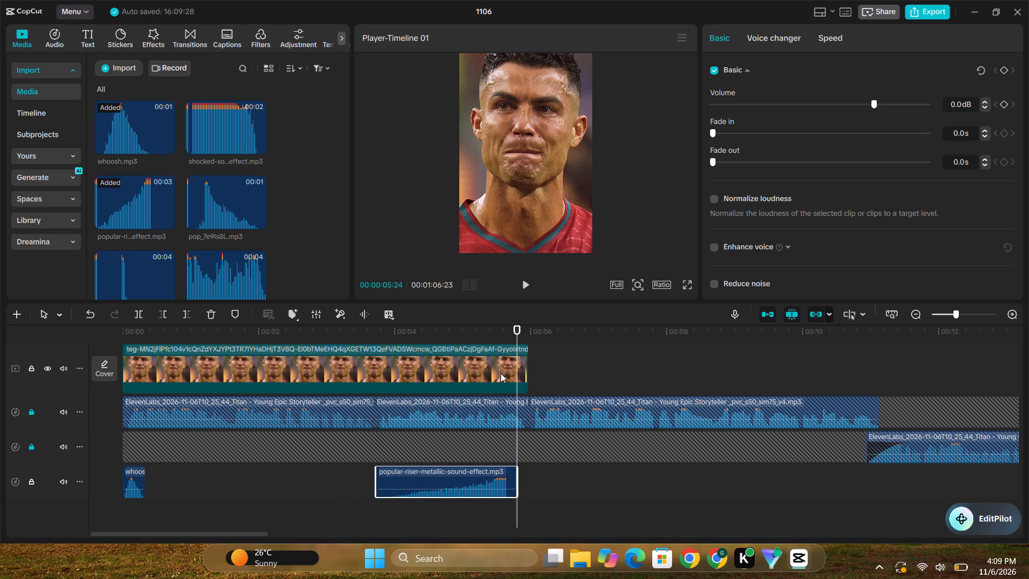
# Lower the metallic riser's volume to -6.4 dB and play that section.
pyautogui.moveTo(501, 489); pyautogui.dragTo(505, 491)
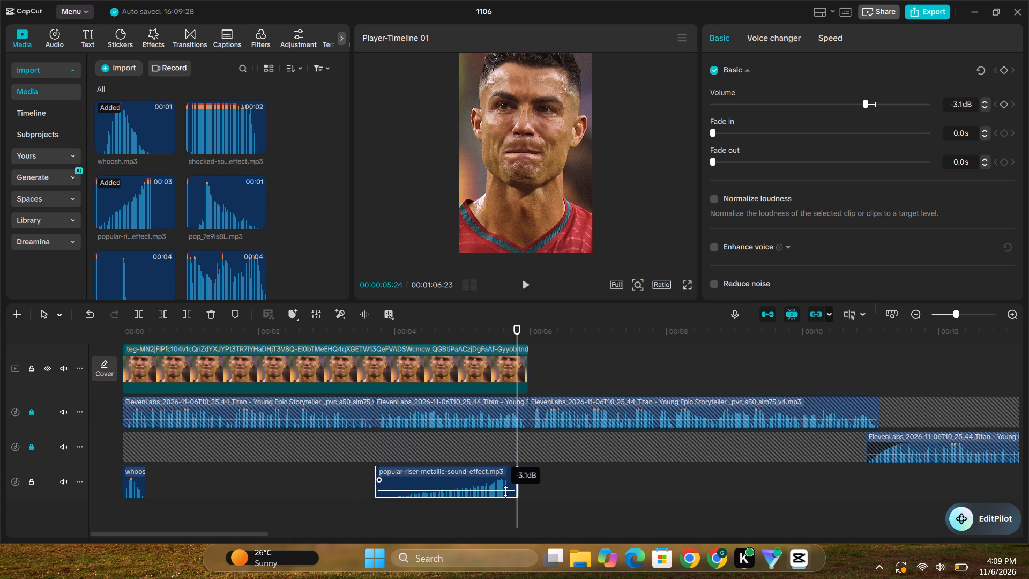
pyautogui.moveTo(505, 491); pyautogui.dragTo(508, 492)
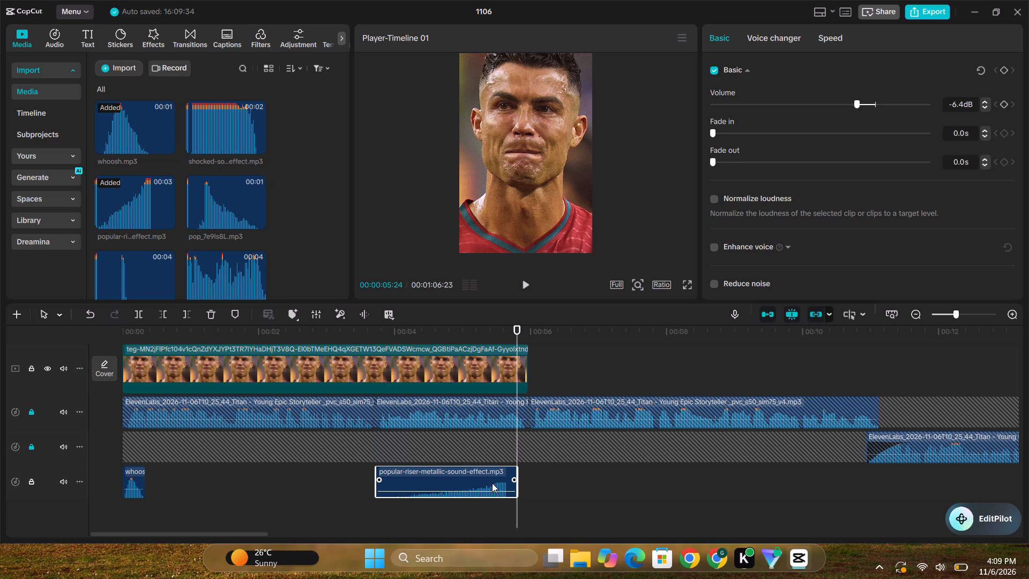
pyautogui.click(446, 513)
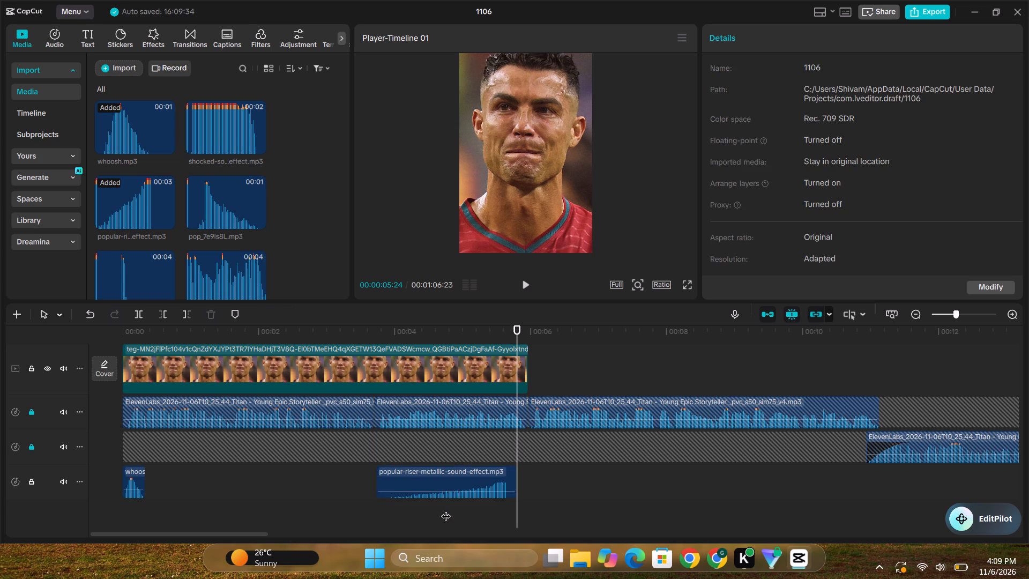
pyautogui.click(523, 284)
# Shift the metallic riser so that it ends together with the portrait clip, and play it with the following voiceover.
pyautogui.moveTo(467, 473); pyautogui.dragTo(489, 470)
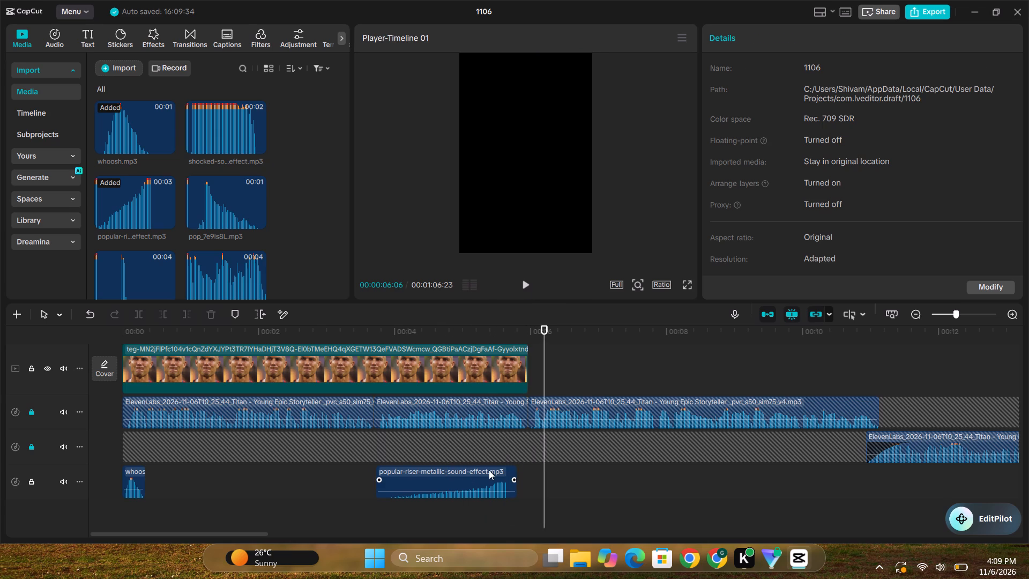
pyautogui.moveTo(489, 470); pyautogui.dragTo(479, 470)
pyautogui.click(470, 521)
pyautogui.press('space')
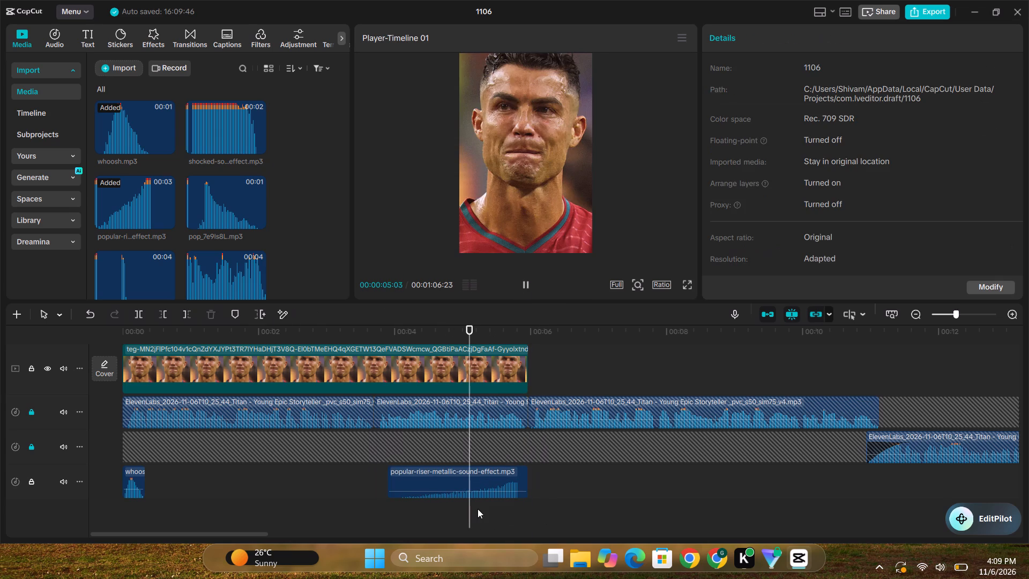
pyautogui.click(526, 284)
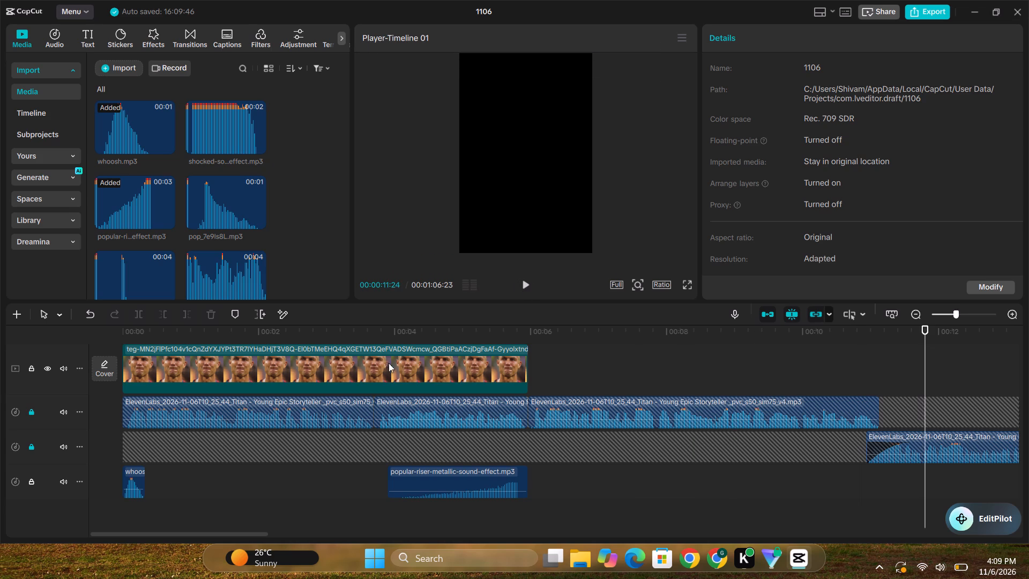
# Browse the imported images, preview the three-player team image 465a2d9a-…156b8.png, and place it directly after the portrait clip.
pyautogui.scroll(2, 420, 383)
pyautogui.scroll(-1, 344, 409)
pyautogui.scroll(2, 348, 410)
pyautogui.click(19, 50)
pyautogui.click(39, 39)
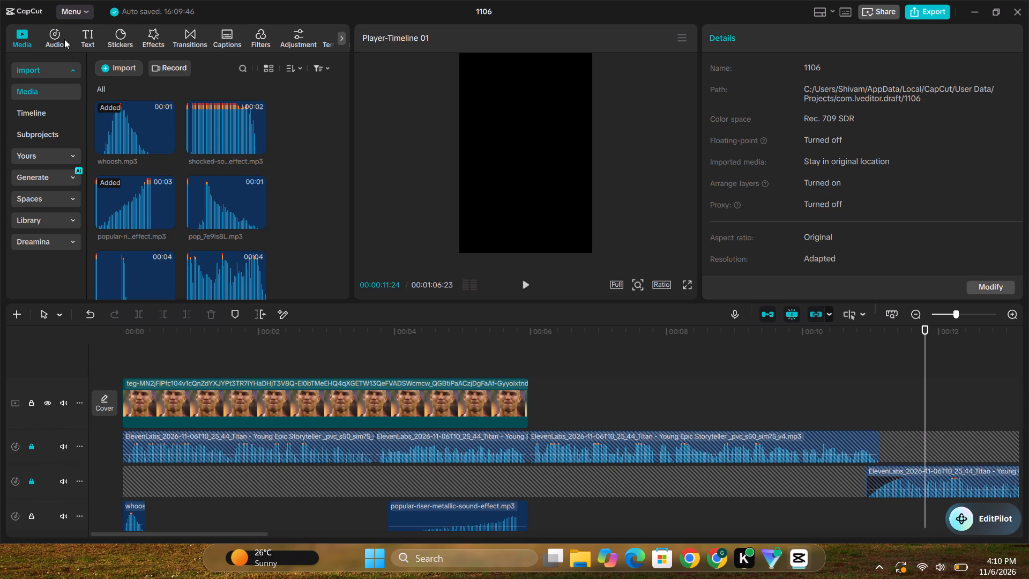
pyautogui.scroll(6, 167, 168)
pyautogui.scroll(-5, 177, 210)
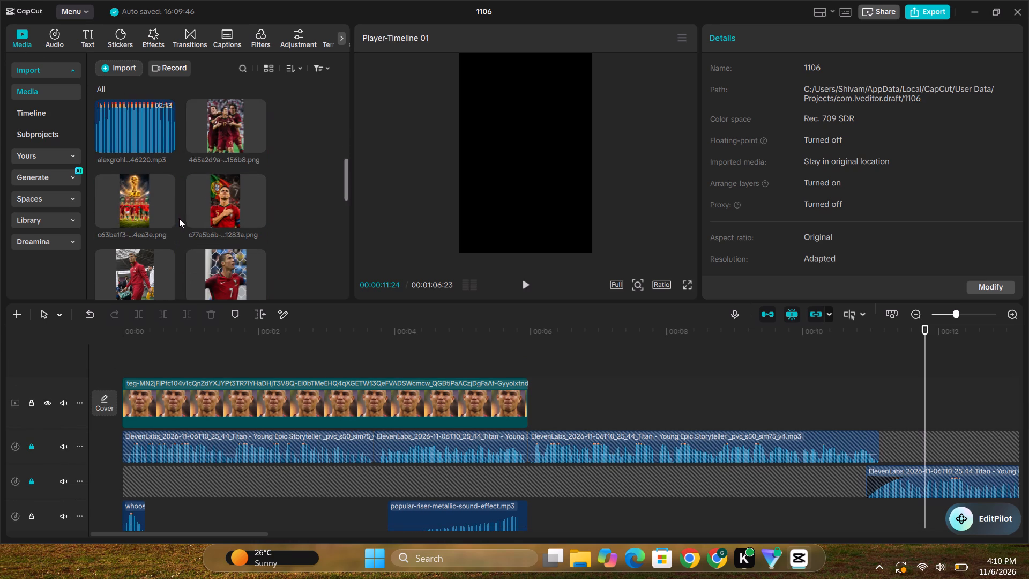
pyautogui.click(228, 129)
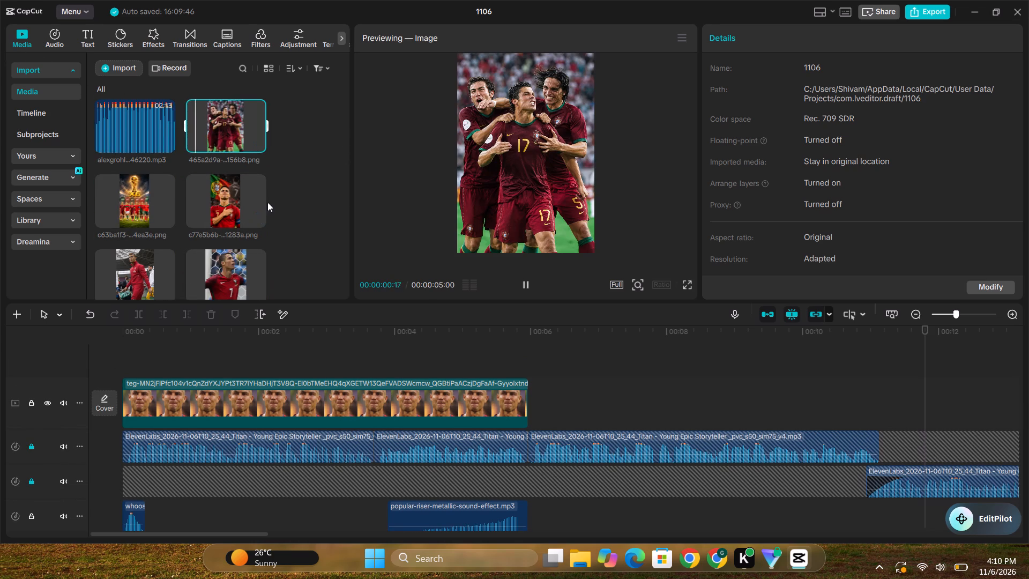
pyautogui.moveTo(227, 118); pyautogui.dragTo(259, 133)
pyautogui.moveTo(259, 133); pyautogui.dragTo(533, 412)
# Set the project's aspect ratio to 9:16.
pyautogui.click(530, 373)
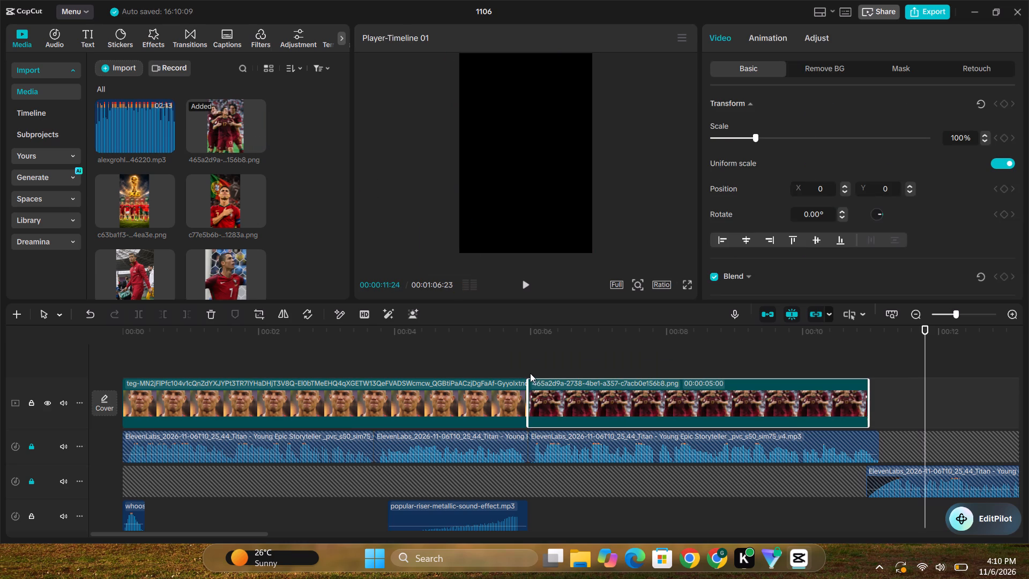
pyautogui.click(548, 399)
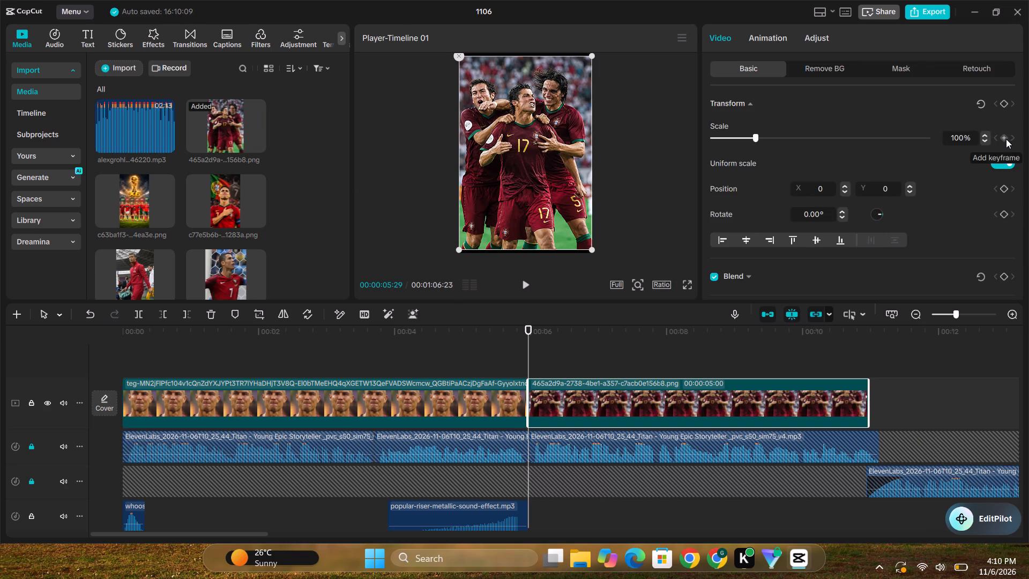
pyautogui.click(667, 283)
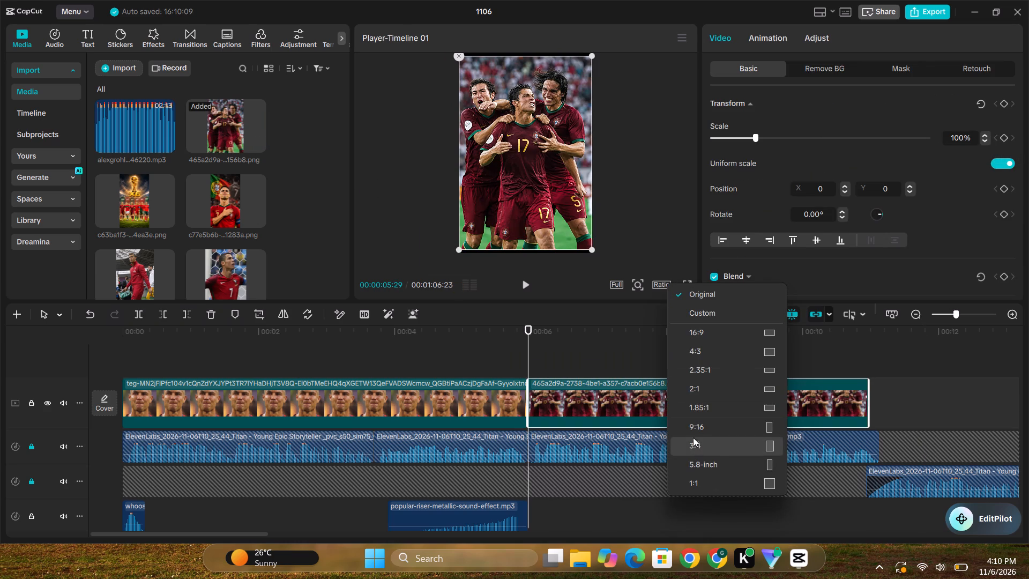
pyautogui.click(692, 430)
# Play the portrait clip and its cut to the team image to check the framing in the vertical format.
pyautogui.click(392, 359)
pyautogui.press('space')
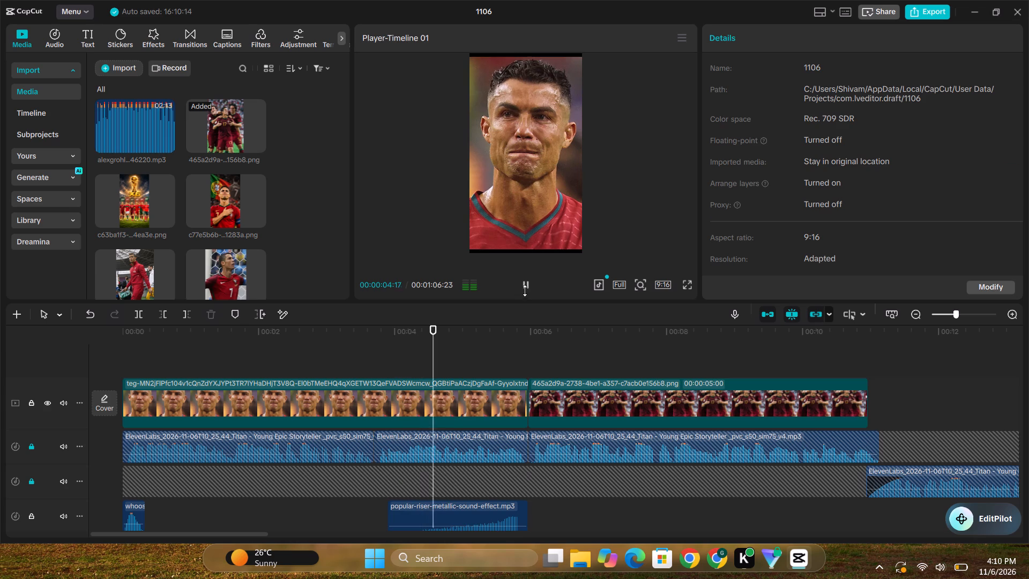
pyautogui.click(524, 284)
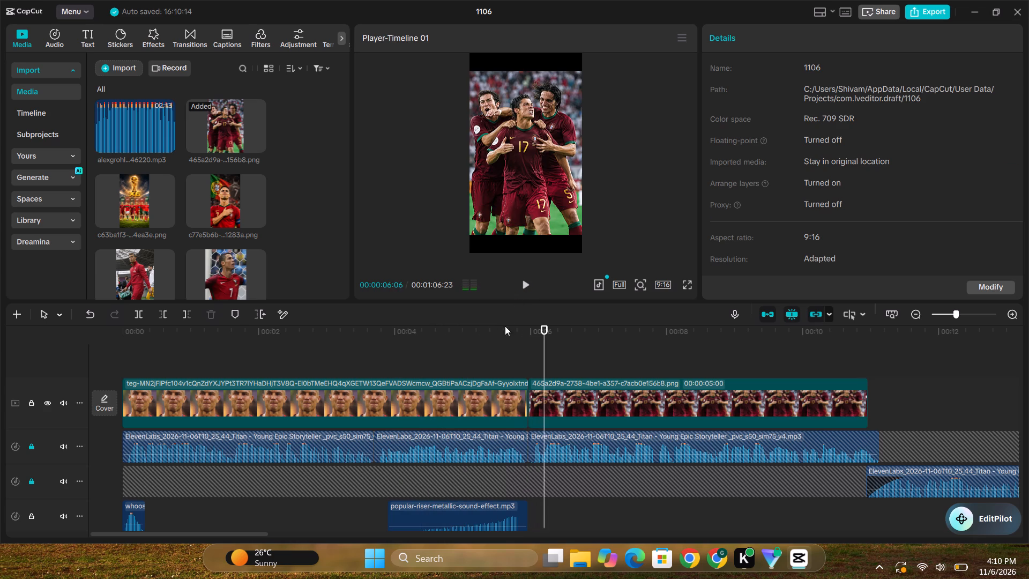
pyautogui.click(246, 395)
pyautogui.click(178, 345)
pyautogui.press('space')
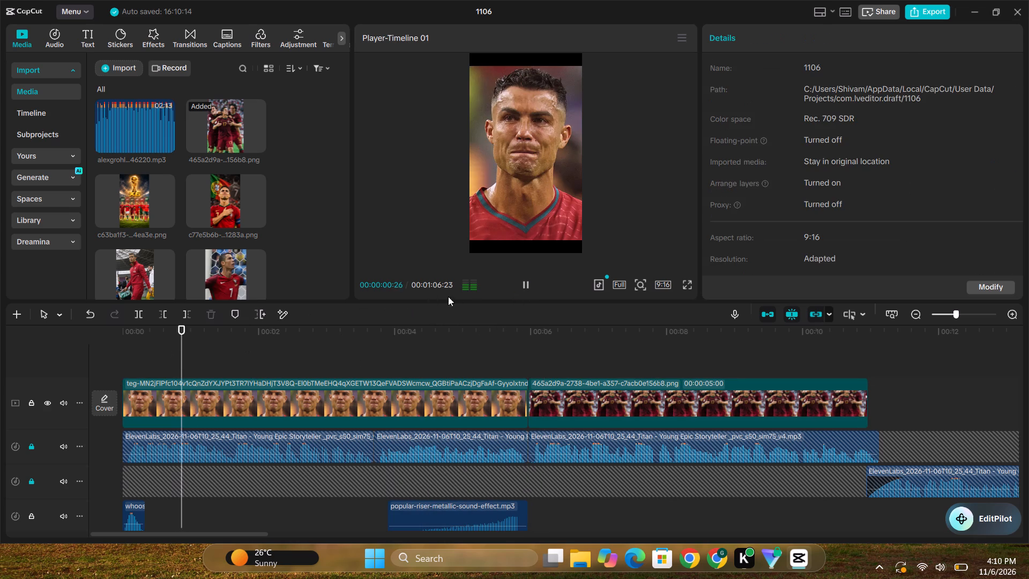
pyautogui.click(525, 277)
pyautogui.click(524, 279)
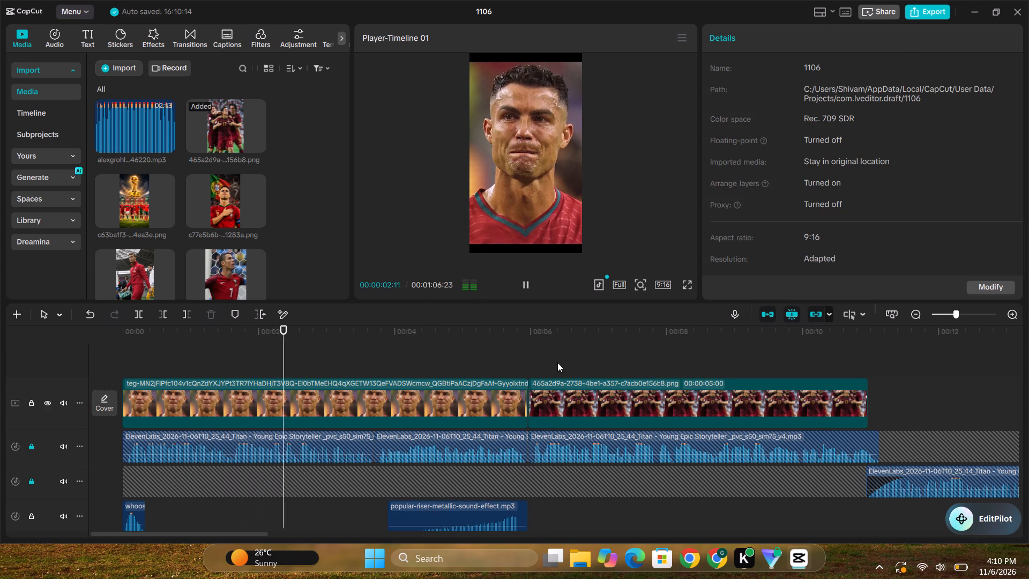
# Scale the team image to 122% to fill the frame, add a scale keyframe at 00:00:05:29, and check it full screen.
pyautogui.click(529, 360)
pyautogui.click(515, 224)
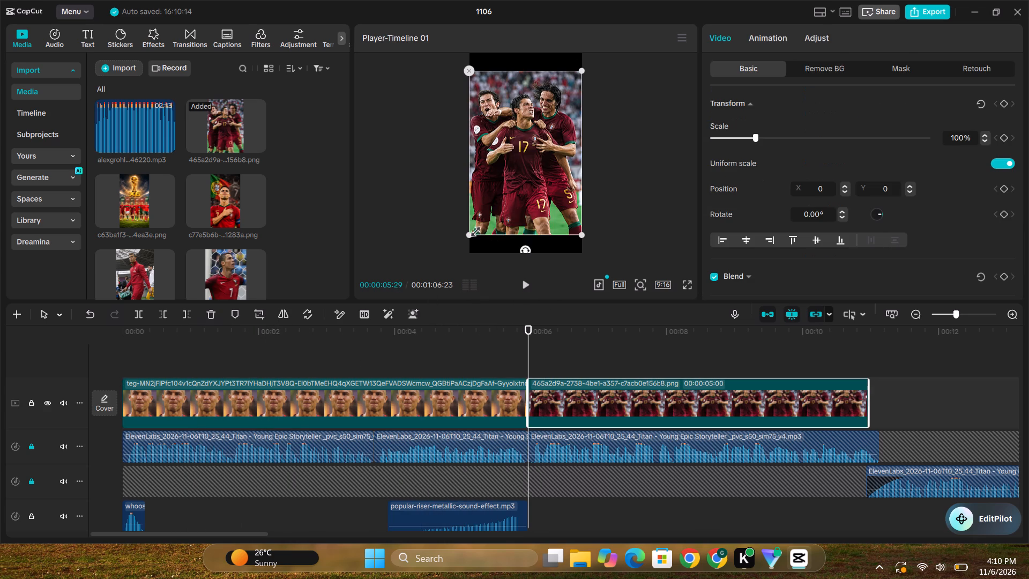
pyautogui.moveTo(472, 232); pyautogui.dragTo(460, 261)
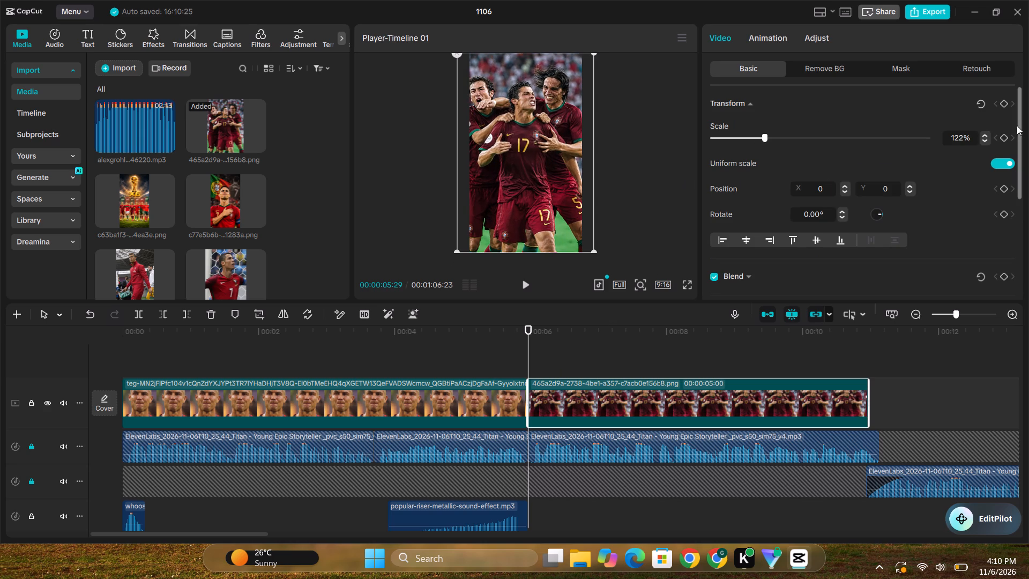
pyautogui.click(1003, 137)
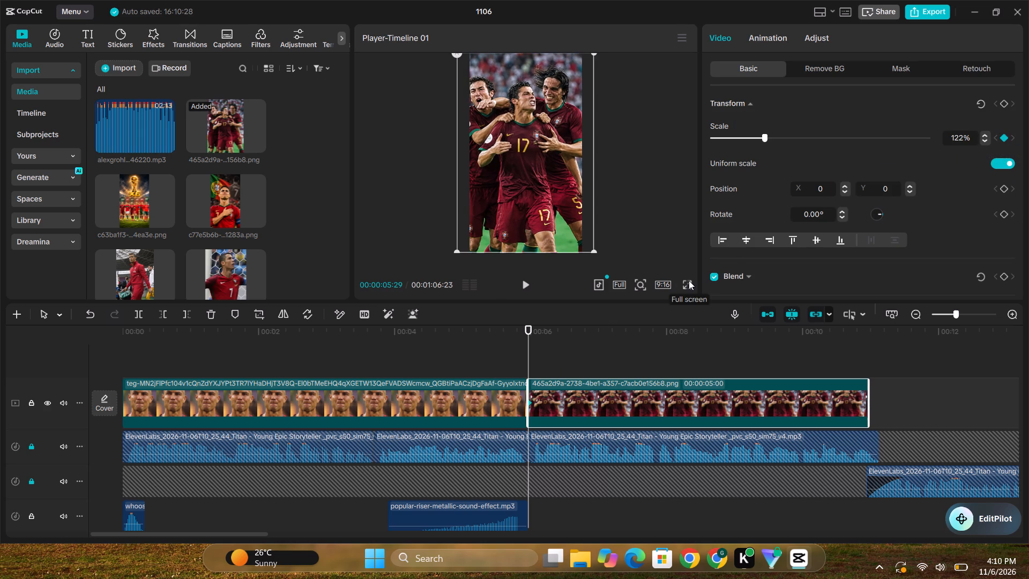
pyautogui.click(688, 280)
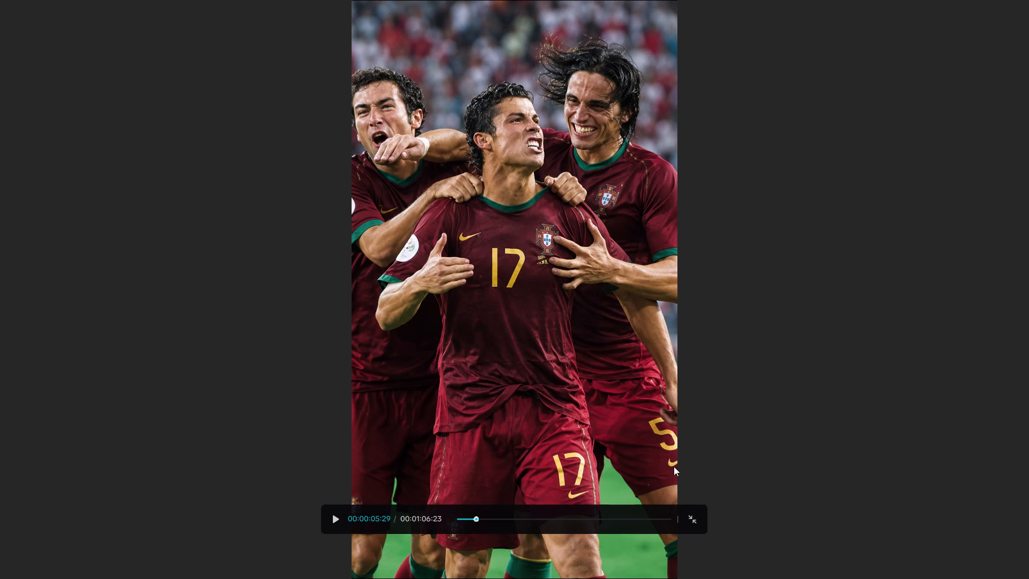
pyautogui.click(694, 522)
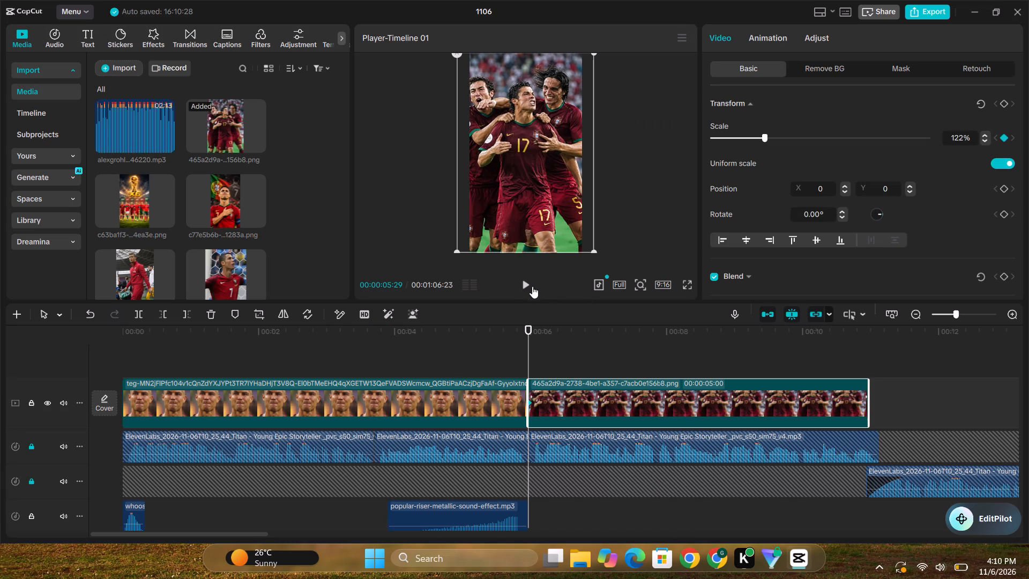
# Set the team image's scale to 137% at 00:00:10:27 near the clip's end to finish the zoom, and play it back.
pyautogui.press('space')
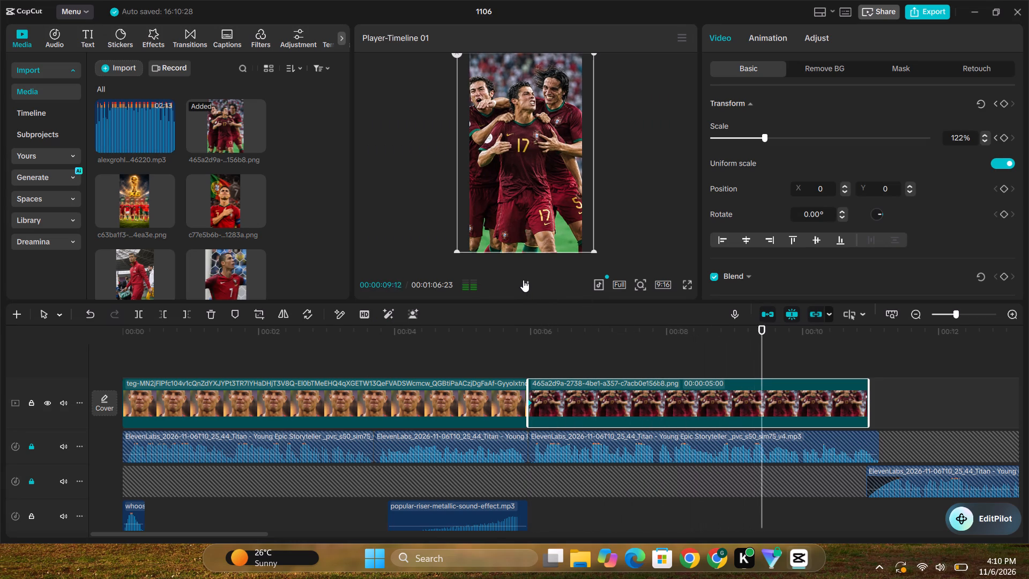
pyautogui.click(526, 280)
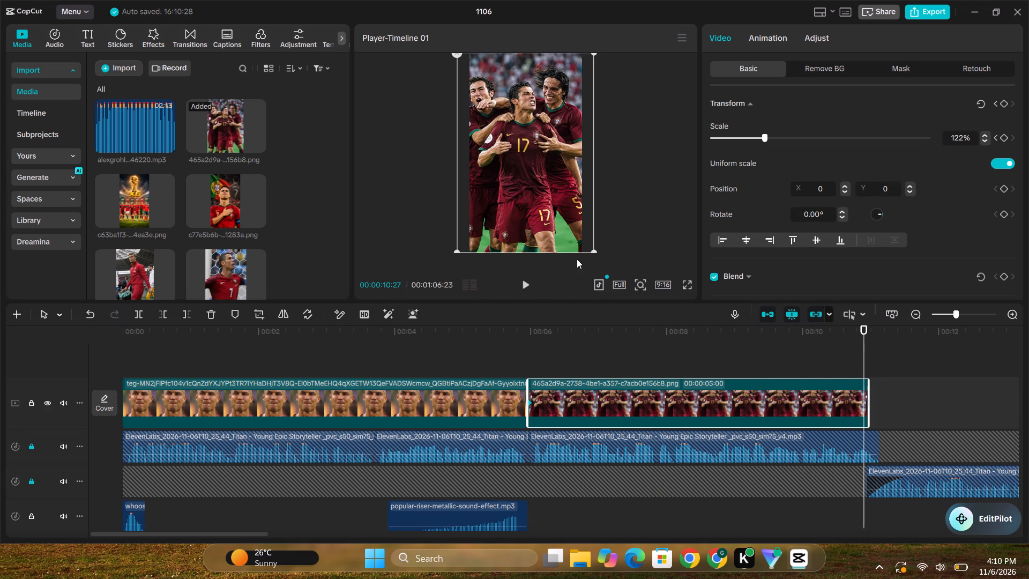
pyautogui.moveTo(764, 140); pyautogui.dragTo(770, 140)
pyautogui.click(498, 357)
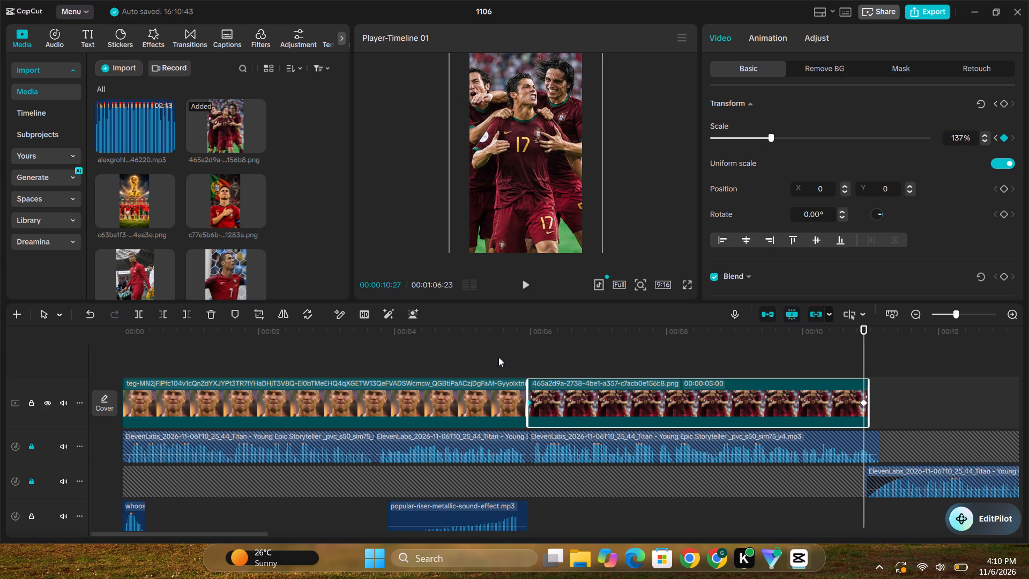
pyautogui.press('space')
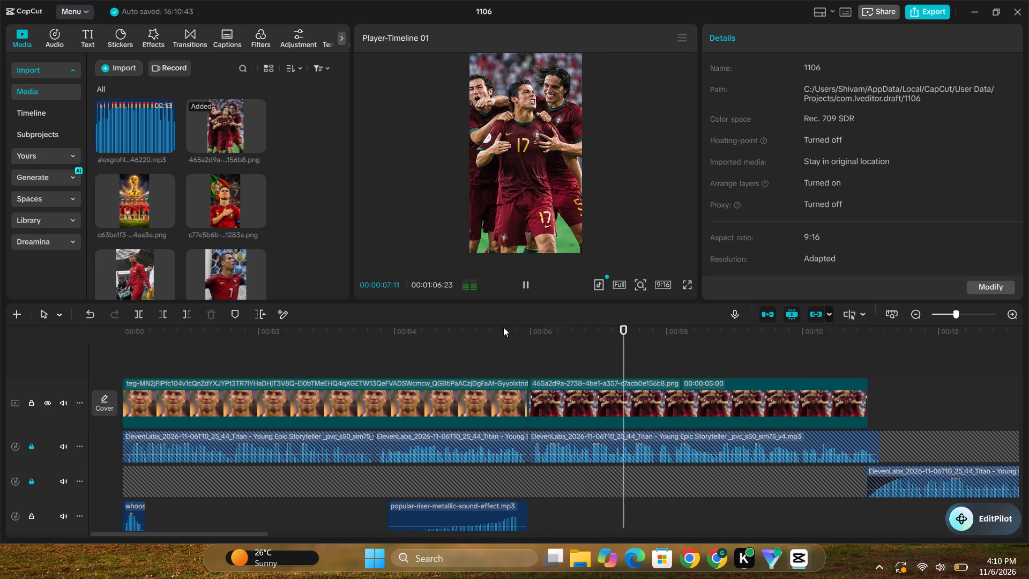
pyautogui.click(479, 367)
pyautogui.press('space')
pyautogui.click(525, 278)
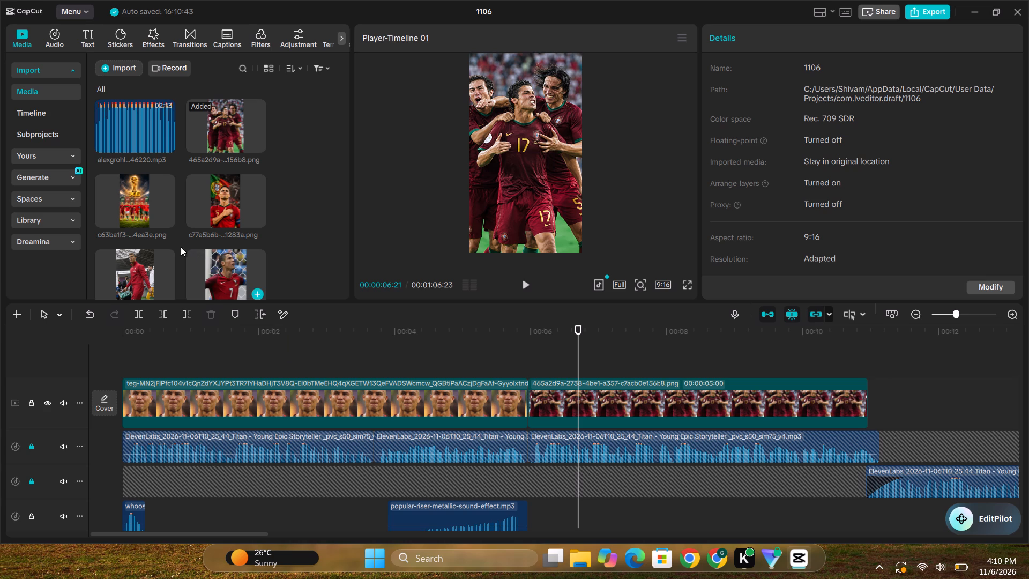
# Shift the metallic riser slightly earlier so it ends just before the team image begins, and play across the cut.
pyautogui.click(468, 509)
pyautogui.moveTo(475, 509); pyautogui.dragTo(468, 510)
pyautogui.click(348, 522)
pyautogui.press('space')
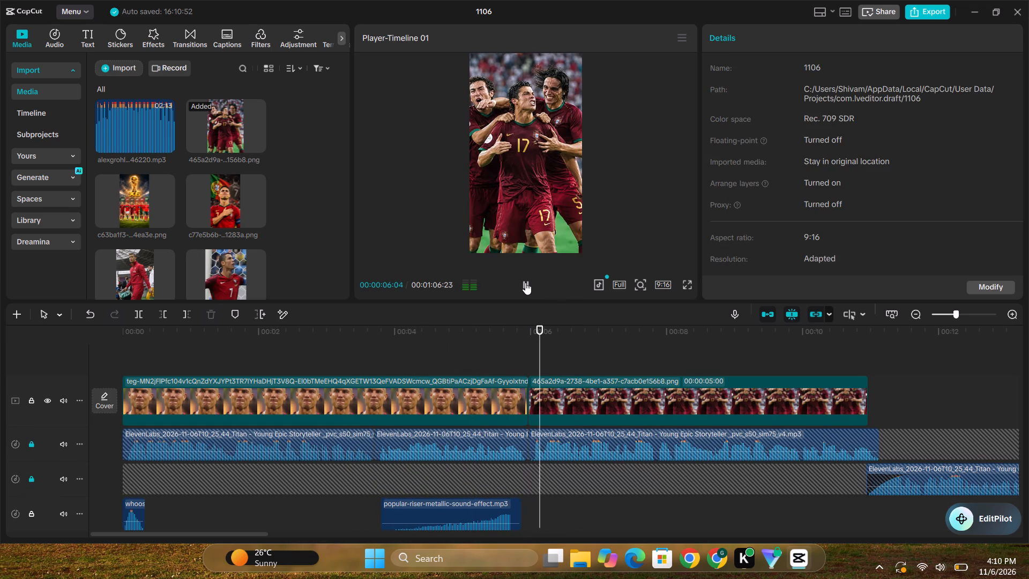
pyautogui.click(525, 283)
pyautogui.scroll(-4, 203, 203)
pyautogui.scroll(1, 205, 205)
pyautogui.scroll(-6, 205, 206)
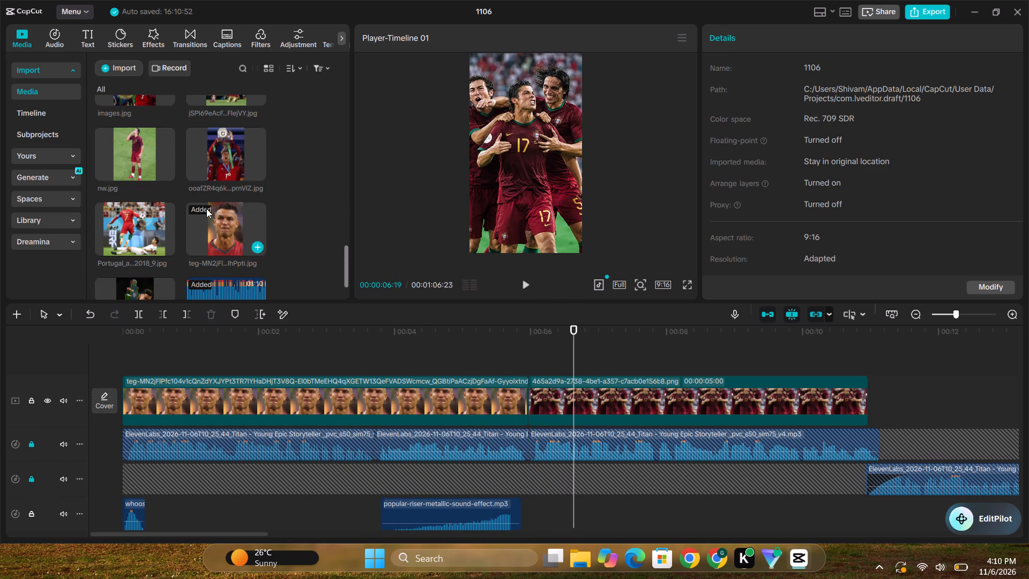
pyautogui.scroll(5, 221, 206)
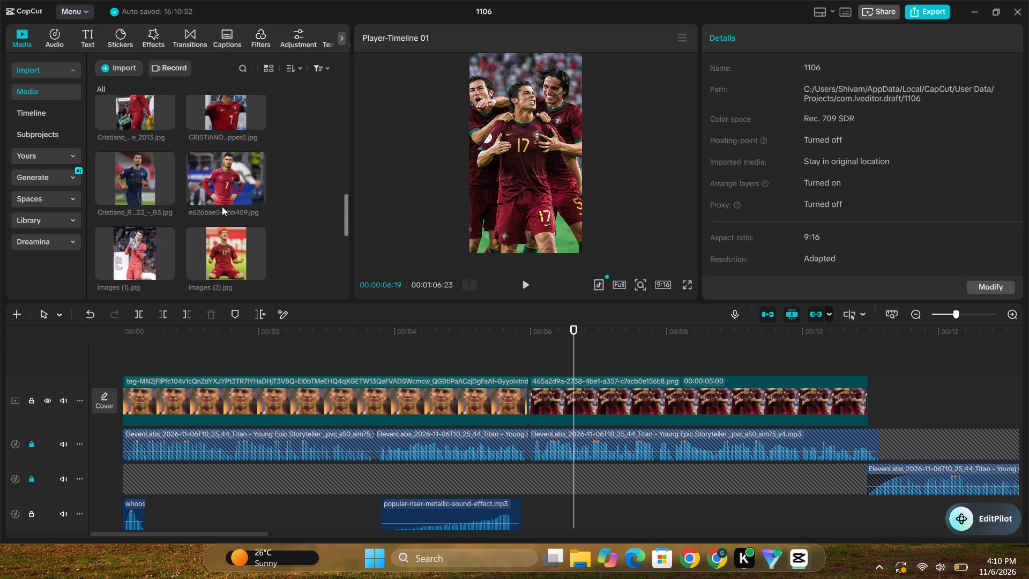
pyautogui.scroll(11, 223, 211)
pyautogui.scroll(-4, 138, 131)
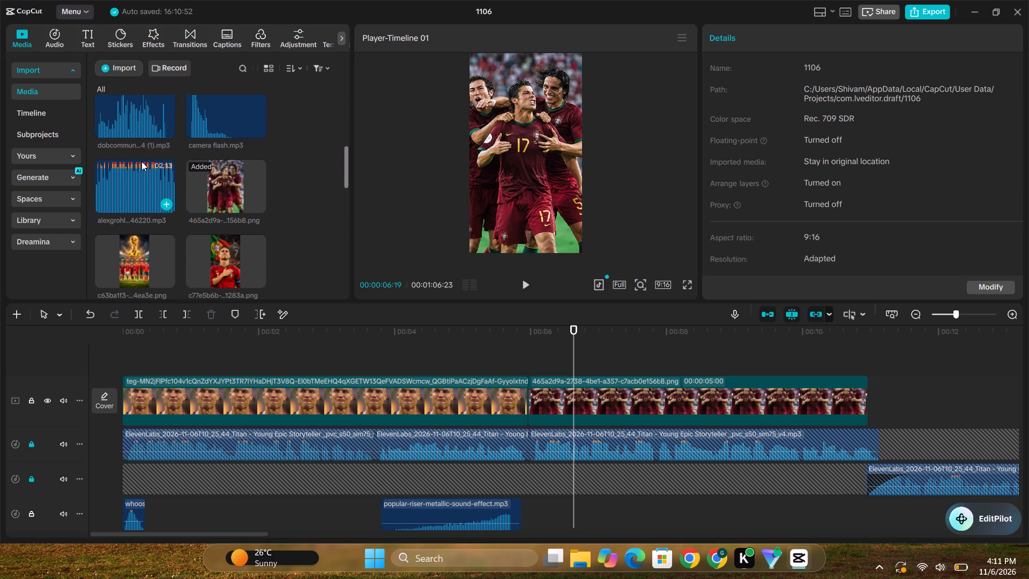
# Add the favourite Comic Cut transition between the portrait clip and the team image, and shorten it to 0.5 s.
pyautogui.click(189, 31)
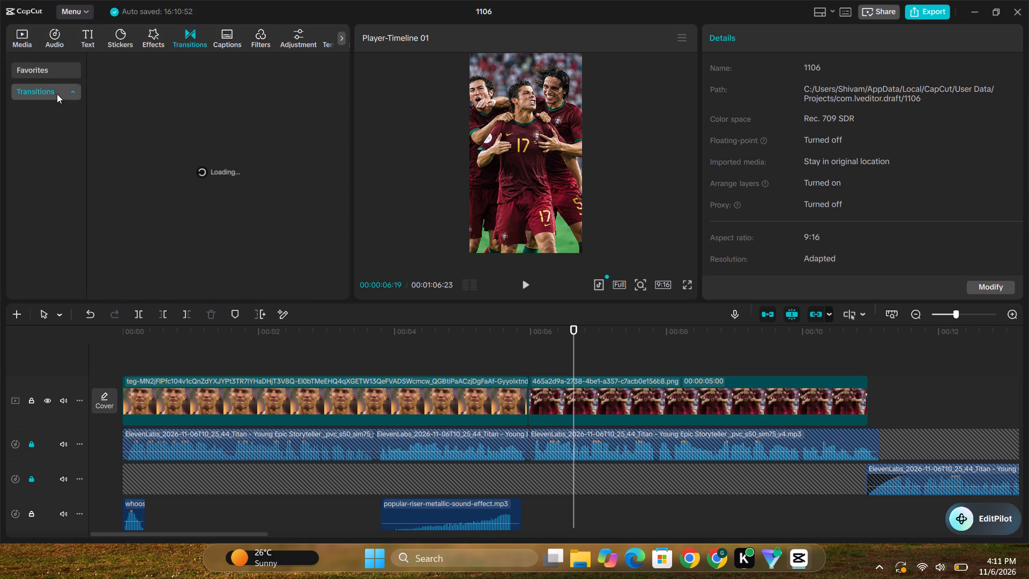
pyautogui.click(45, 78)
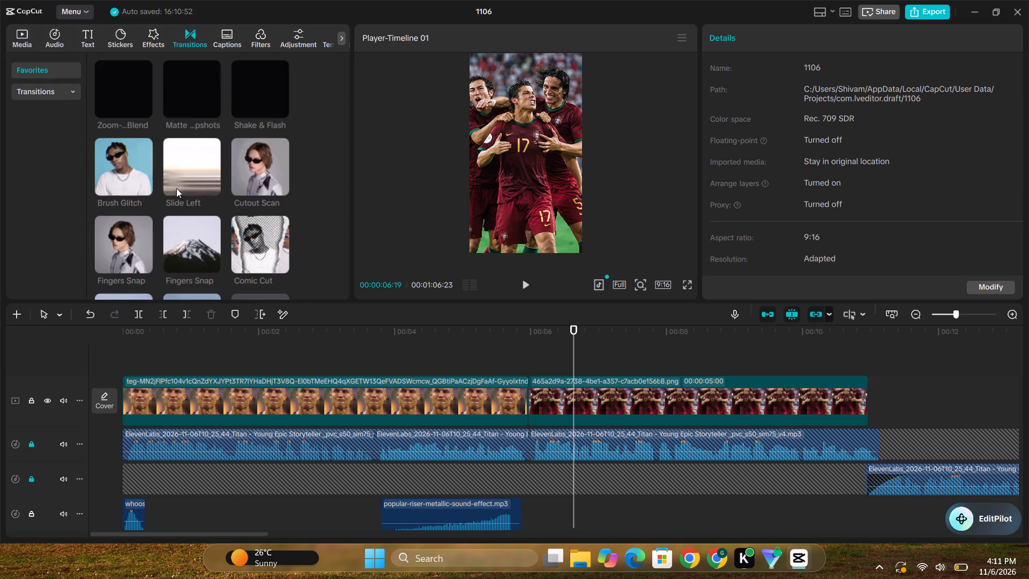
pyautogui.moveTo(261, 245); pyautogui.dragTo(490, 403)
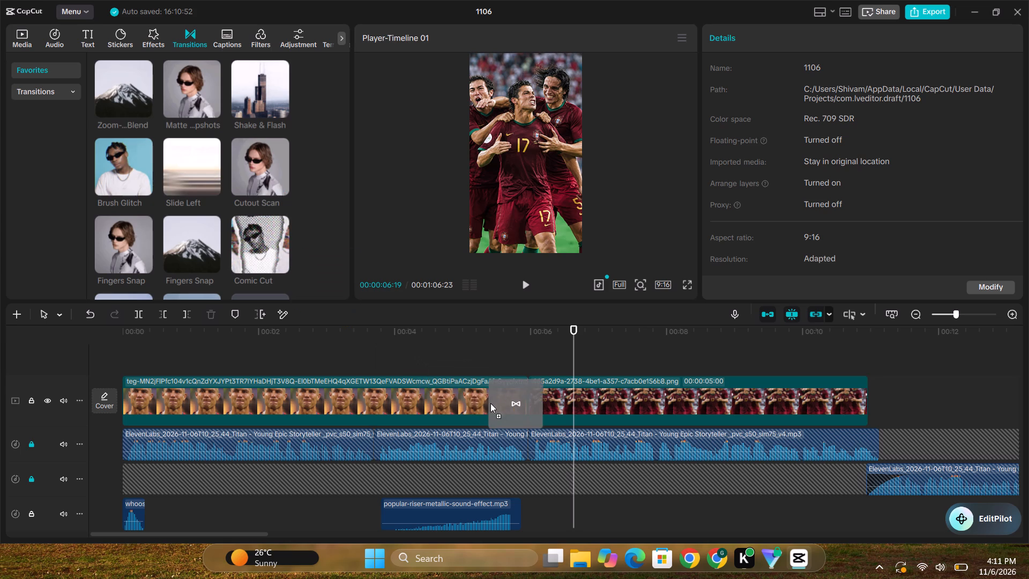
pyautogui.moveTo(490, 403); pyautogui.dragTo(498, 403)
pyautogui.click(575, 314)
pyautogui.click(527, 389)
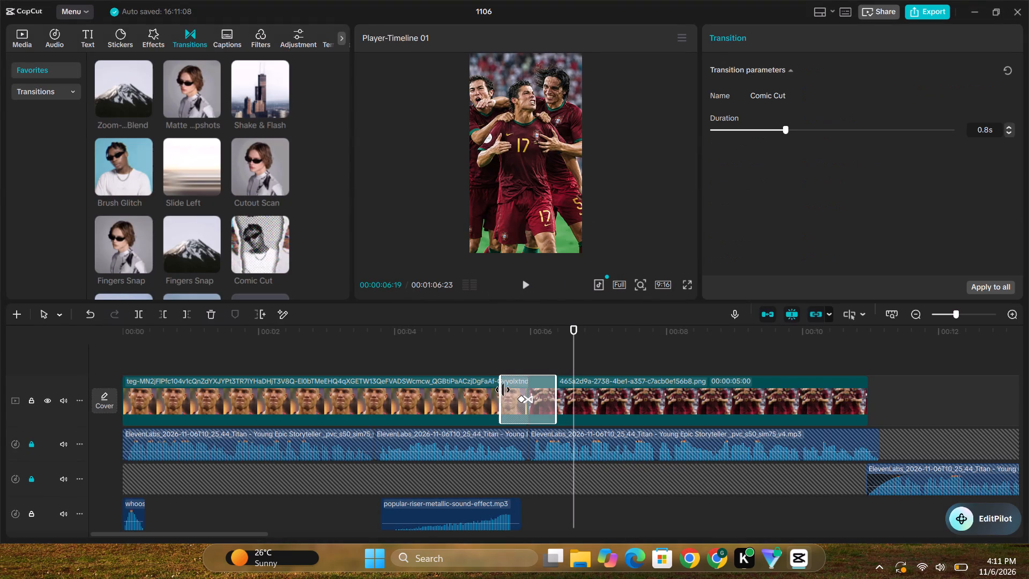
pyautogui.moveTo(502, 389); pyautogui.dragTo(512, 389)
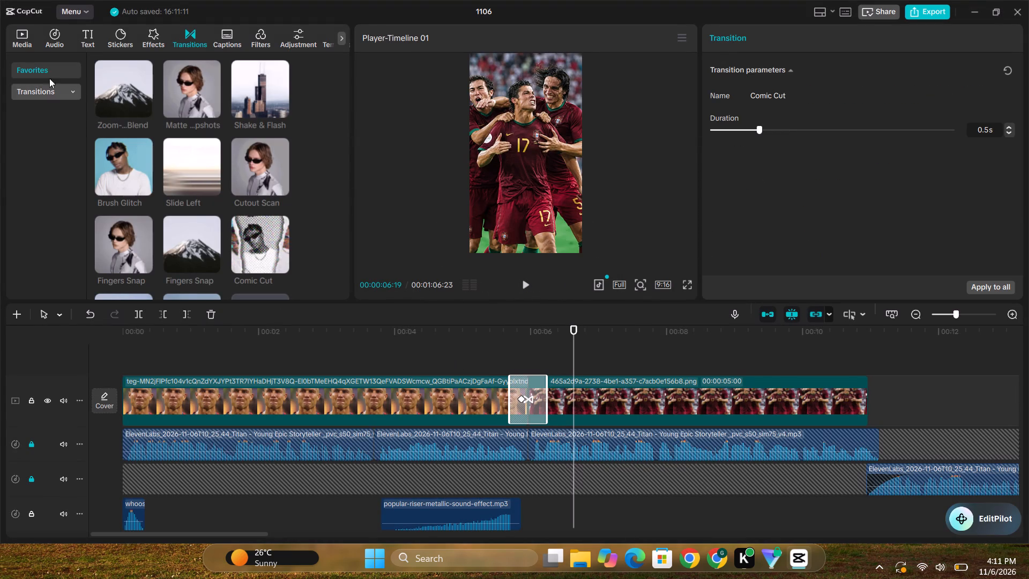
# Add the dobcommunications paper-bag-rustling sound, trim both its ends, and place it on a new audio track beneath the Comic Cut transition.
pyautogui.click(15, 37)
pyautogui.scroll(-1, 144, 182)
pyautogui.scroll(3, 152, 180)
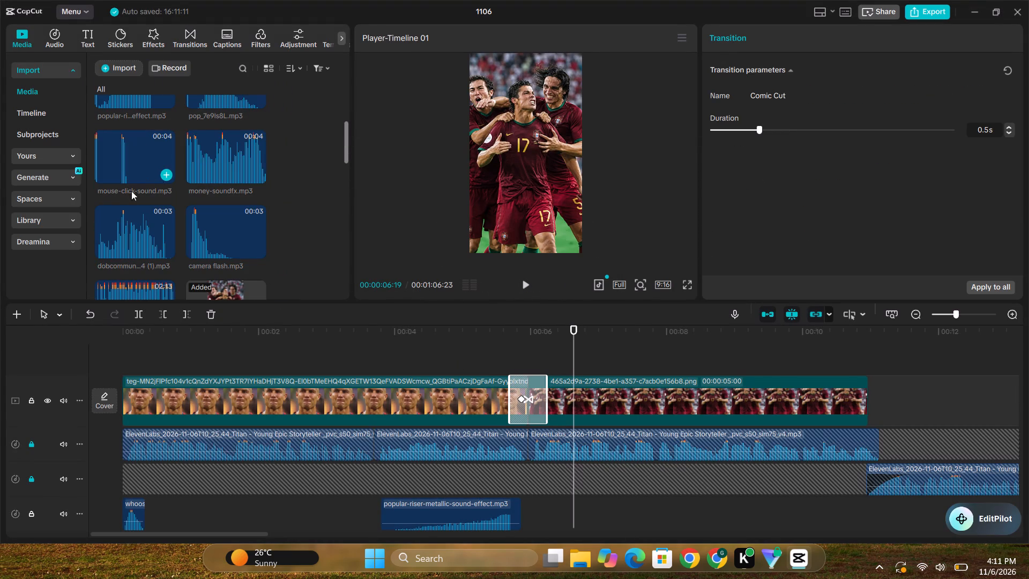
pyautogui.moveTo(137, 239); pyautogui.dragTo(602, 515)
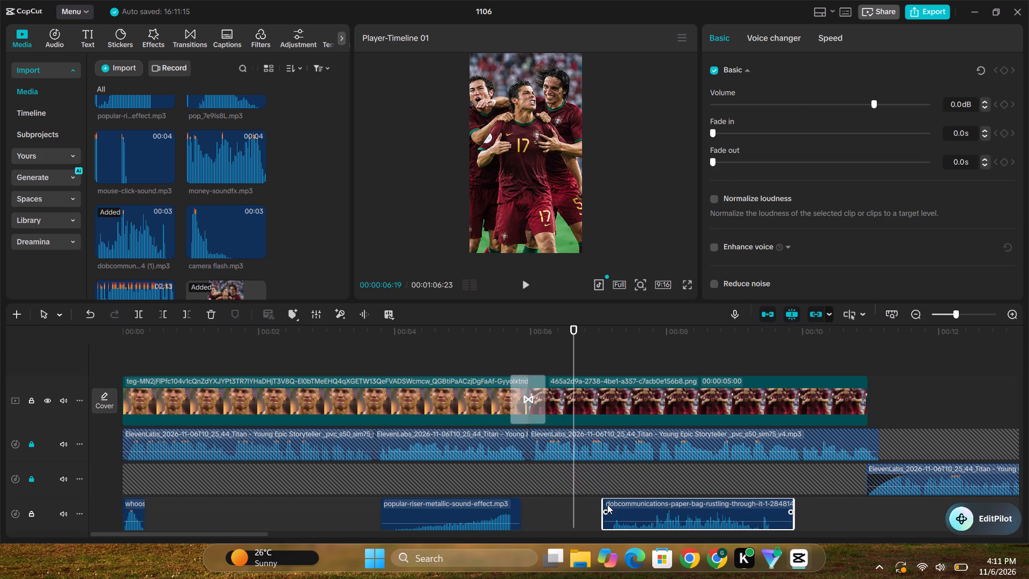
pyautogui.click(607, 504)
pyautogui.moveTo(603, 500); pyautogui.dragTo(664, 503)
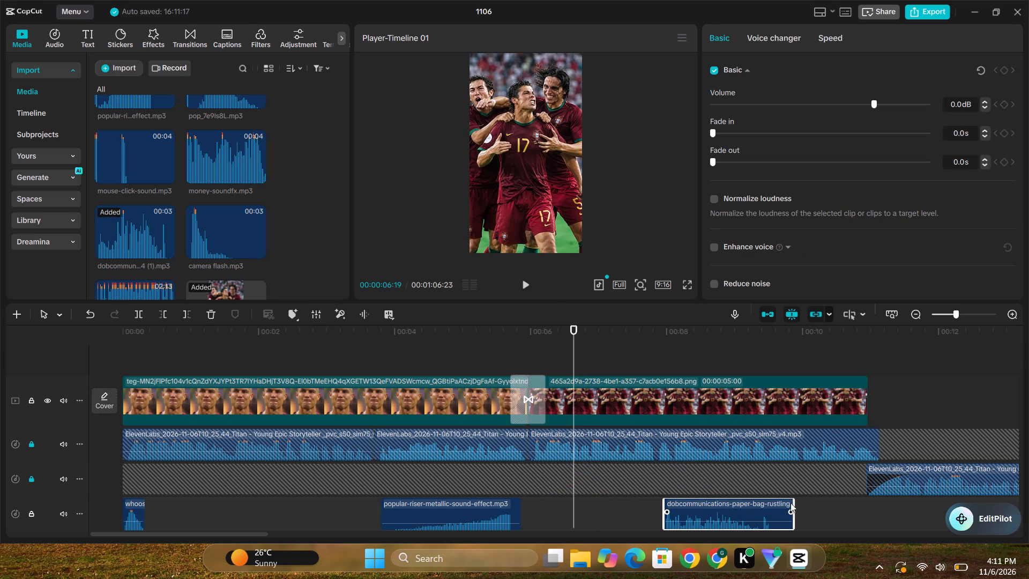
pyautogui.moveTo(793, 503); pyautogui.dragTo(696, 514)
pyautogui.moveTo(688, 512); pyautogui.dragTo(602, 515)
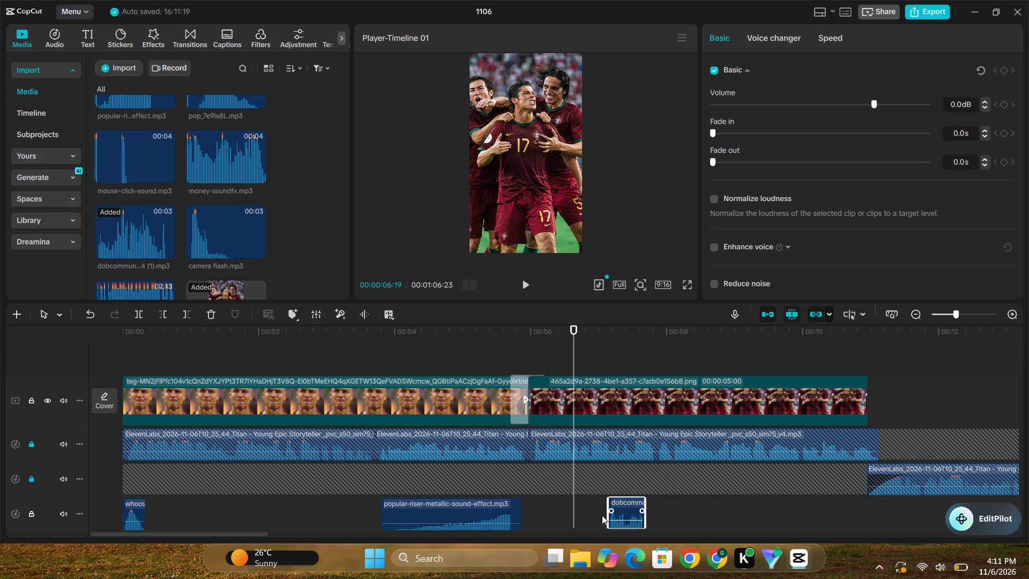
pyautogui.moveTo(602, 515); pyautogui.dragTo(535, 515)
pyautogui.click(535, 515)
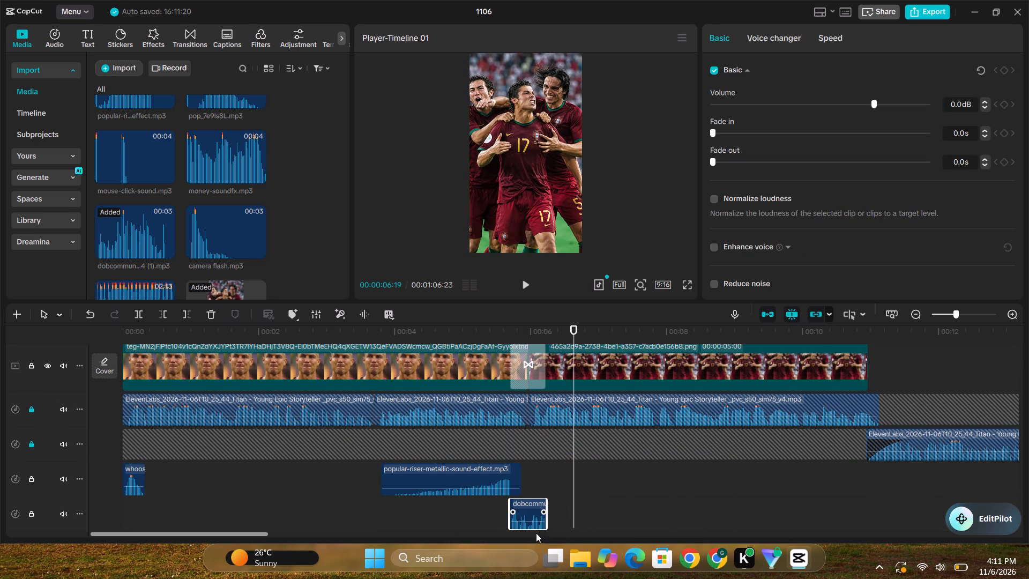
# Lower the paper-rustling sound's volume to -6.4 dB and play the transition with the following voiceover.
pyautogui.moveTo(534, 521); pyautogui.dragTo(539, 524)
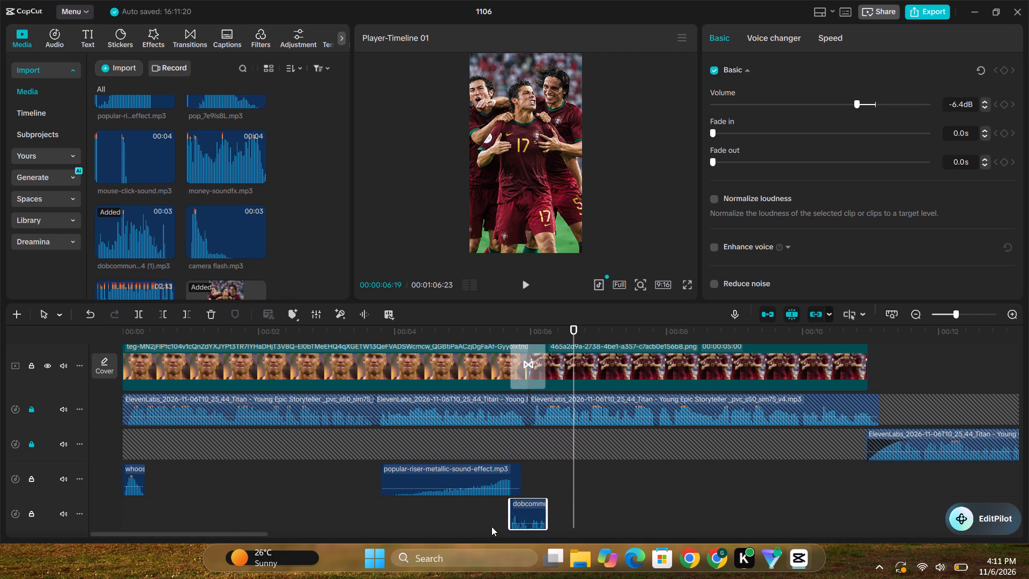
pyautogui.click(491, 526)
pyautogui.press('space')
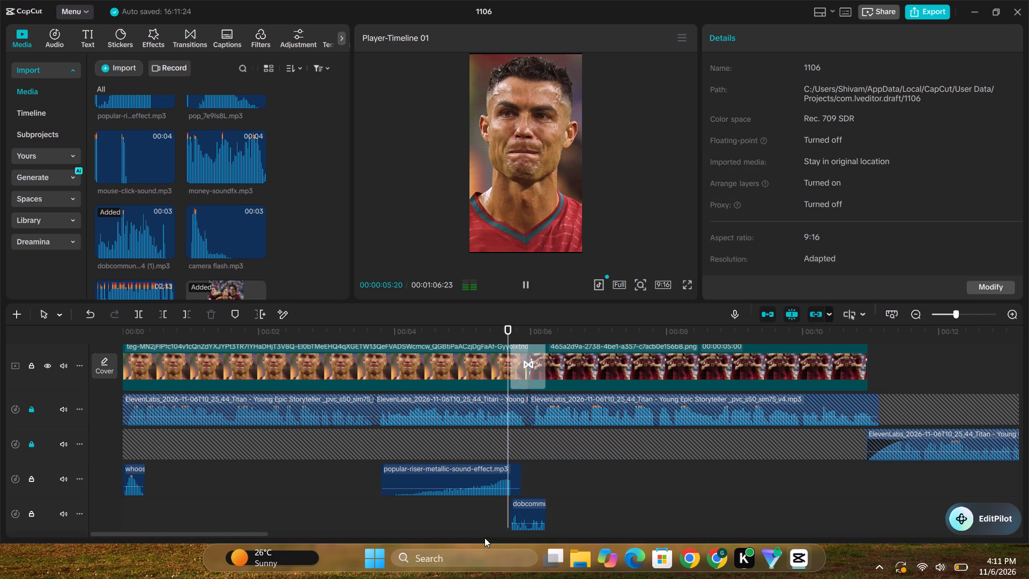
pyautogui.click(481, 511)
pyautogui.press('space')
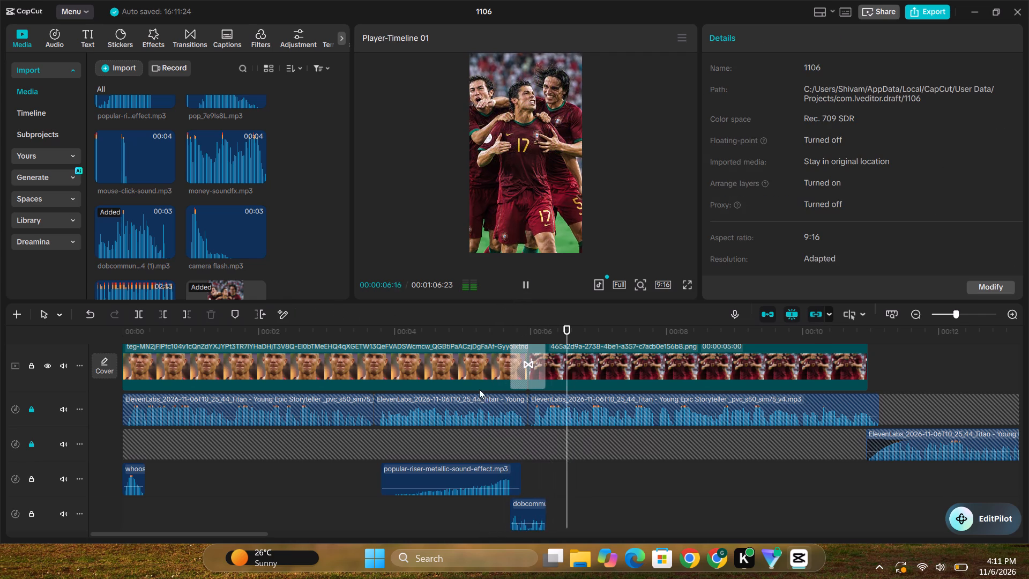
pyautogui.scroll(3, 579, 436)
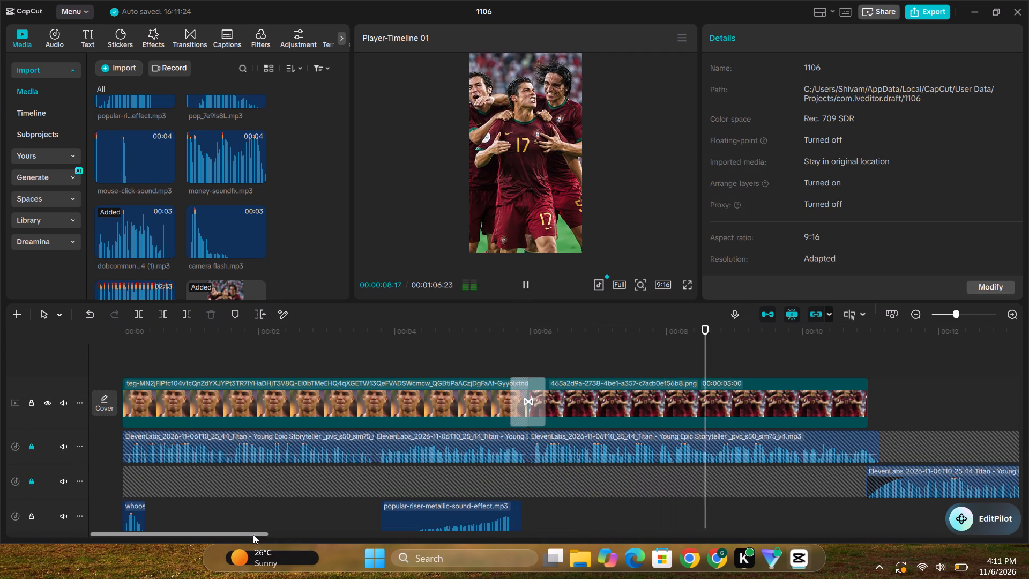
# Add the money-soundfx sound to the sound-effects track beneath the team image just before 00:10, trimming its end to leave about 0.6 s.
pyautogui.moveTo(253, 534); pyautogui.dragTo(360, 541)
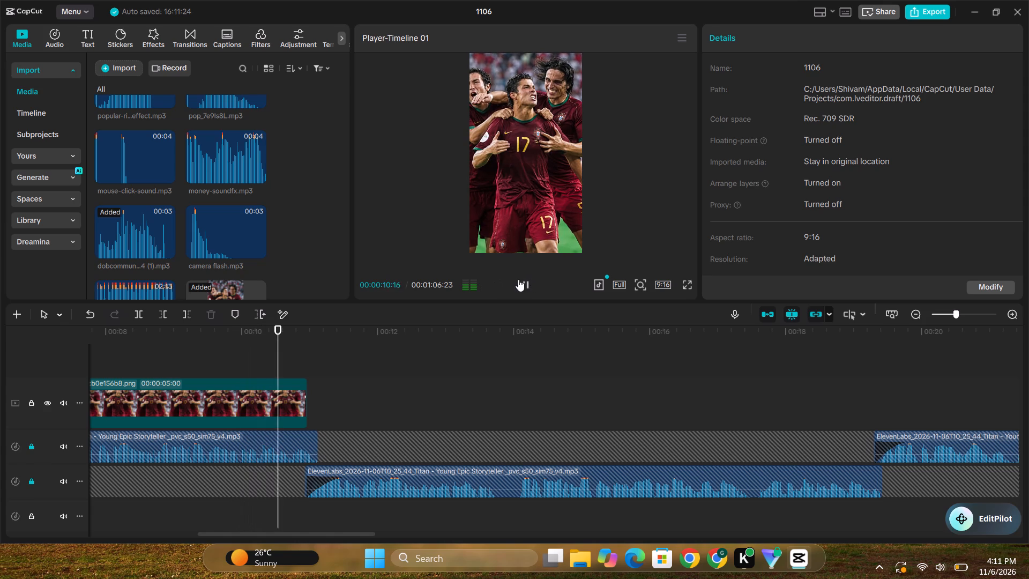
pyautogui.click(513, 281)
pyautogui.click(525, 284)
pyautogui.click(249, 366)
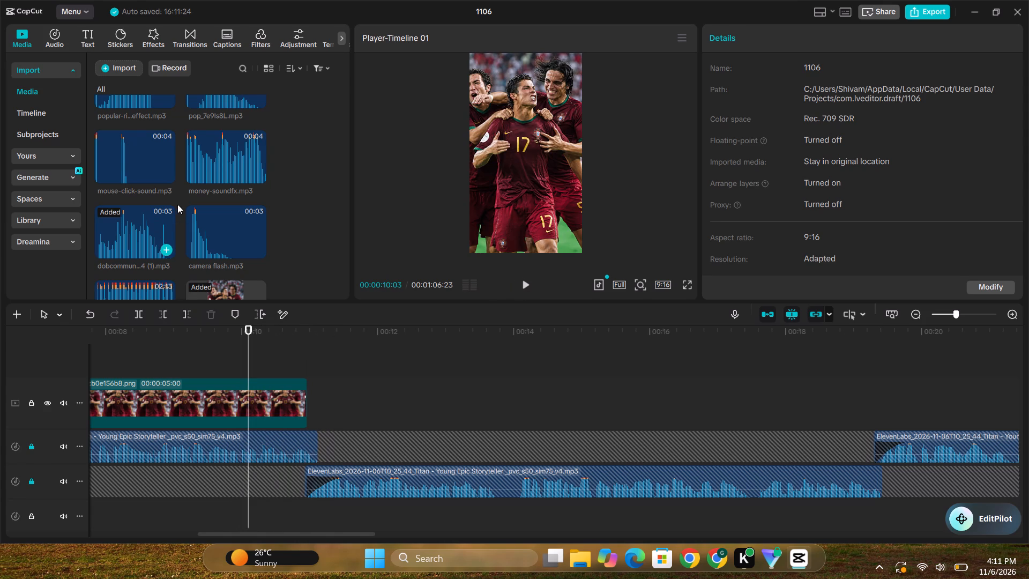
pyautogui.moveTo(202, 159); pyautogui.dragTo(198, 488)
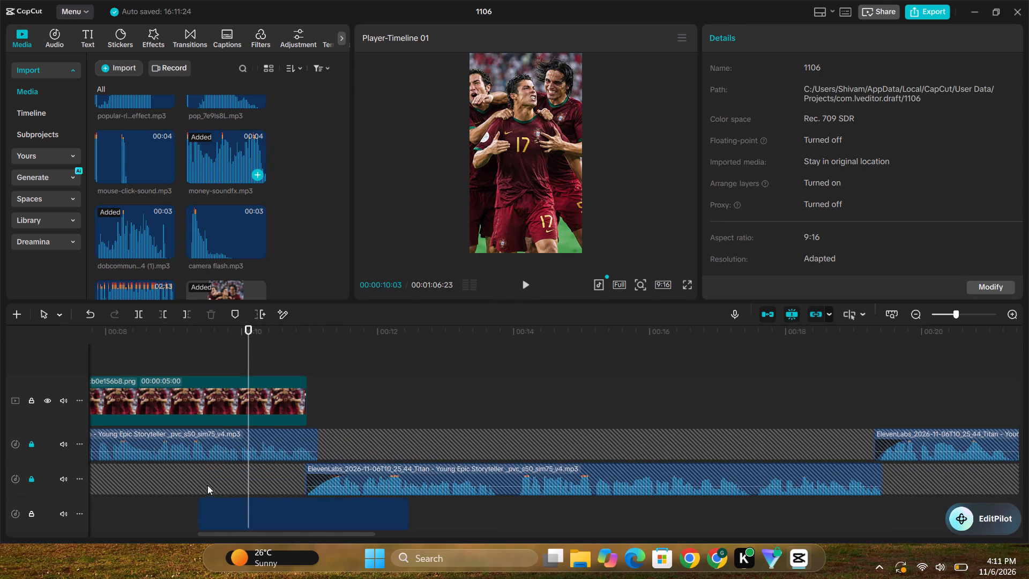
pyautogui.moveTo(411, 503); pyautogui.dragTo(273, 511)
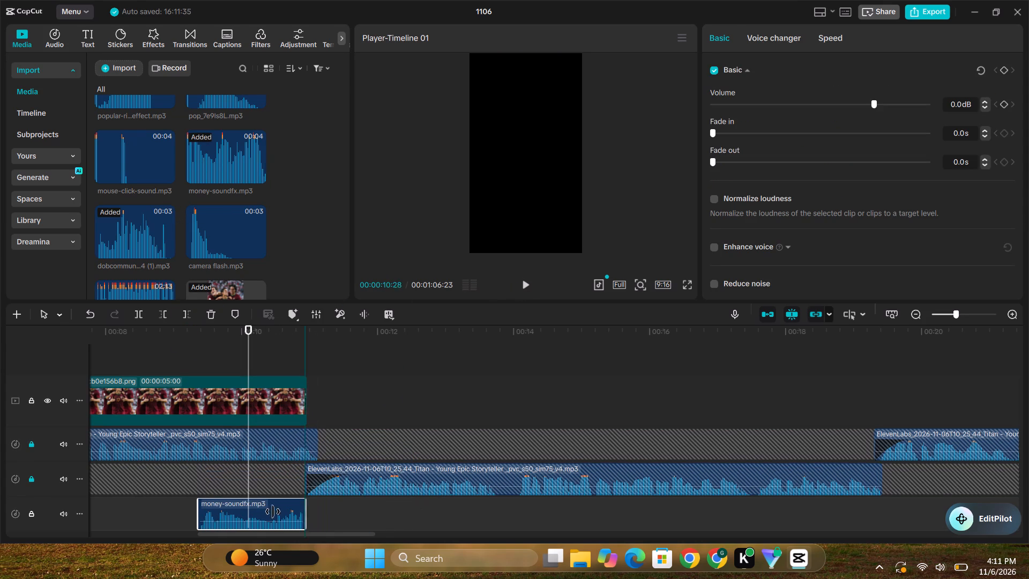
pyautogui.moveTo(273, 511); pyautogui.dragTo(235, 510)
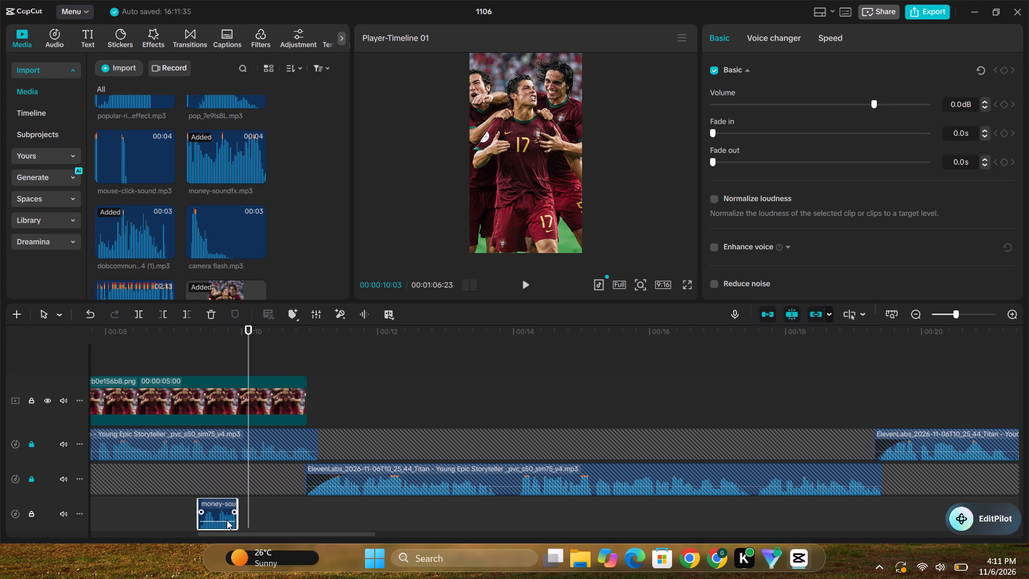
# Lower the money sound's volume to -4.7 dB.
pyautogui.moveTo(228, 521); pyautogui.dragTo(233, 523)
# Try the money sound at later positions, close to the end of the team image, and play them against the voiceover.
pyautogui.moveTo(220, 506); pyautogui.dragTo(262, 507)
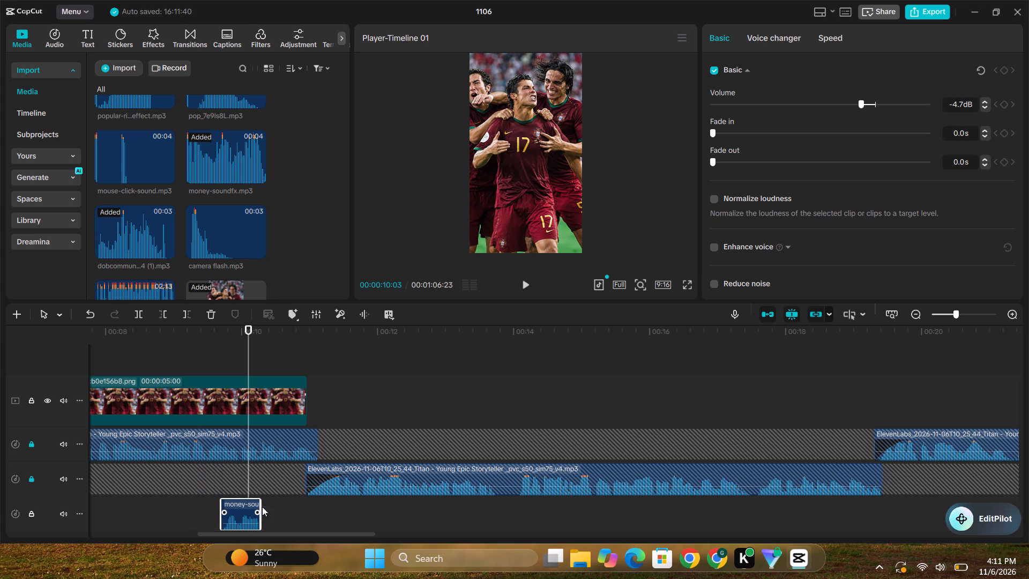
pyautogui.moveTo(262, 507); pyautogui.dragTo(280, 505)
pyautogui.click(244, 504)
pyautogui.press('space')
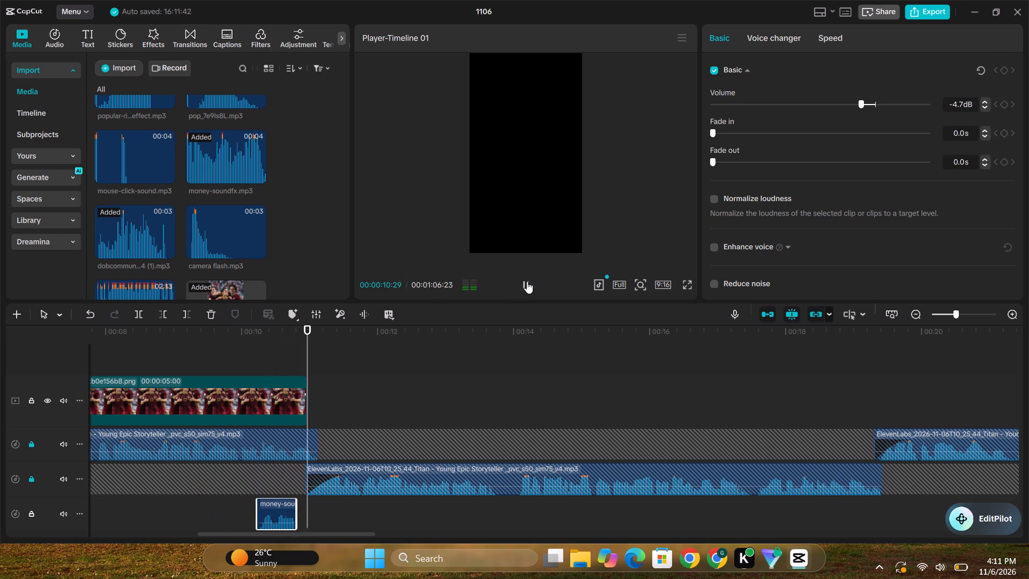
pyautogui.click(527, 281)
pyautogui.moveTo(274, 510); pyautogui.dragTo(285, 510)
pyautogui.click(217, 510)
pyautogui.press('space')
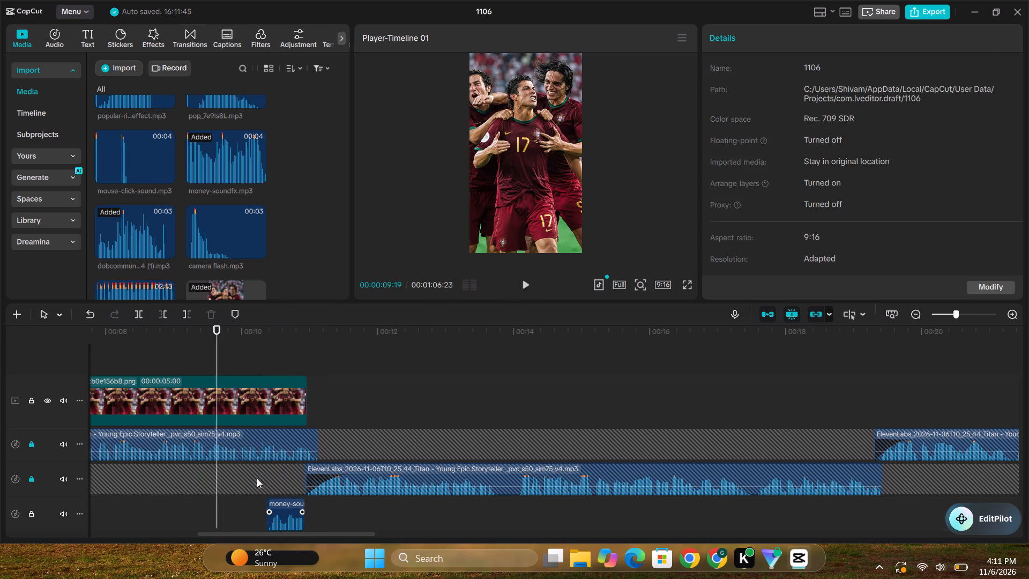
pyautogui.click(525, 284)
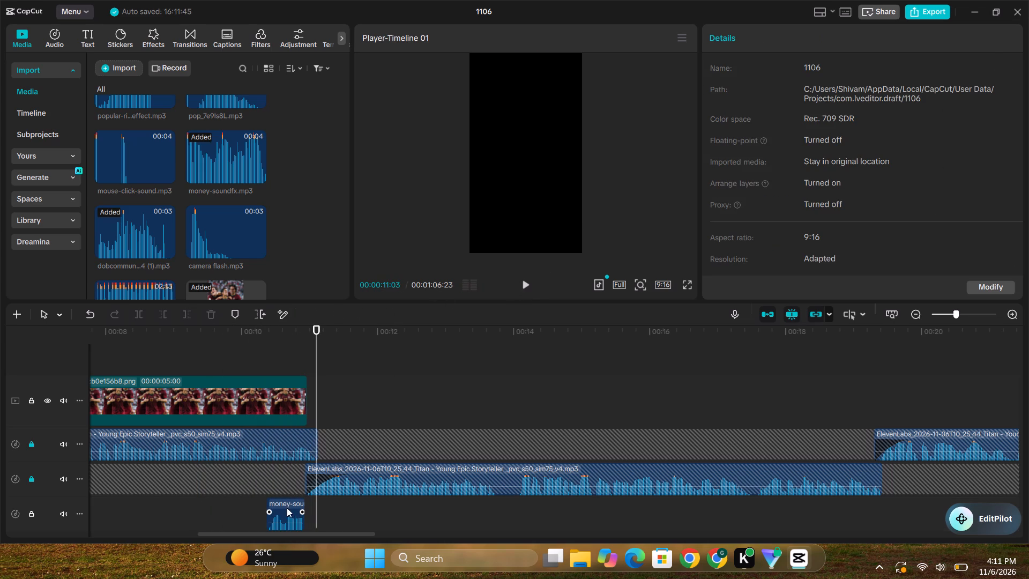
# Move the money sound earlier so it starts at about 00:10, and play it with the voiceover.
pyautogui.moveTo(286, 508); pyautogui.dragTo(264, 508)
pyautogui.click(263, 508)
pyautogui.click(240, 506)
pyautogui.click(226, 505)
pyautogui.press('space')
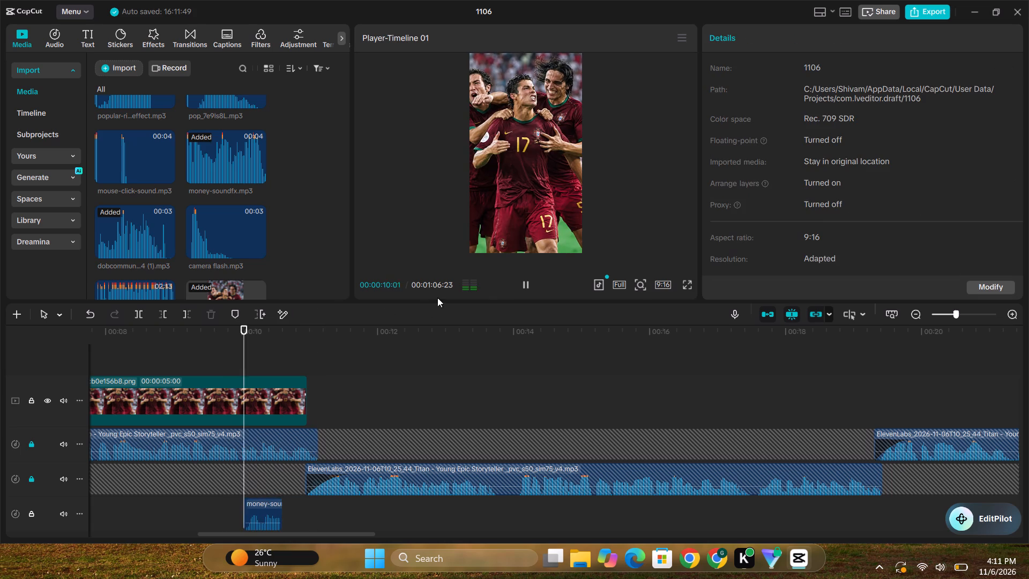
pyautogui.click(525, 279)
# Extend the end of the money sound slightly so the clip lasts about 0.7 s, and play it with the voiceover.
pyautogui.click(293, 357)
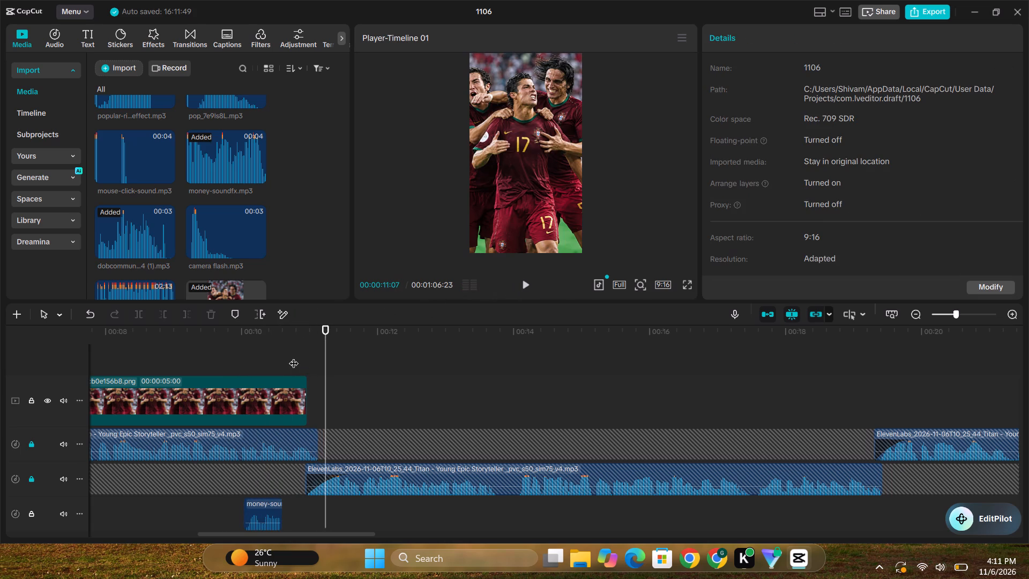
pyautogui.click(259, 511)
pyautogui.moveTo(282, 504); pyautogui.dragTo(286, 504)
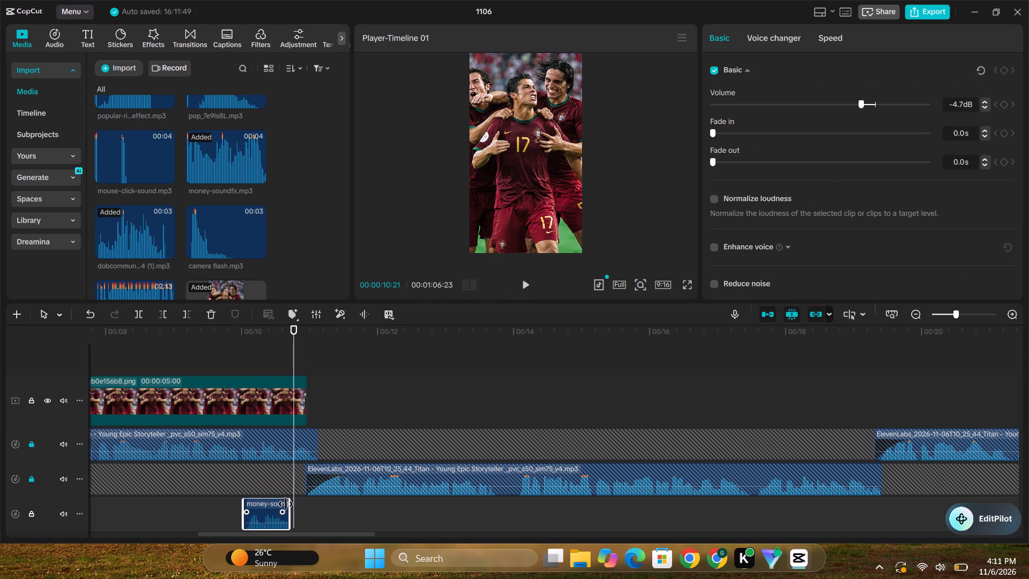
pyautogui.moveTo(286, 504); pyautogui.dragTo(289, 504)
pyautogui.click(188, 516)
pyautogui.press('space')
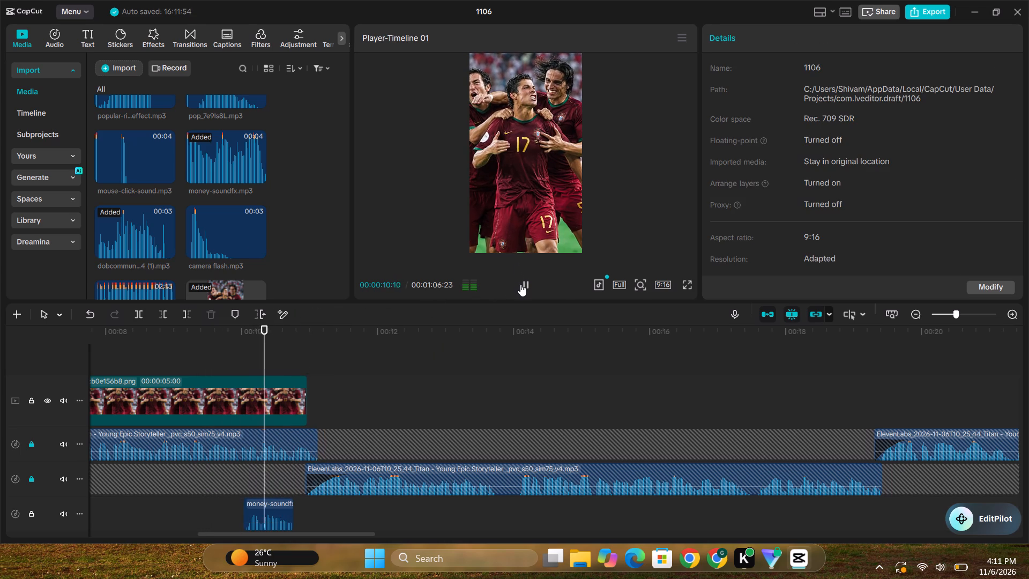
pyautogui.click(525, 275)
# Browse the imported images and play the voiceover passage that follows the money sound.
pyautogui.moveTo(280, 363); pyautogui.dragTo(286, 362)
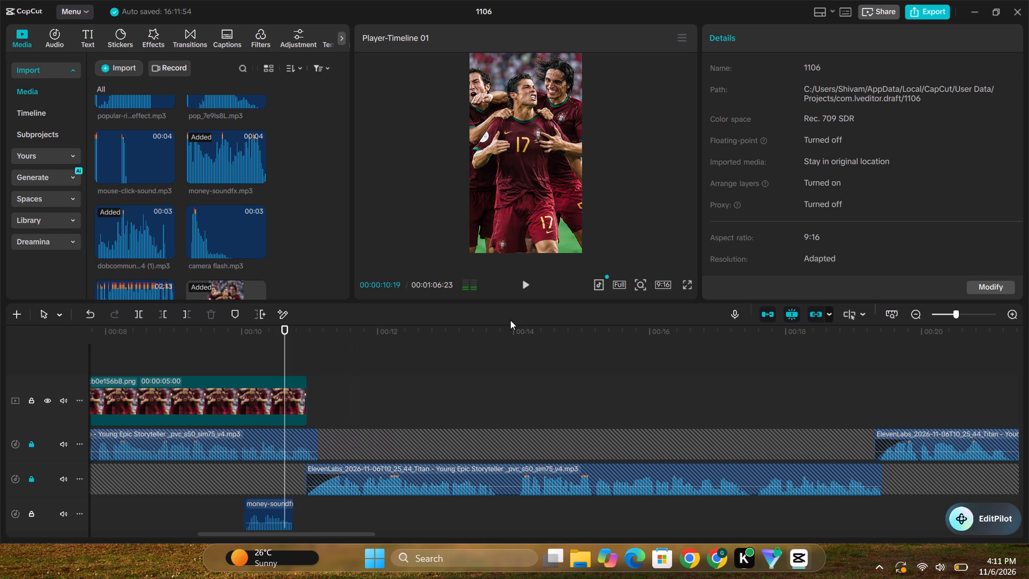
pyautogui.scroll(-2, 188, 184)
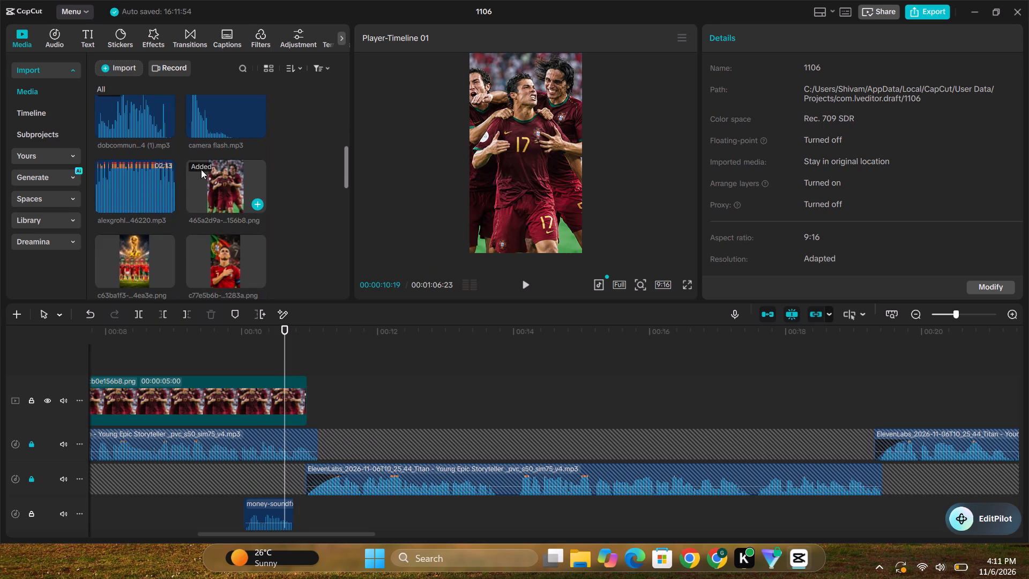
pyautogui.scroll(-4, 213, 168)
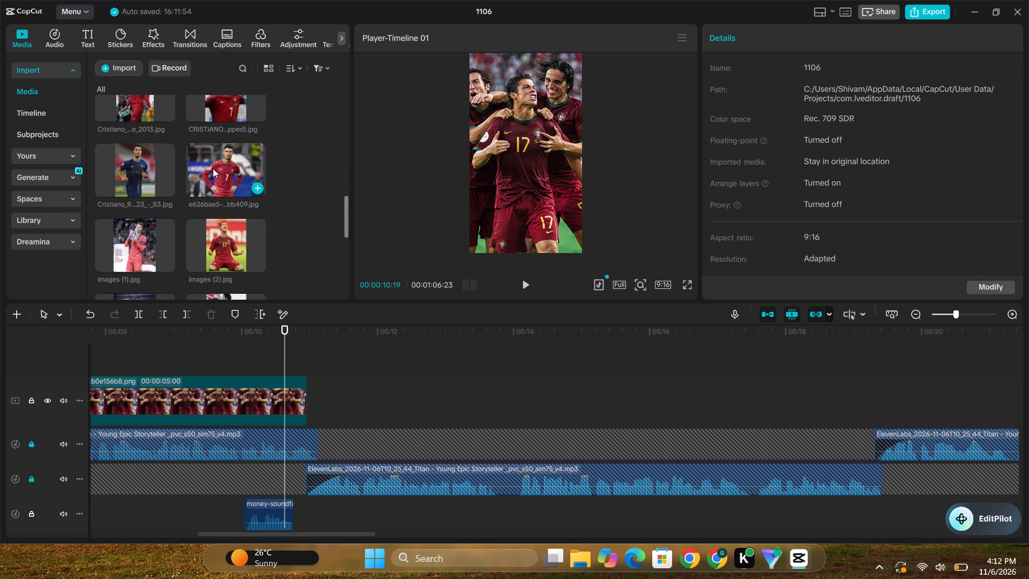
pyautogui.press('space')
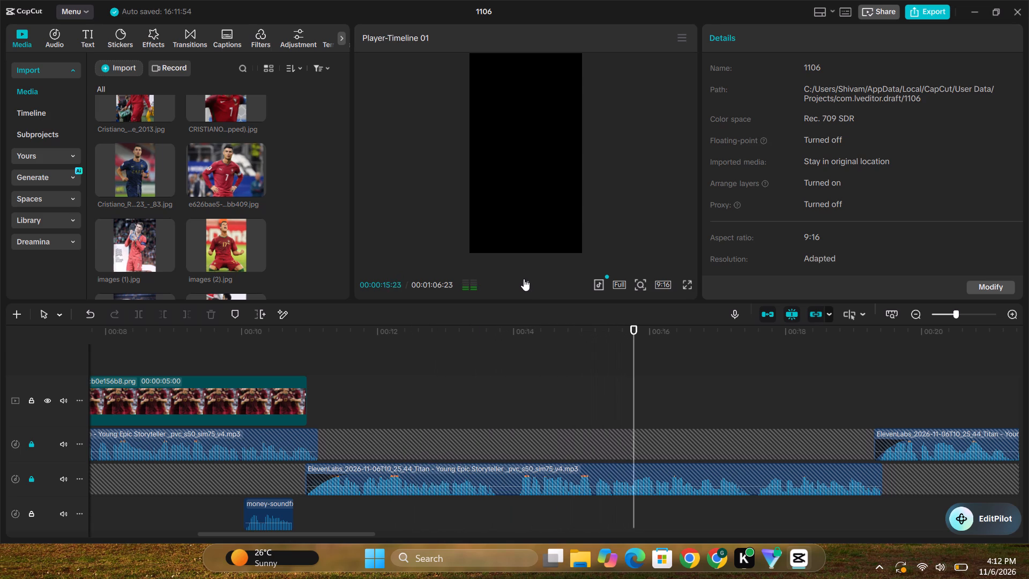
pyautogui.click(524, 279)
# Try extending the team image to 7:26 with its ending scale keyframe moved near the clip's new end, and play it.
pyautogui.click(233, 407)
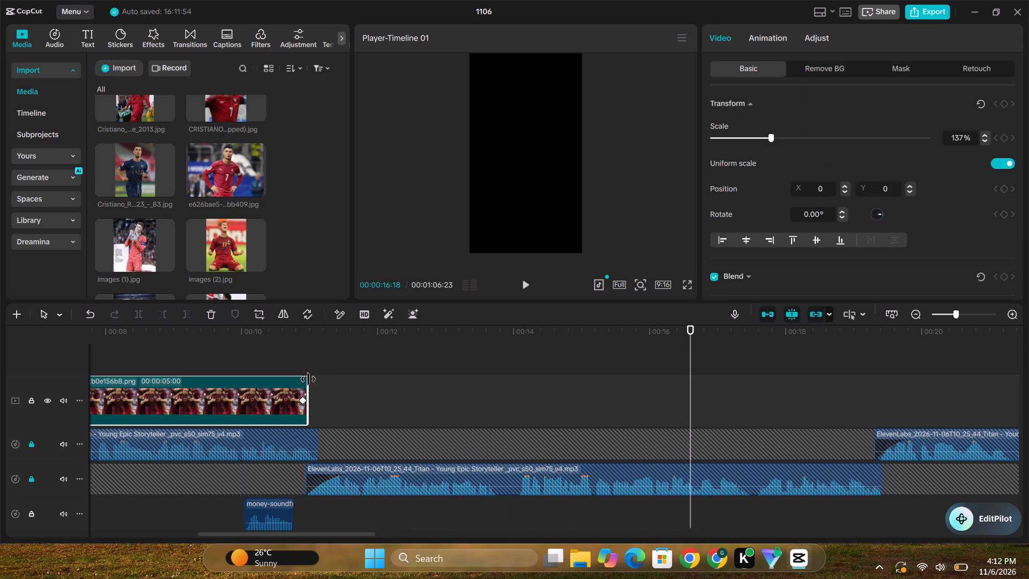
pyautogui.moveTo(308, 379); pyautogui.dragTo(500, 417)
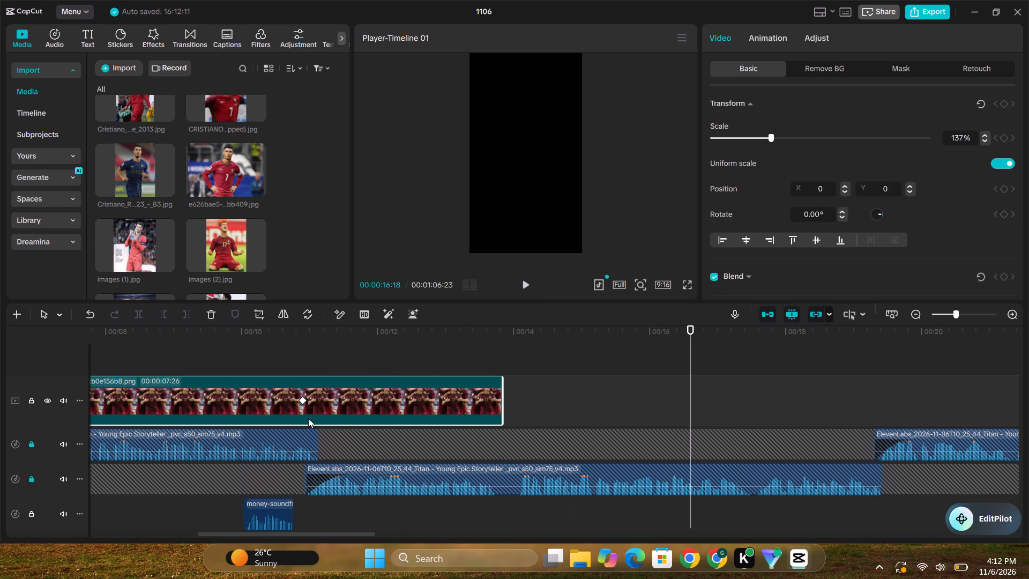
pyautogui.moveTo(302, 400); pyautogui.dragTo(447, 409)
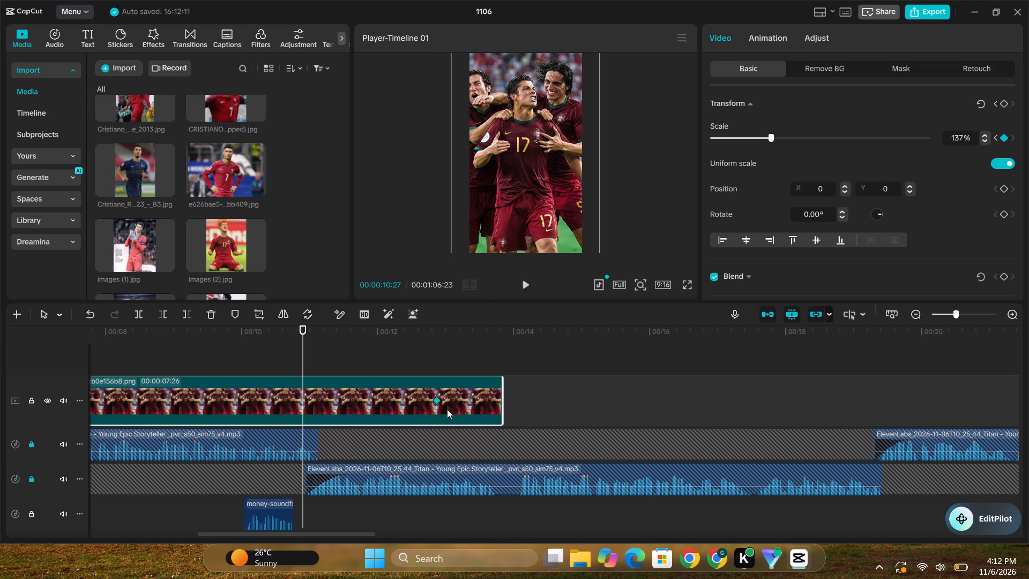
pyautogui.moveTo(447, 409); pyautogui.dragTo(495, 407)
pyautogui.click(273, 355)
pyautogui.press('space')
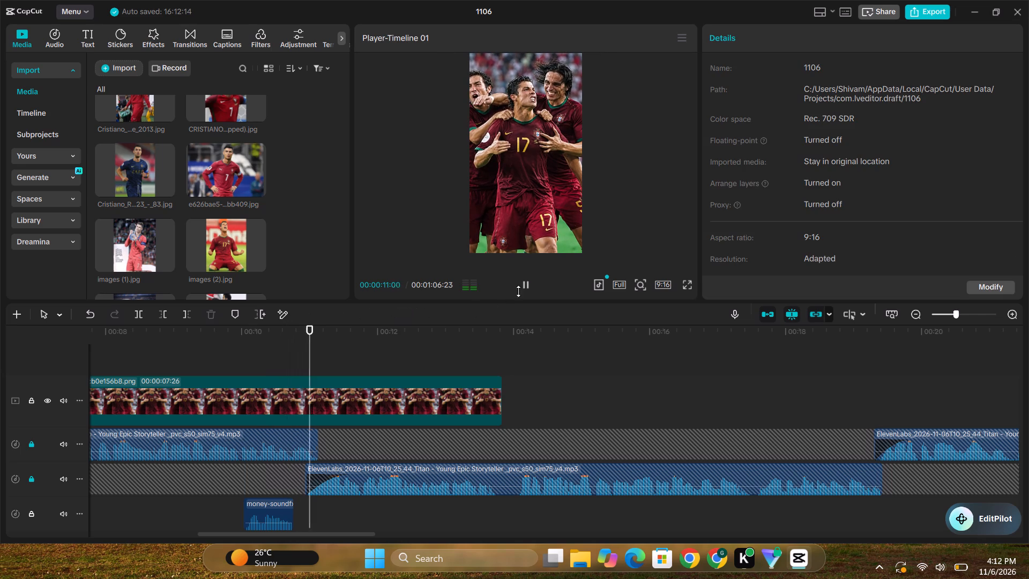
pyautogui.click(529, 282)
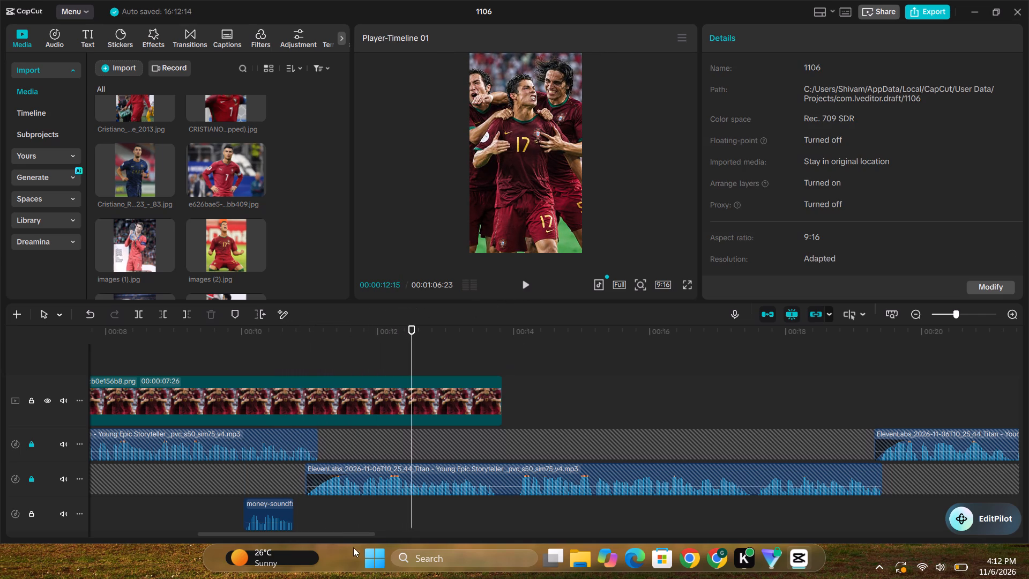
# Move the team image's ending scale keyframe back to about 00:11, trim the clip to 5:07 just after it, and play its ending.
pyautogui.moveTo(340, 535); pyautogui.dragTo(222, 536)
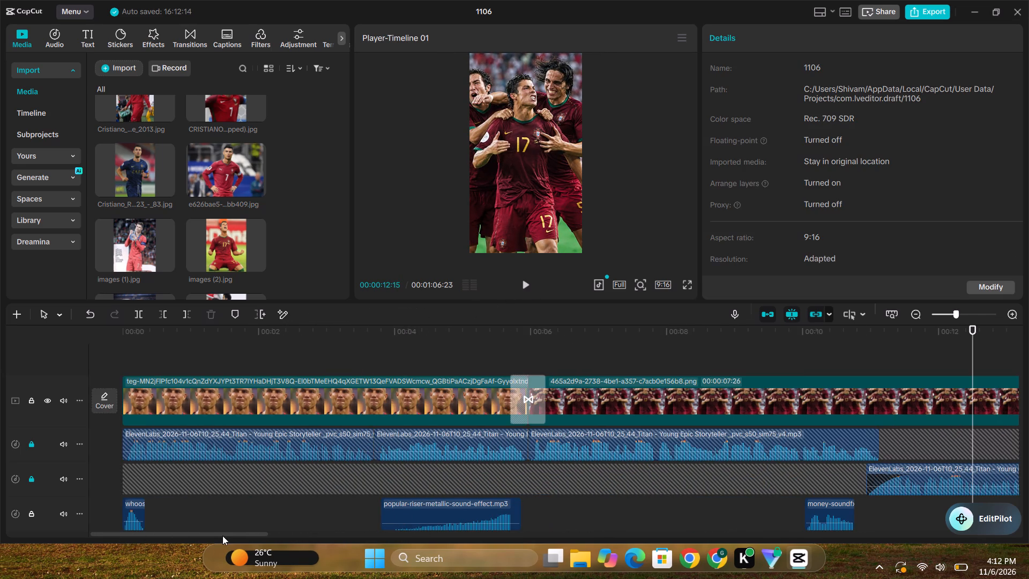
pyautogui.moveTo(222, 536); pyautogui.dragTo(263, 537)
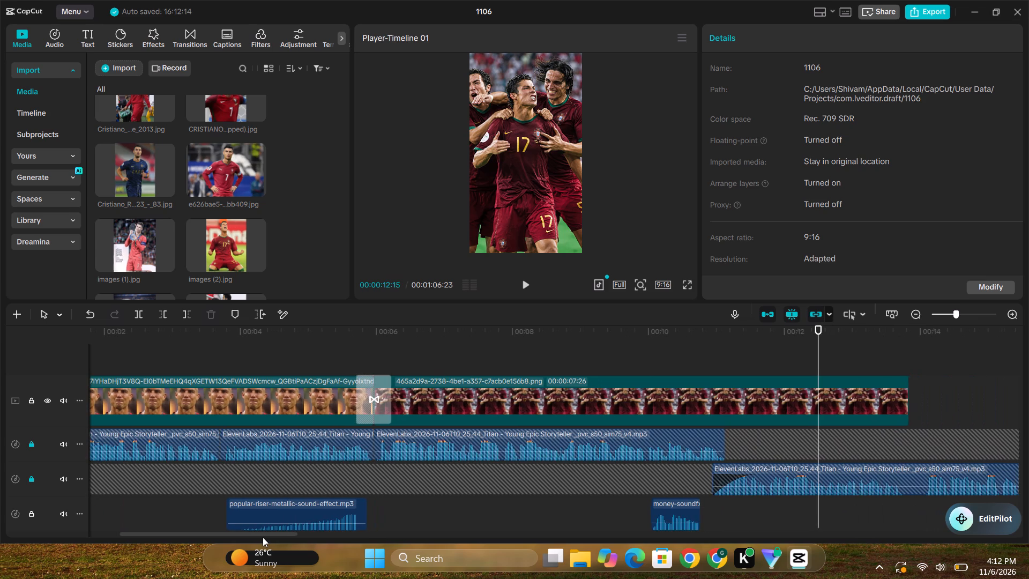
pyautogui.moveTo(263, 537); pyautogui.dragTo(350, 540)
pyautogui.click(392, 387)
pyautogui.moveTo(444, 399); pyautogui.dragTo(436, 400)
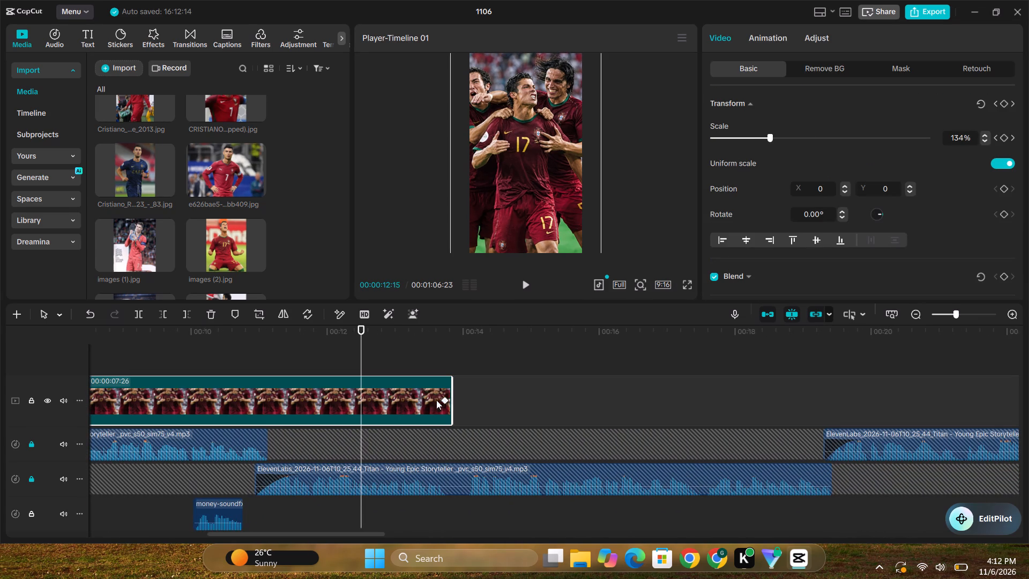
pyautogui.moveTo(436, 400); pyautogui.dragTo(266, 395)
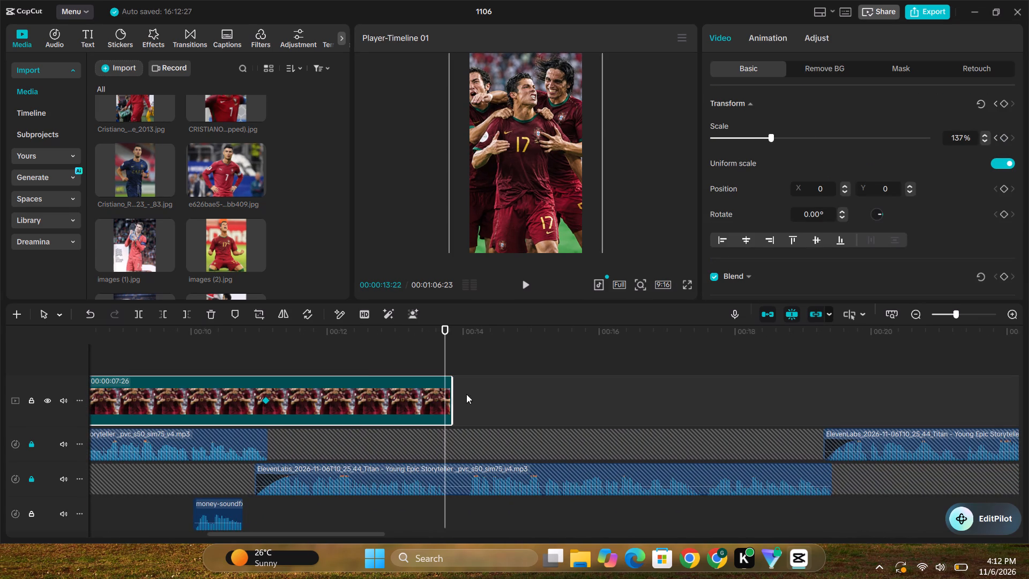
pyautogui.moveTo(452, 388); pyautogui.dragTo(271, 396)
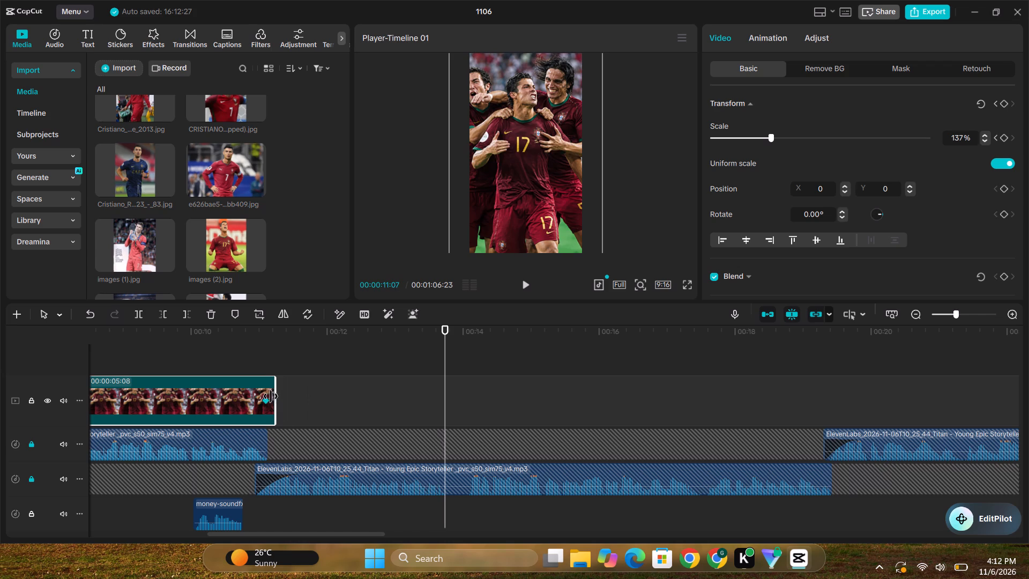
pyautogui.moveTo(271, 396); pyautogui.dragTo(270, 396)
pyautogui.click(188, 365)
pyautogui.press('space')
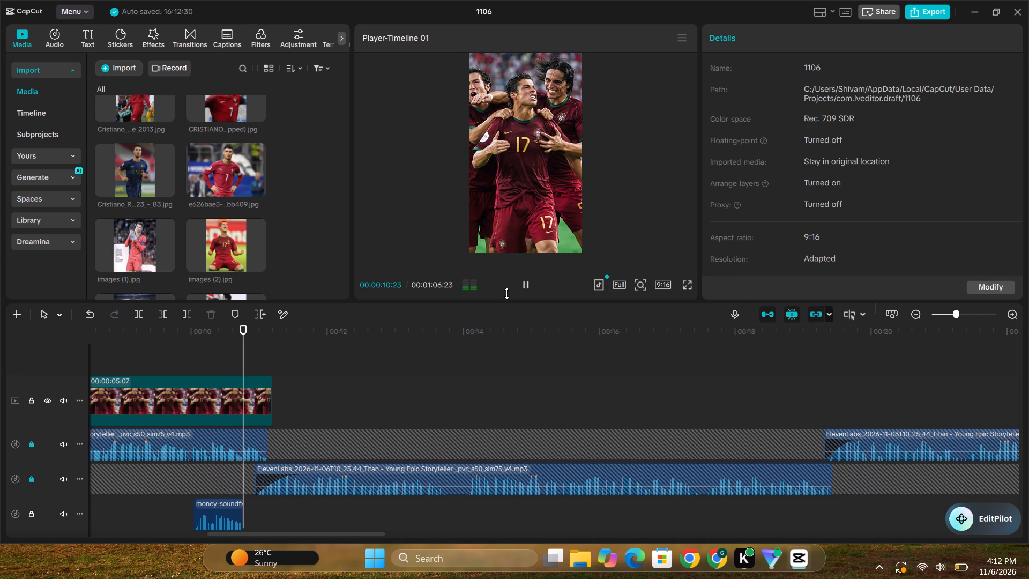
pyautogui.click(526, 279)
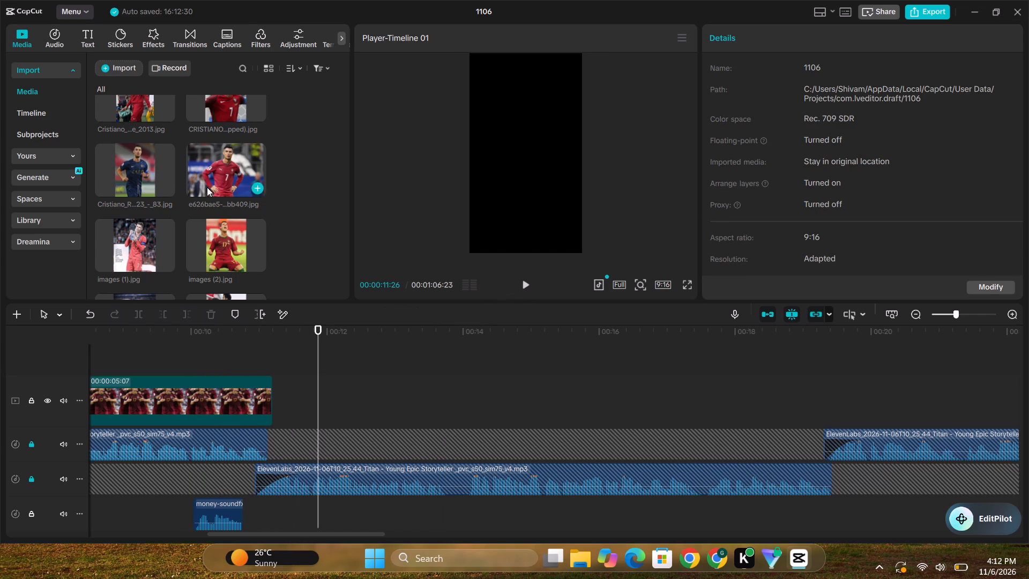
# Look through the imported Ronaldo images and preview candidates for the shot following the team image.
pyautogui.scroll(-2, 206, 211)
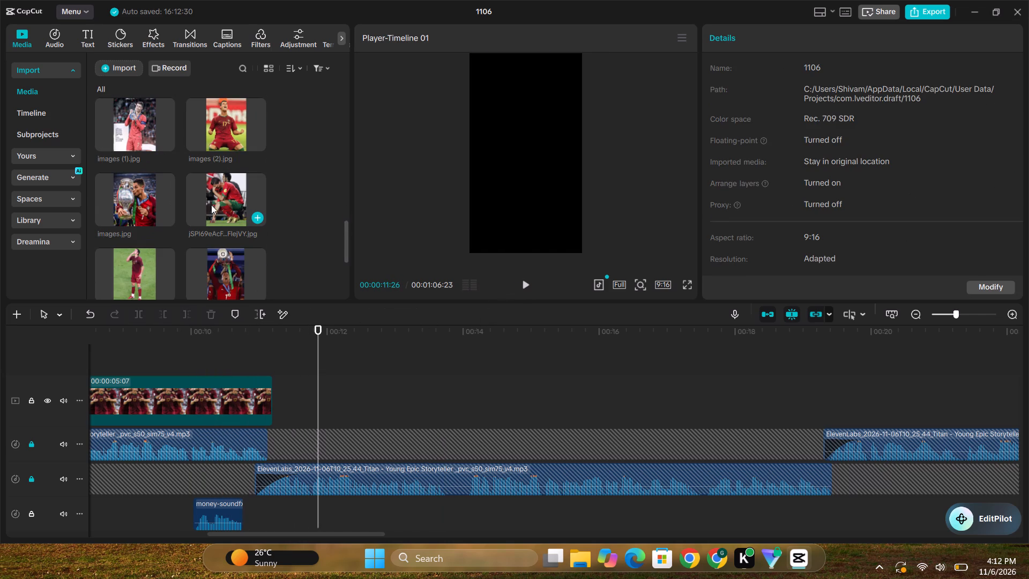
pyautogui.scroll(-3, 193, 222)
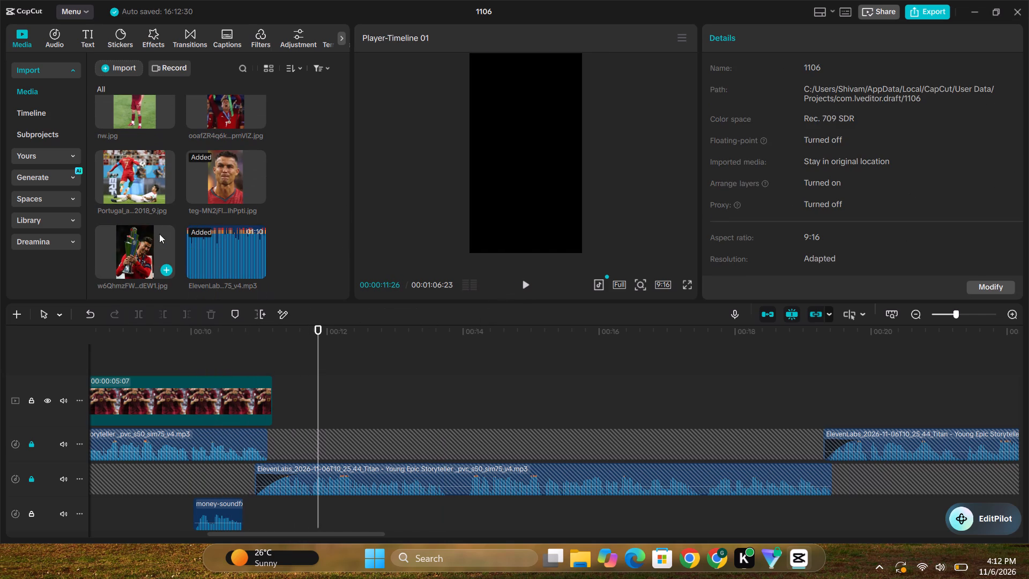
pyautogui.scroll(7, 158, 225)
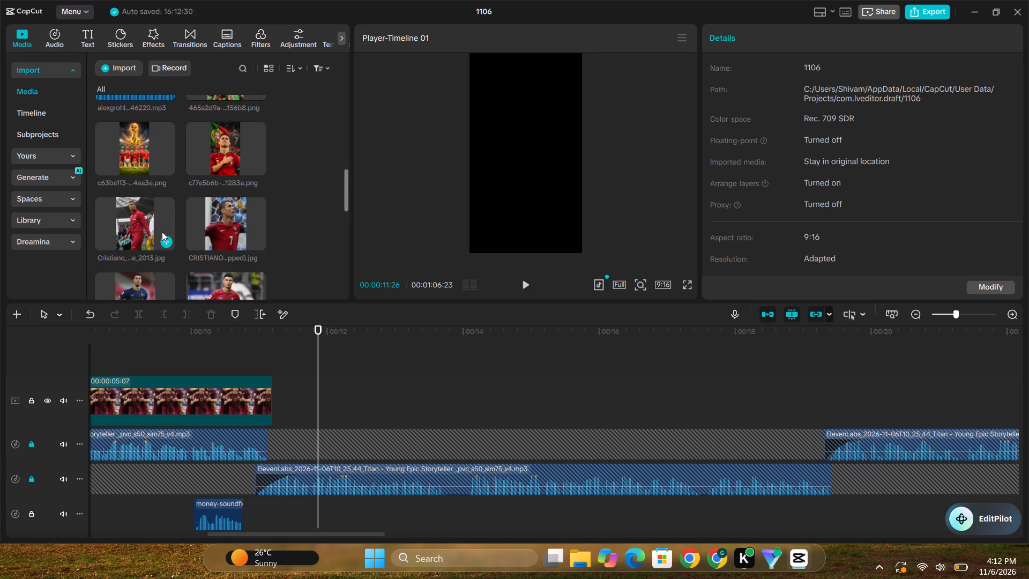
pyautogui.scroll(2, 162, 232)
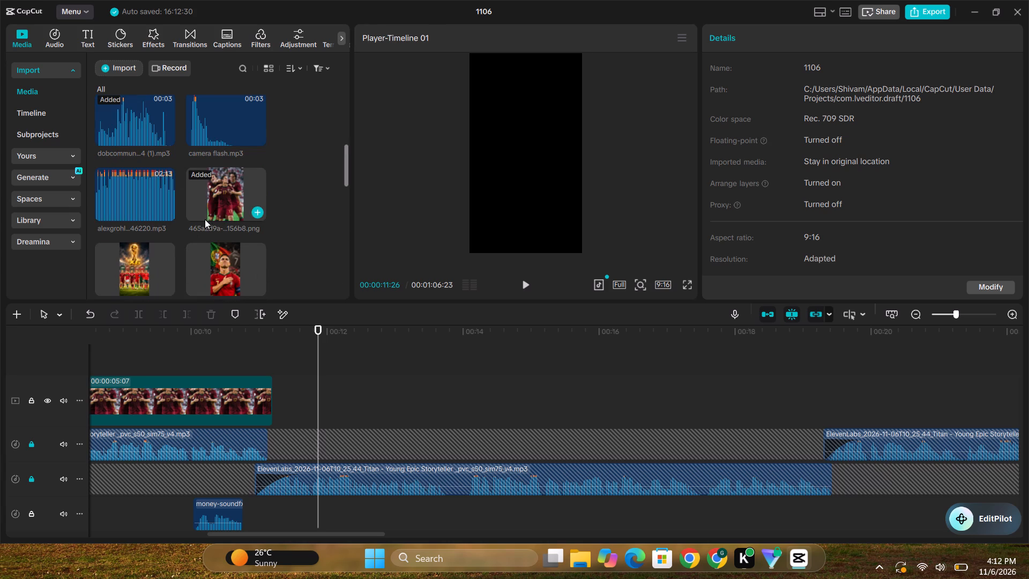
pyautogui.scroll(-2, 122, 238)
pyautogui.click(223, 220)
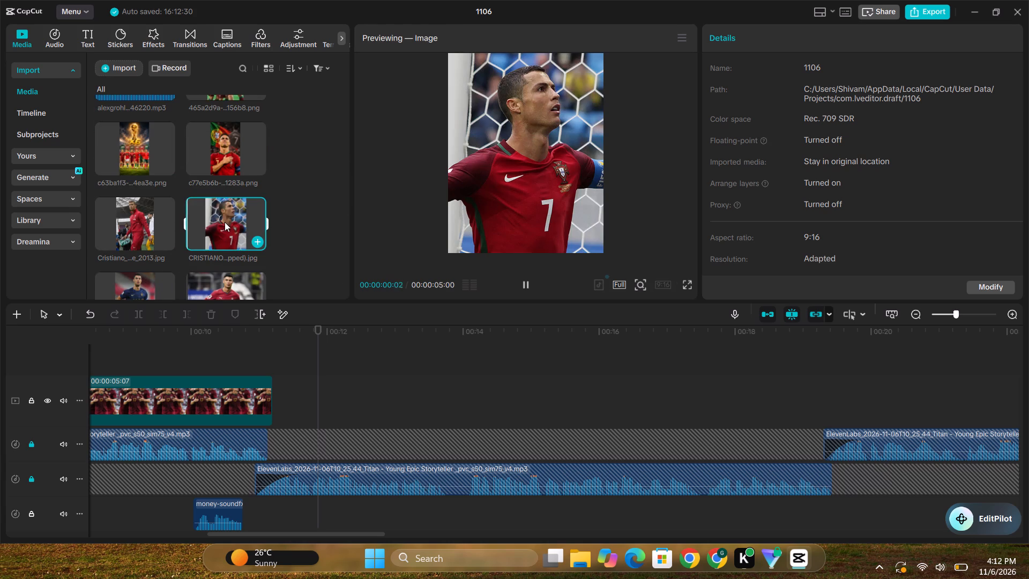
pyautogui.scroll(-1, 206, 216)
pyautogui.click(141, 166)
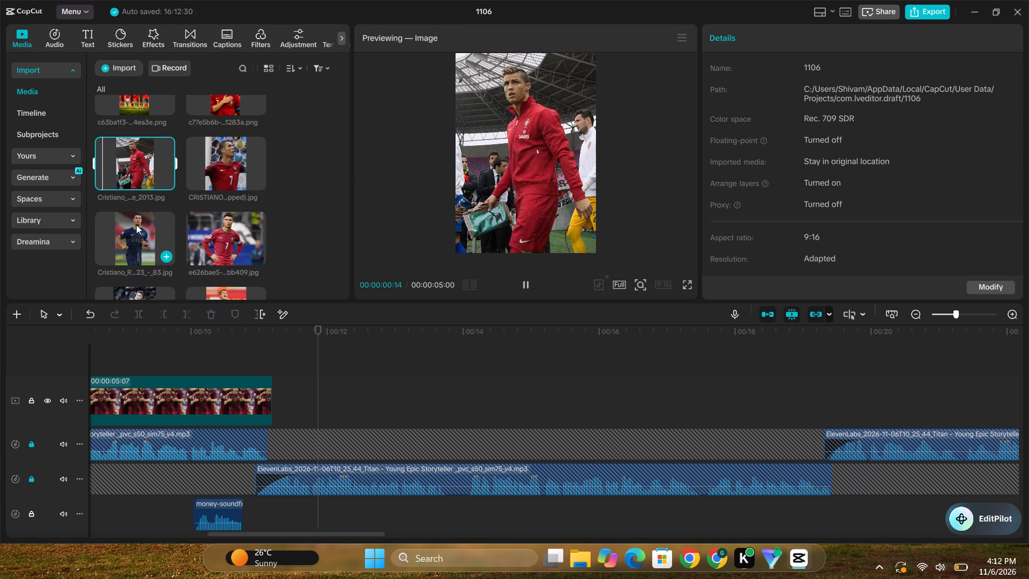
# Place the hands-on-hips Ronaldo image e626bae5 directly after the team image and trim it to about 2.9 s.
pyautogui.click(222, 228)
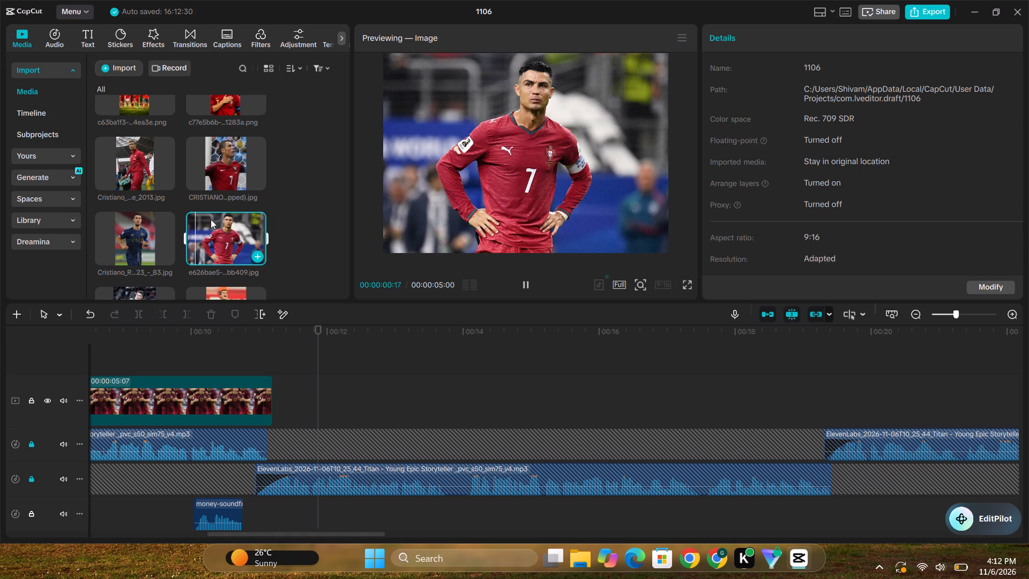
pyautogui.moveTo(221, 224); pyautogui.dragTo(266, 388)
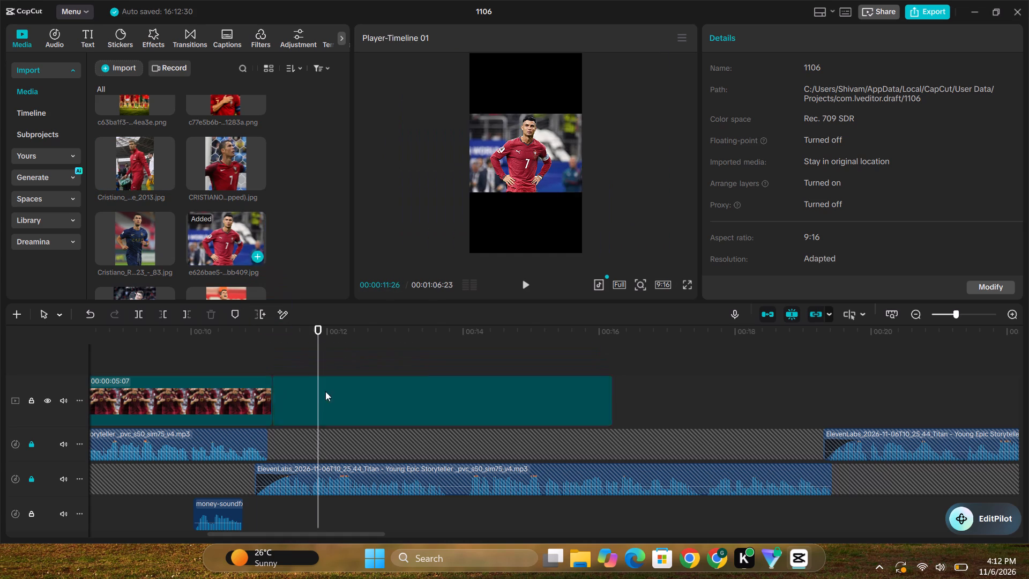
pyautogui.moveTo(612, 390); pyautogui.dragTo(471, 427)
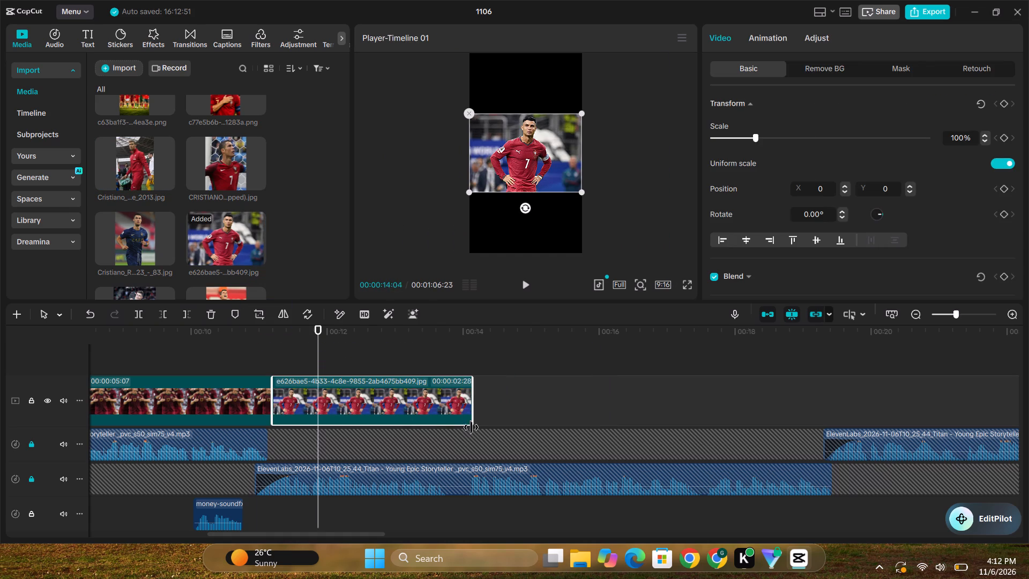
pyautogui.moveTo(471, 427); pyautogui.dragTo(466, 427)
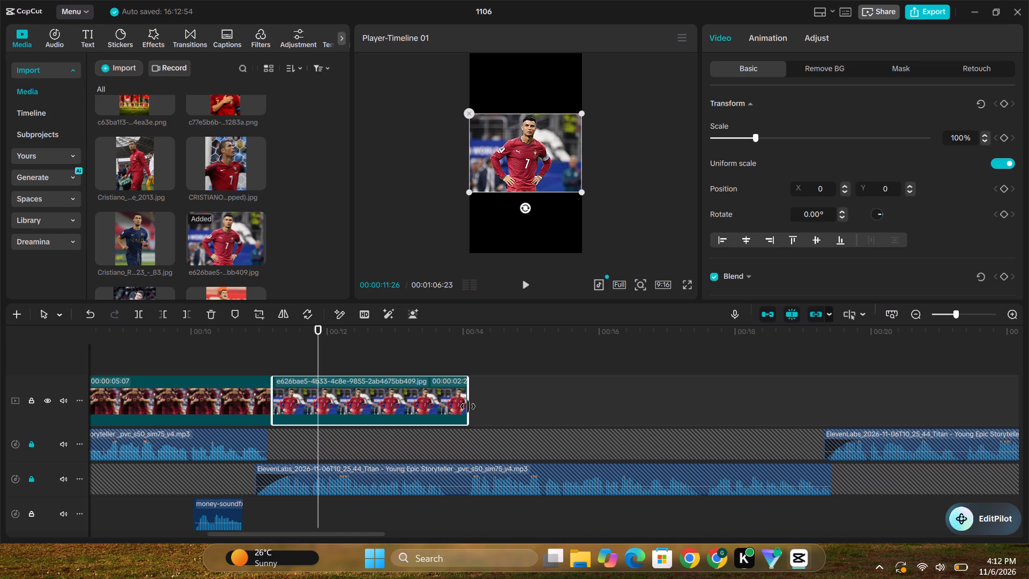
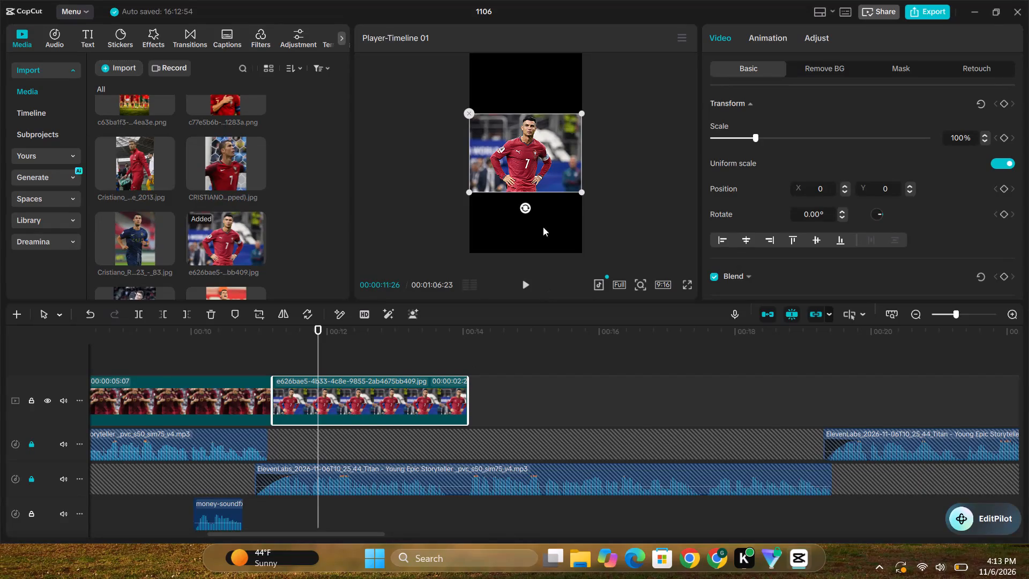
# Enlarge the hands-on-hips Ronaldo image to 241% so it nearly fills the vertical frame.
pyautogui.click(466, 189)
pyautogui.moveTo(466, 189); pyautogui.dragTo(466, 198)
pyautogui.moveTo(465, 205); pyautogui.dragTo(439, 317)
pyautogui.click(508, 153)
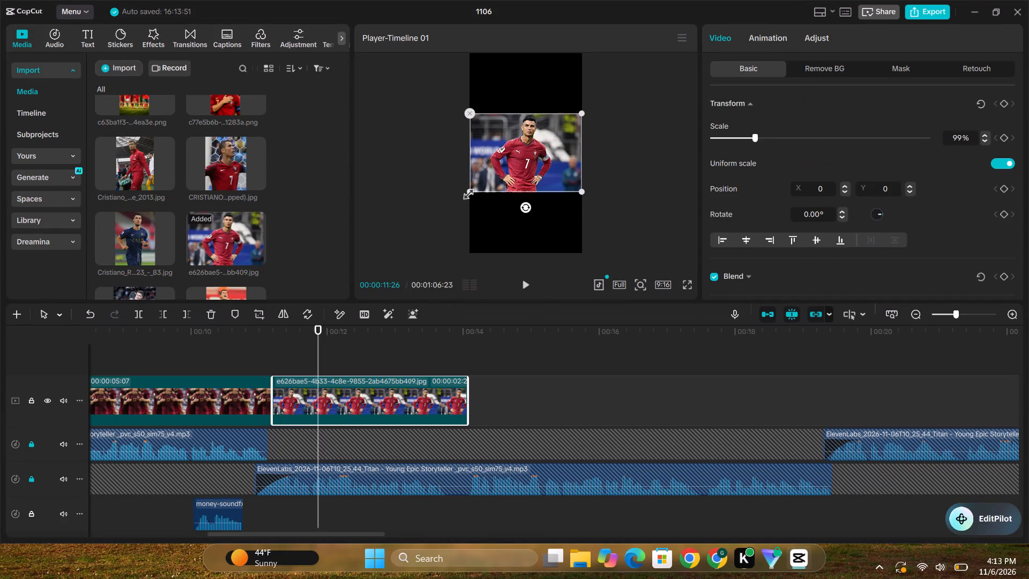
pyautogui.moveTo(466, 189); pyautogui.dragTo(450, 197)
pyautogui.moveTo(450, 198); pyautogui.dragTo(438, 258)
pyautogui.click(528, 149)
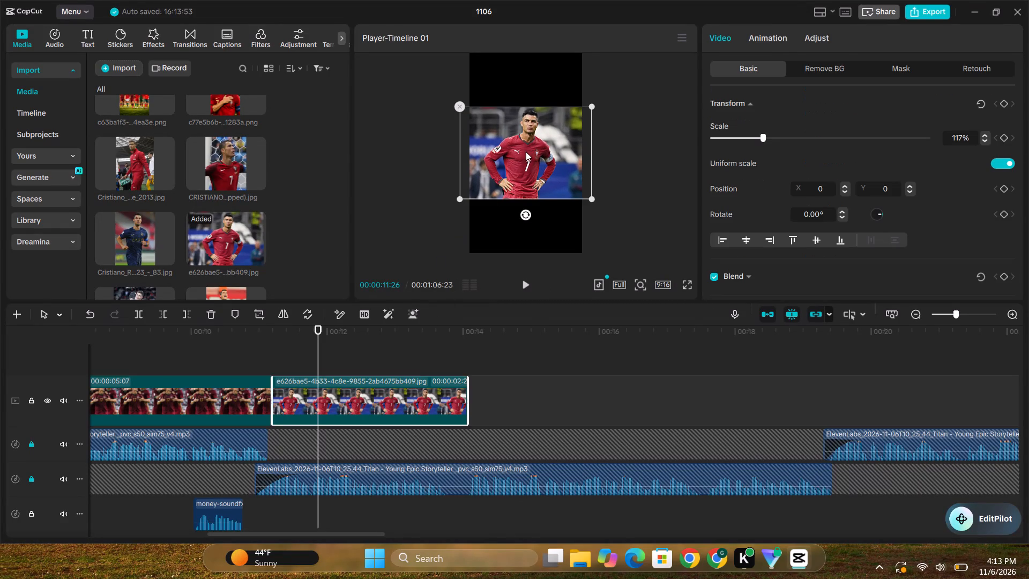
pyautogui.moveTo(460, 196); pyautogui.dragTo(447, 271)
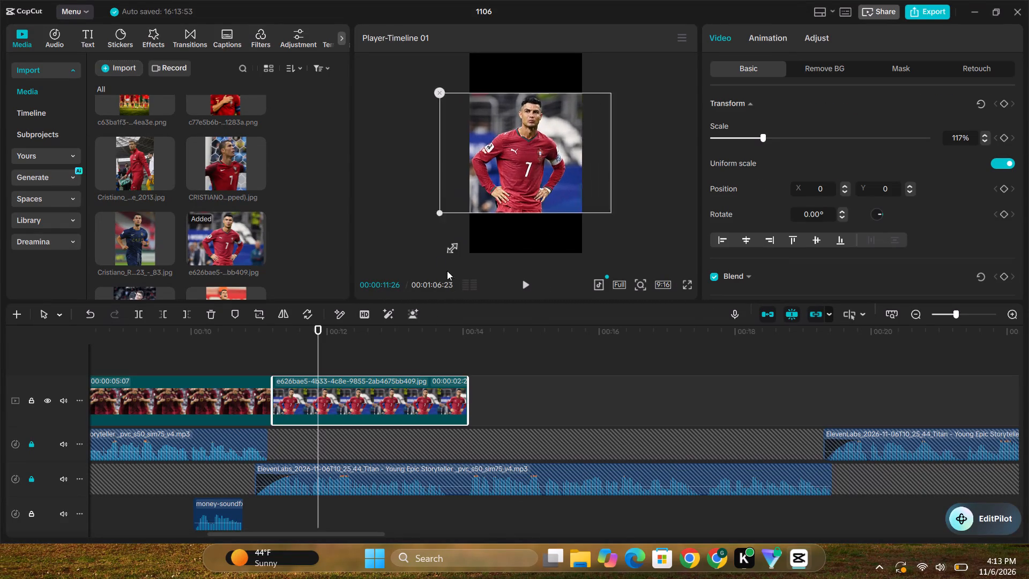
pyautogui.moveTo(447, 271); pyautogui.dragTo(435, 380)
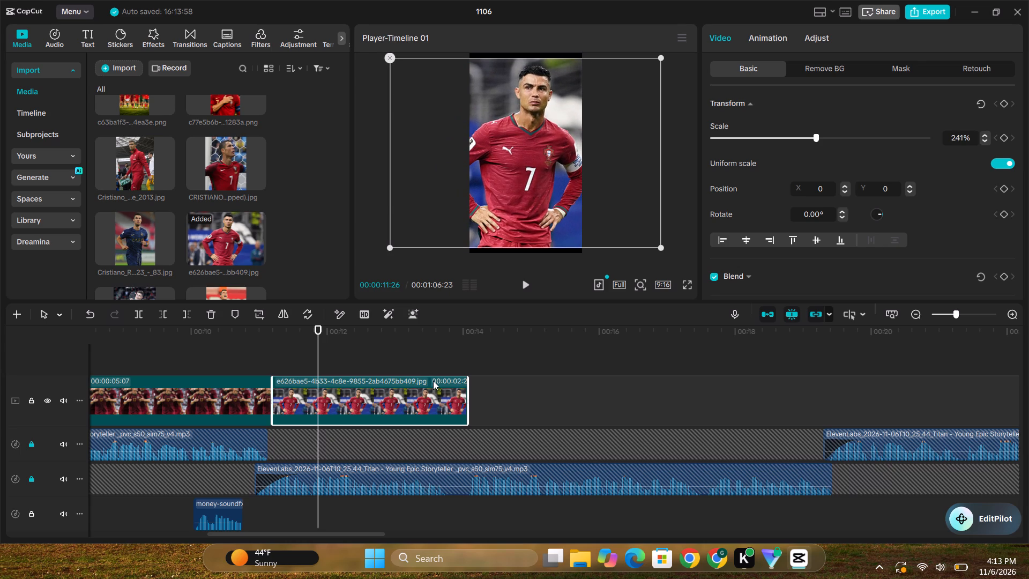
# Keyframe the hands-on-hips image's scale from 241% at its start to 258% at 00:13:28, and play its ending.
pyautogui.click(275, 368)
pyautogui.click(307, 396)
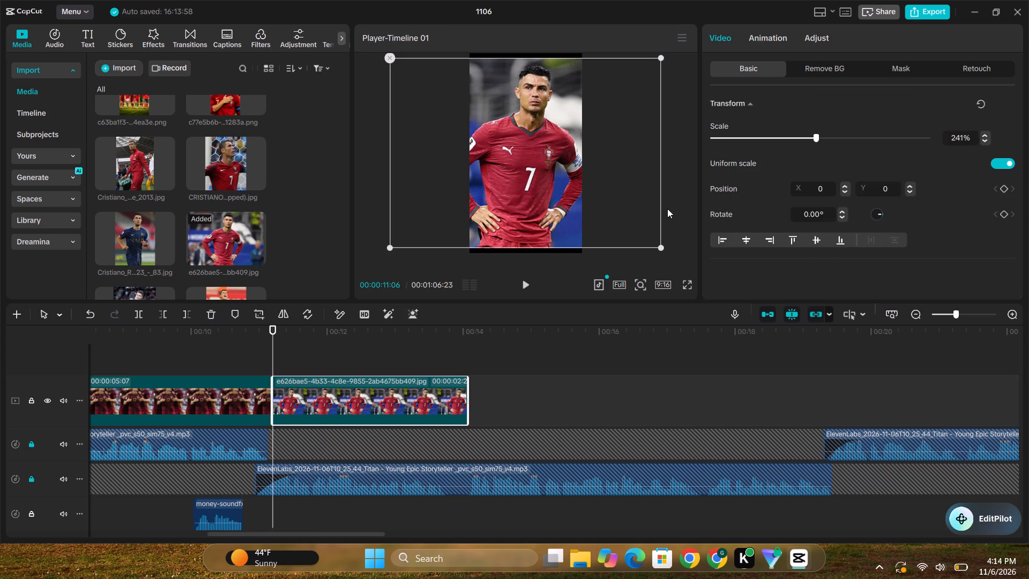
pyautogui.click(1002, 137)
pyautogui.press('space')
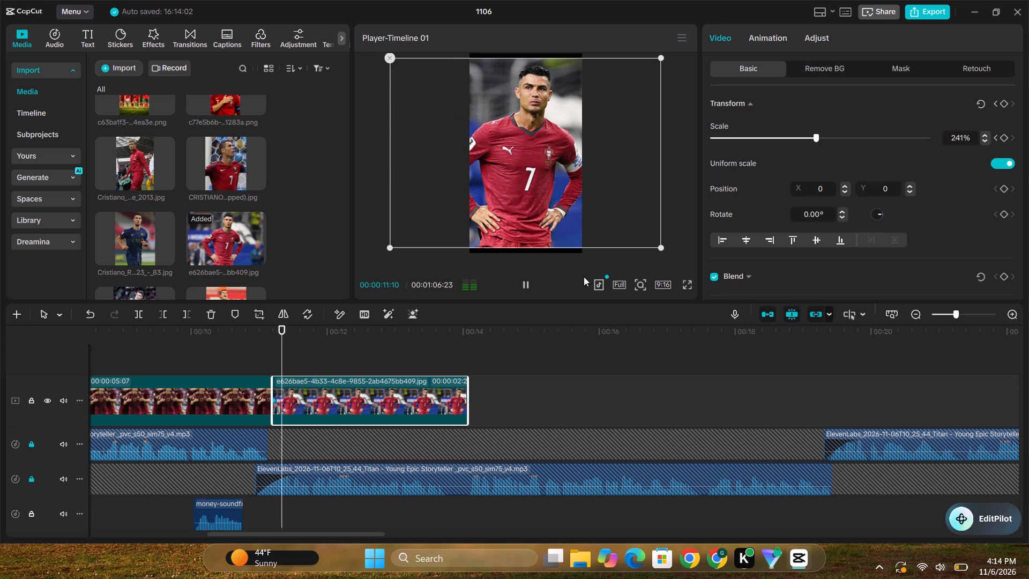
pyautogui.click(526, 286)
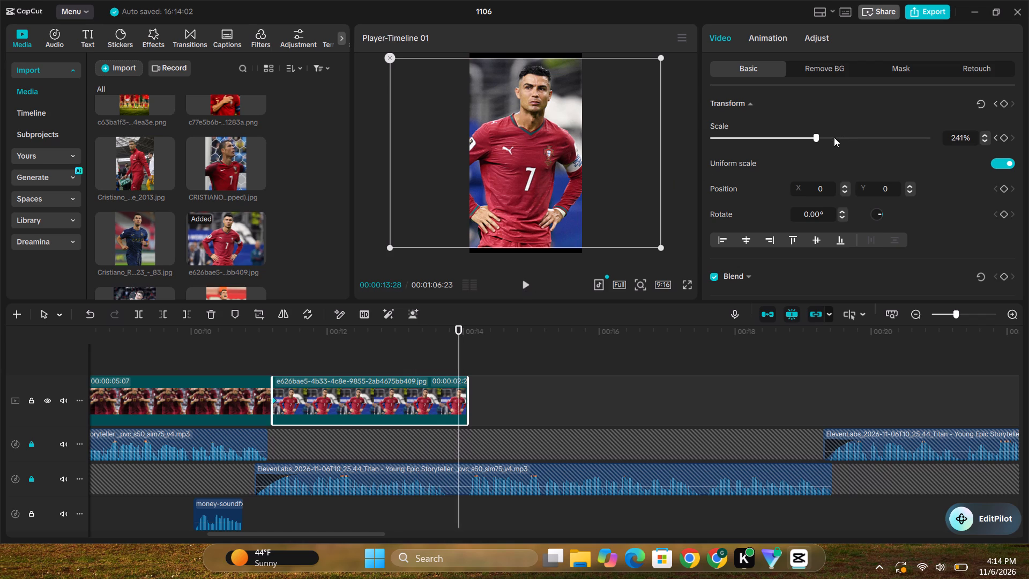
pyautogui.moveTo(817, 137); pyautogui.dragTo(824, 137)
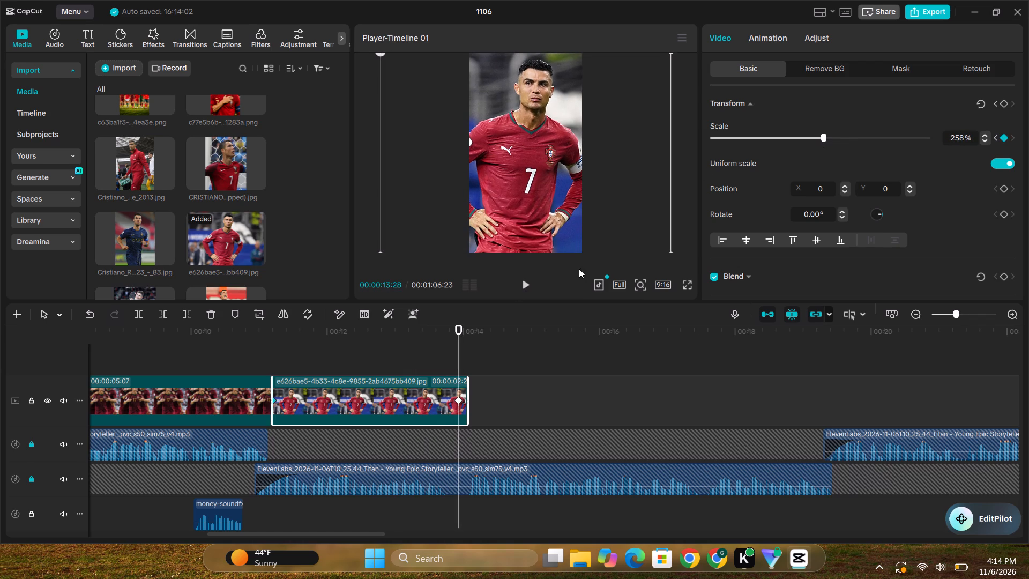
pyautogui.click(369, 344)
pyautogui.press('space')
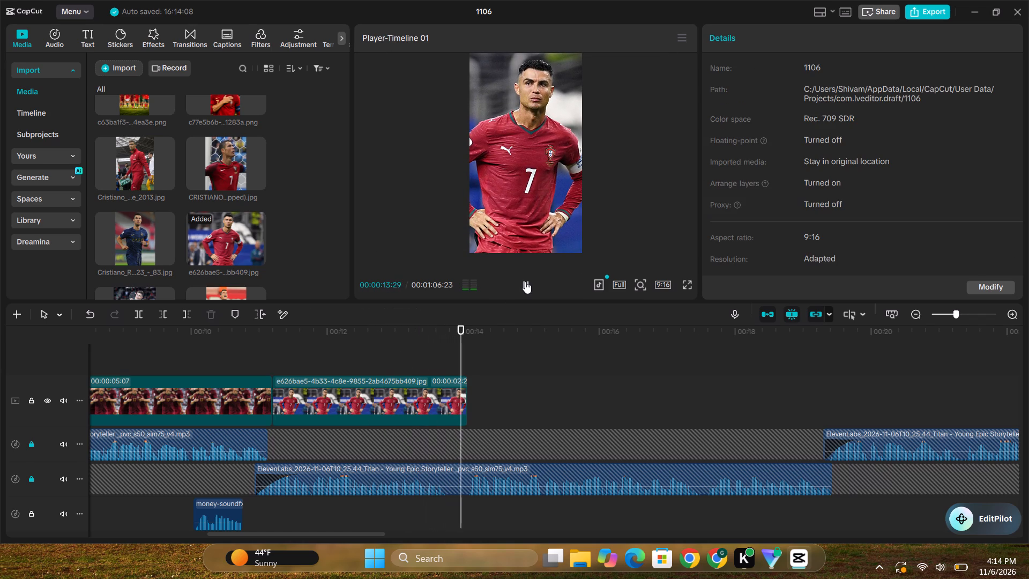
pyautogui.click(525, 281)
# Place the crouching Ronaldo image JSPI69eAcF directly after the hands-on-hips clip.
pyautogui.scroll(-2, 210, 206)
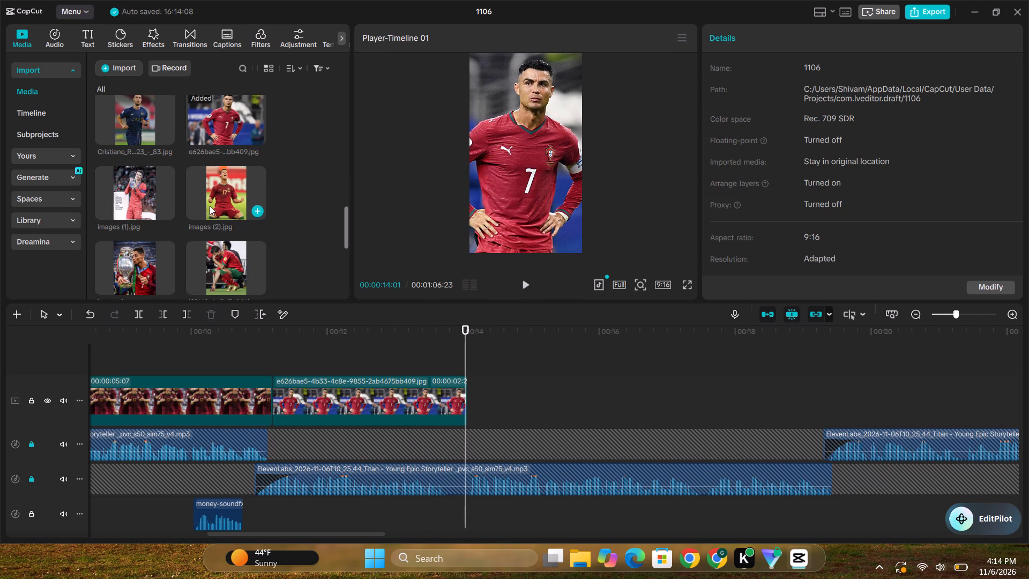
pyautogui.scroll(-1, 210, 206)
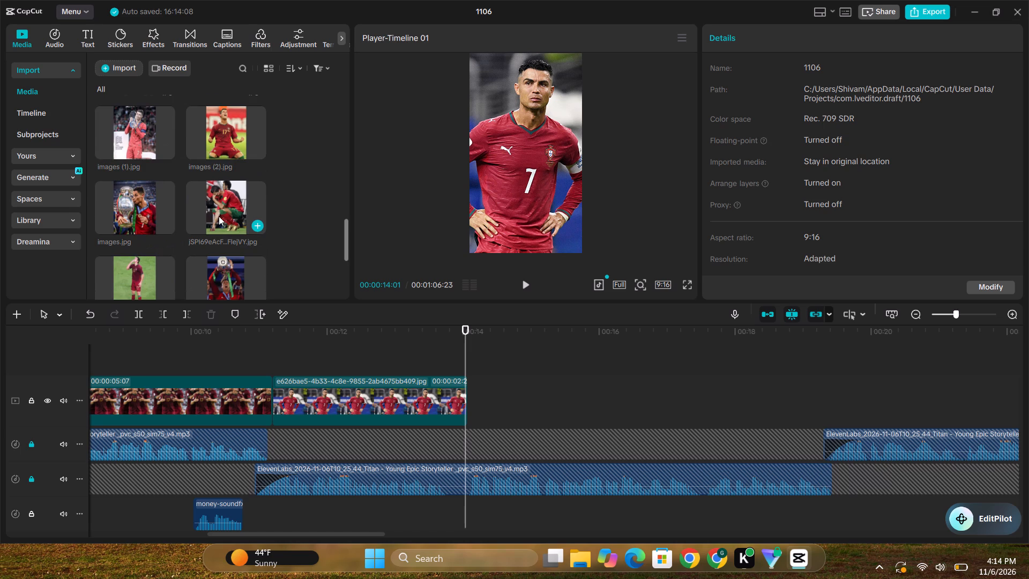
pyautogui.moveTo(222, 205); pyautogui.dragTo(473, 390)
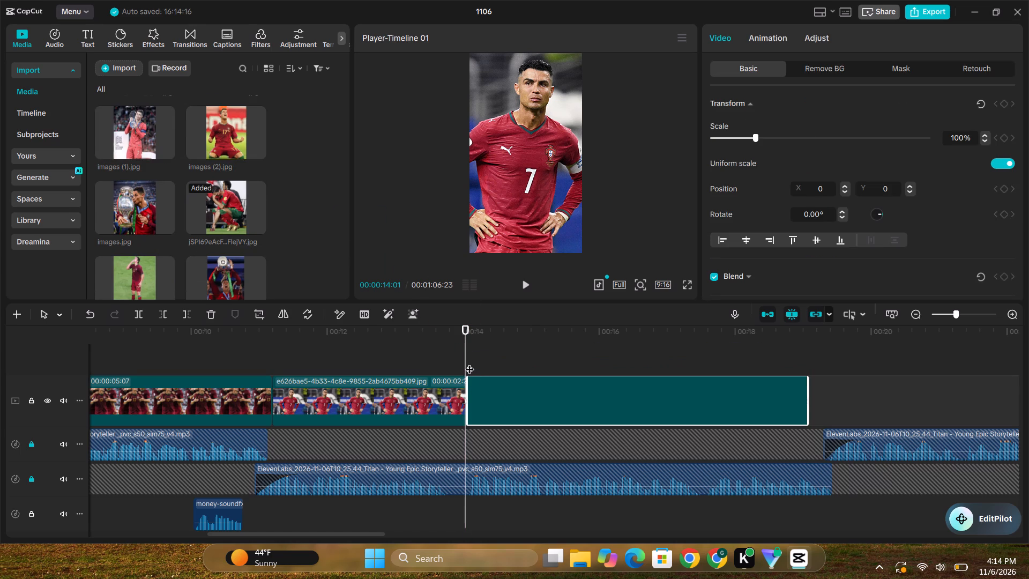
# Scale the crouching Ronaldo image to 116%, keep it centred at 0, 0, and add a scale keyframe at its start.
pyautogui.click(469, 363)
pyautogui.moveTo(466, 226); pyautogui.dragTo(466, 229)
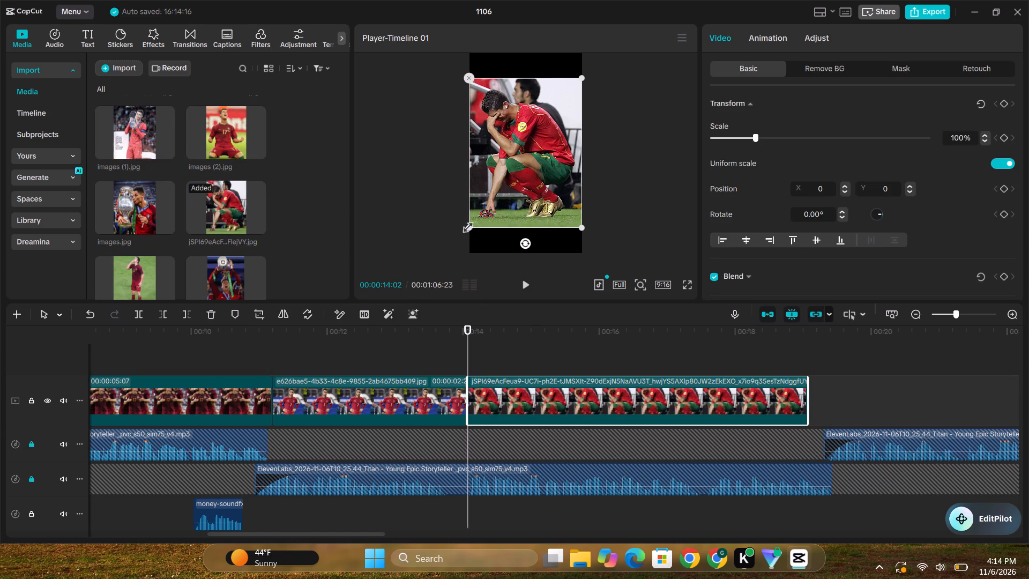
pyautogui.moveTo(466, 229); pyautogui.dragTo(466, 250)
pyautogui.moveTo(489, 209); pyautogui.dragTo(498, 209)
pyautogui.moveTo(499, 209); pyautogui.dragTo(504, 209)
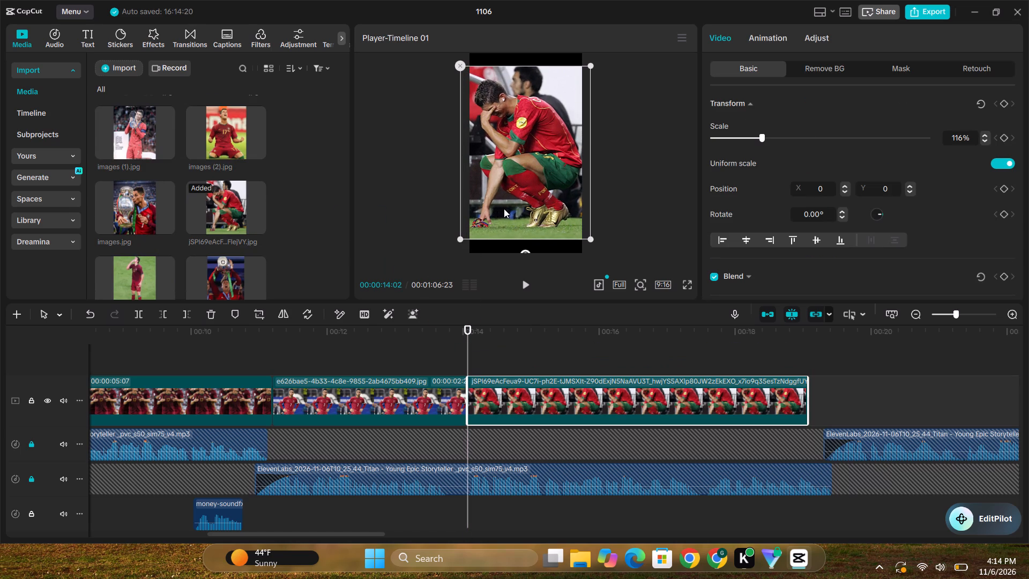
pyautogui.moveTo(504, 209); pyautogui.dragTo(514, 210)
pyautogui.moveTo(511, 210); pyautogui.dragTo(478, 210)
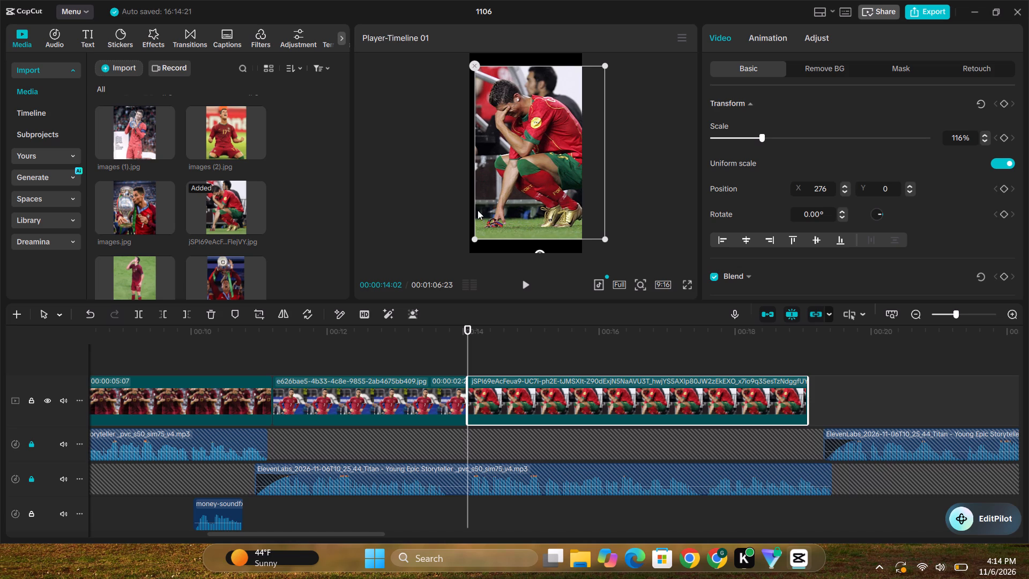
pyautogui.moveTo(478, 210); pyautogui.dragTo(476, 210)
pyautogui.moveTo(507, 195); pyautogui.dragTo(496, 201)
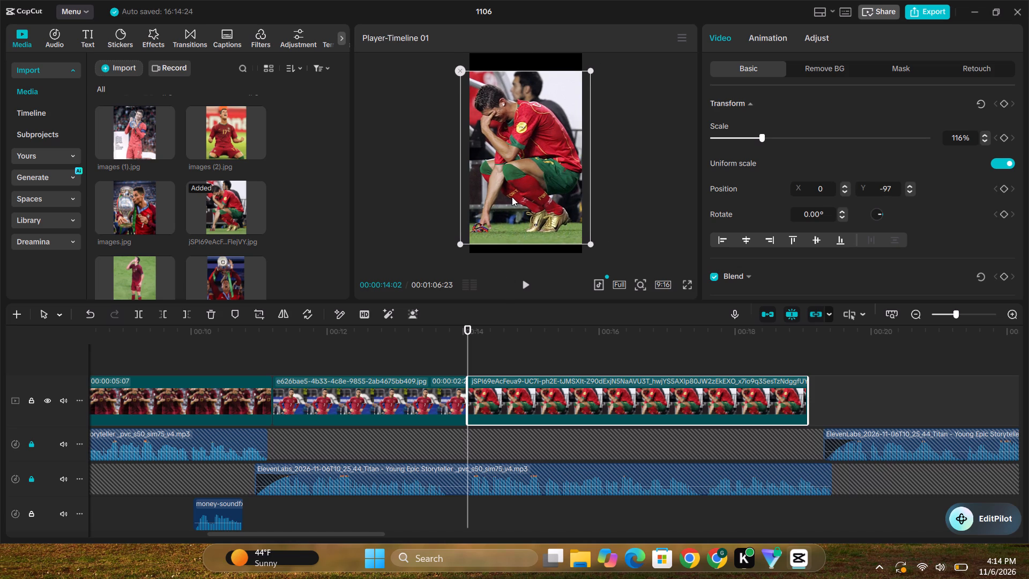
pyautogui.click(512, 197)
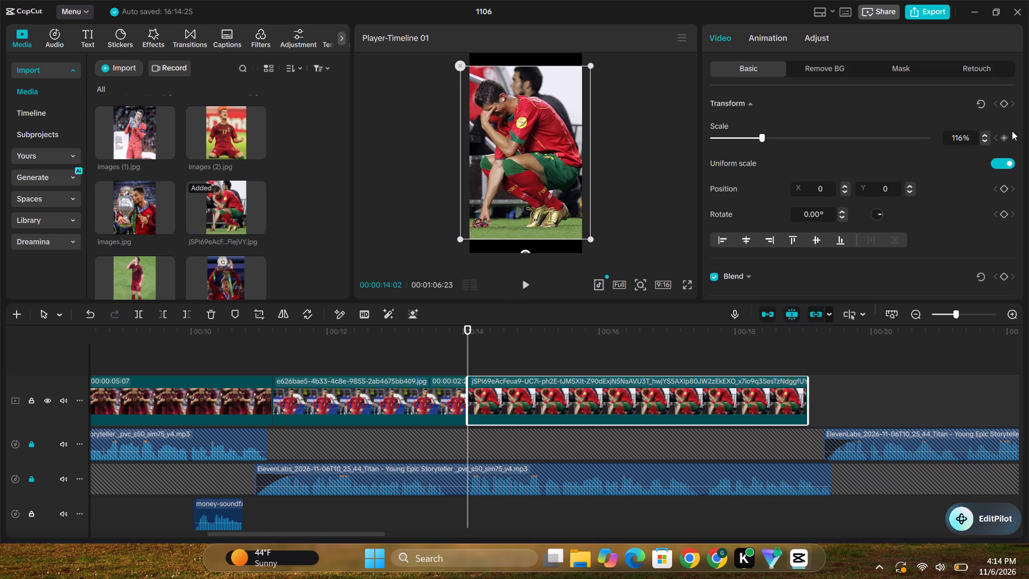
pyautogui.click(1005, 136)
# Play the crouching image against the voiceover and extend the clip to just past 00:19:05, near the voiceover segment's end.
pyautogui.moveTo(372, 530); pyautogui.dragTo(379, 535)
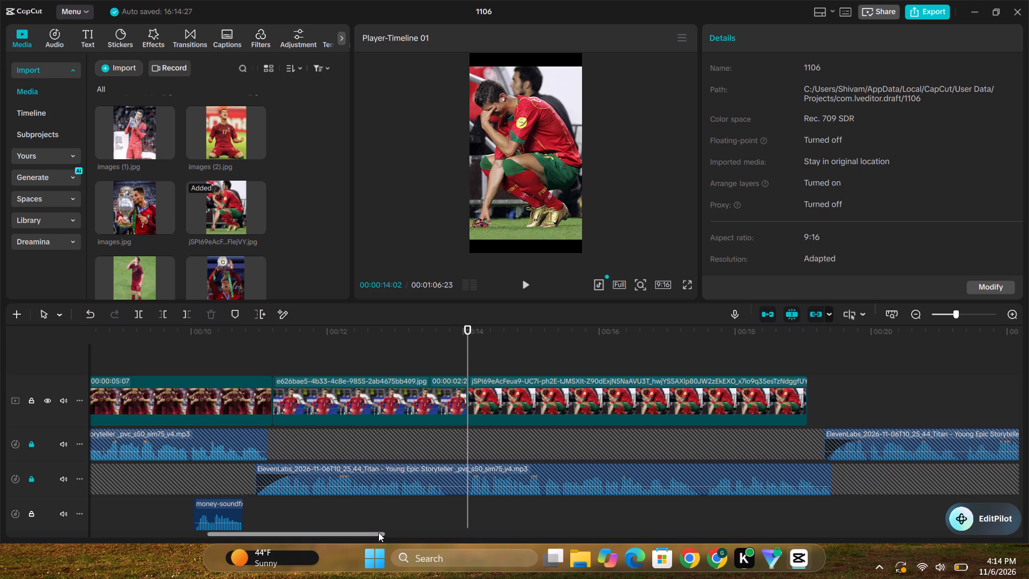
pyautogui.click(377, 529)
pyautogui.click(472, 367)
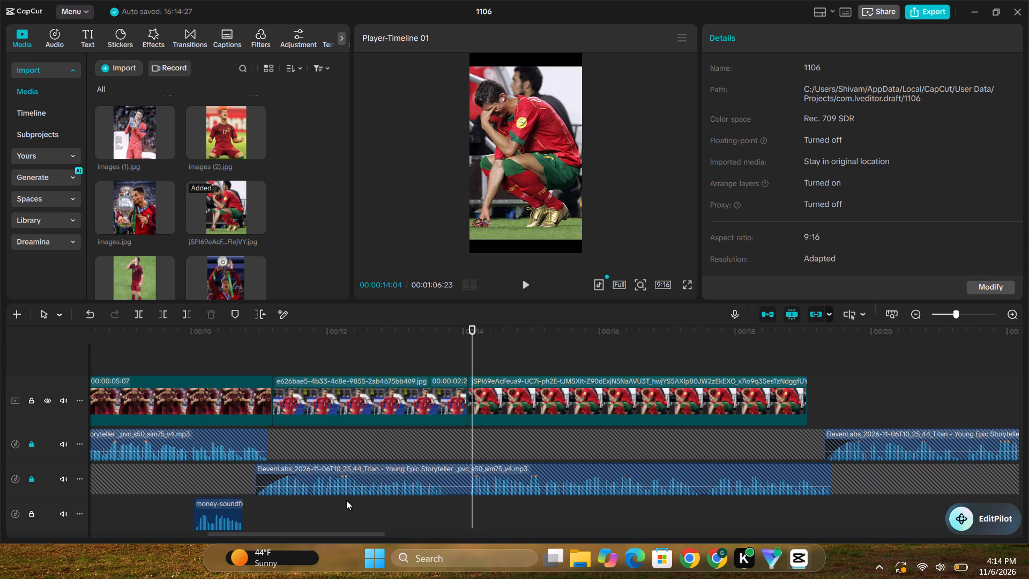
pyautogui.moveTo(330, 534); pyautogui.dragTo(389, 537)
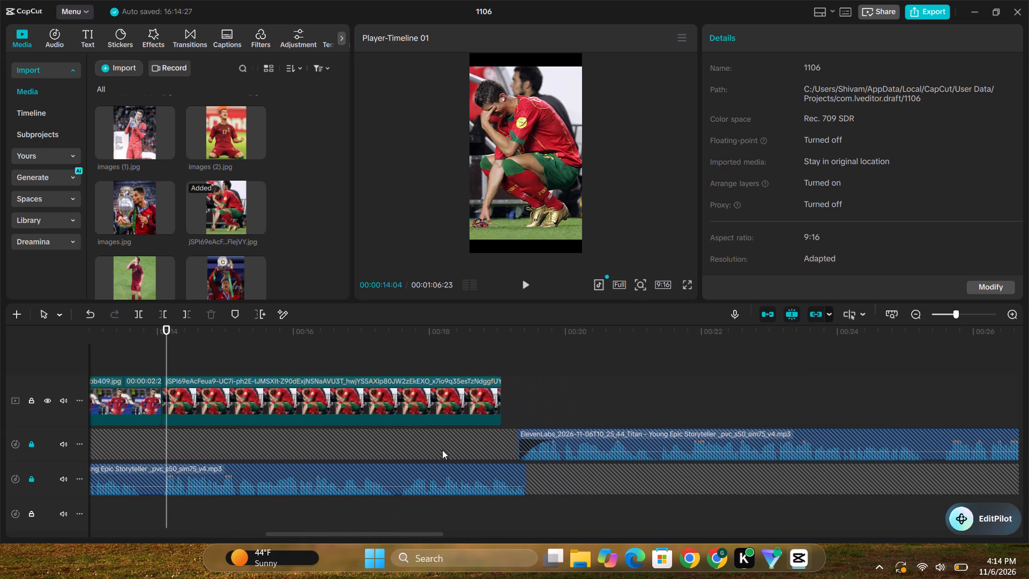
pyautogui.moveTo(413, 533); pyautogui.dragTo(376, 531)
pyautogui.moveTo(377, 531); pyautogui.dragTo(383, 531)
pyautogui.press('space')
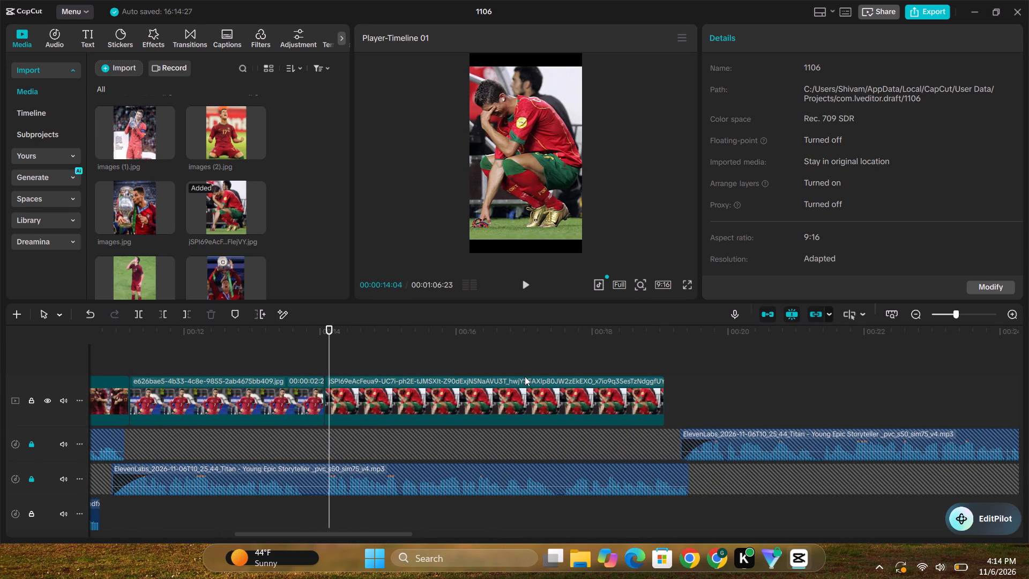
pyautogui.click(439, 393)
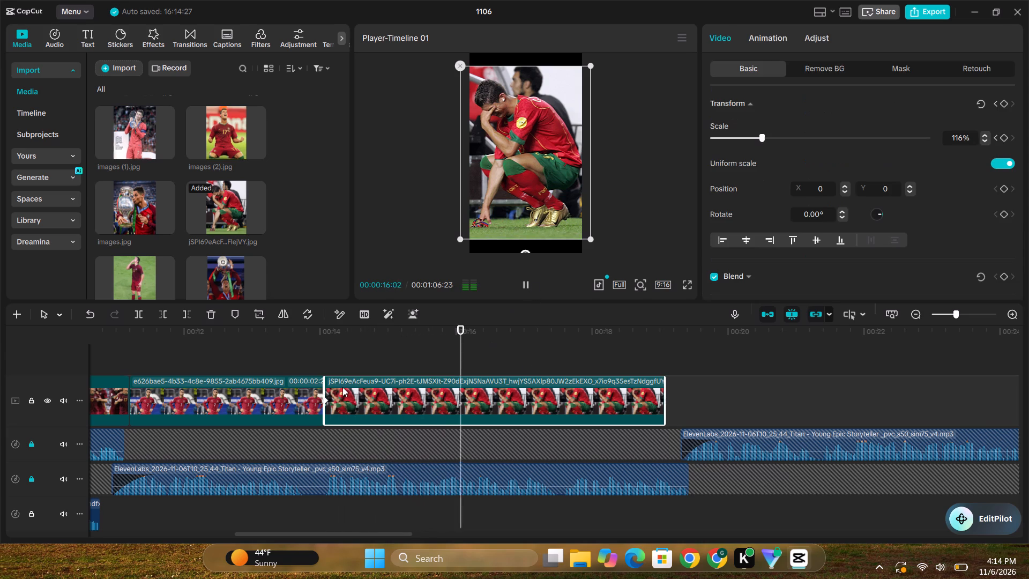
pyautogui.click(527, 284)
pyautogui.moveTo(664, 405); pyautogui.dragTo(671, 404)
# Add a larger ending scale keyframe to the crouching image at 00:19:05 and play the zoom, including full screen.
pyautogui.click(670, 368)
pyautogui.click(661, 396)
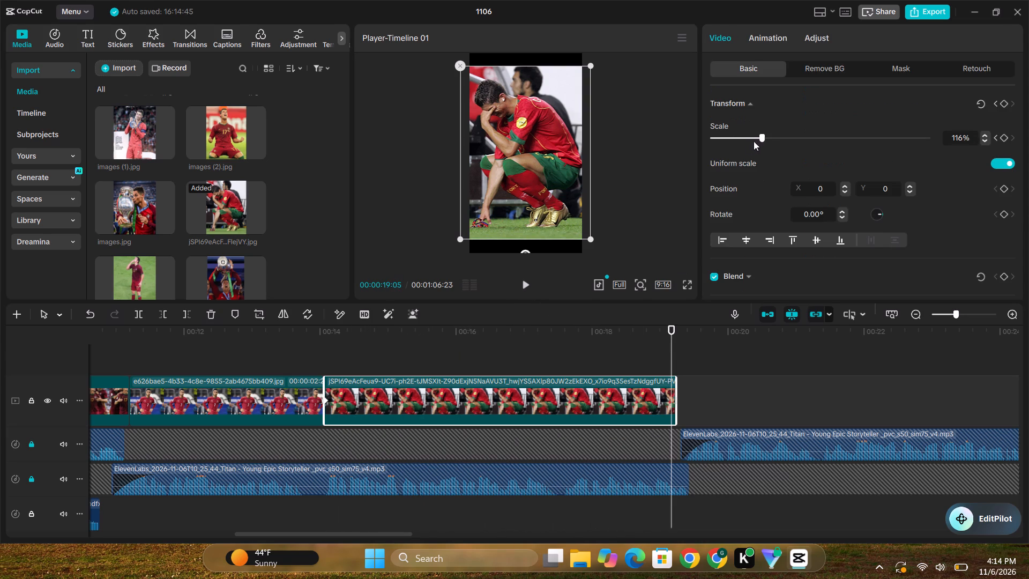
pyautogui.moveTo(763, 137); pyautogui.dragTo(767, 139)
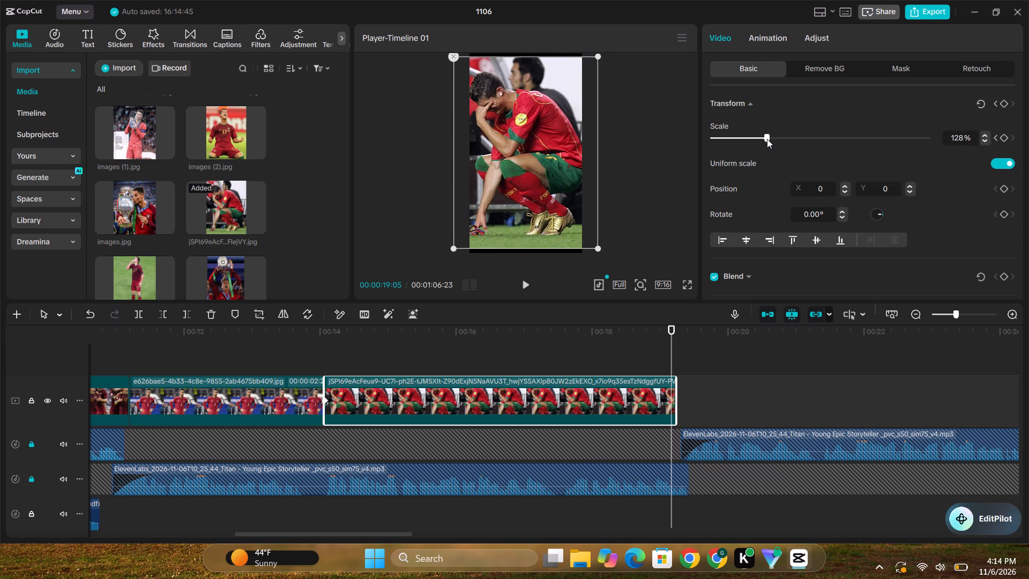
pyautogui.moveTo(767, 139); pyautogui.dragTo(772, 139)
pyautogui.click(429, 367)
pyautogui.press('space')
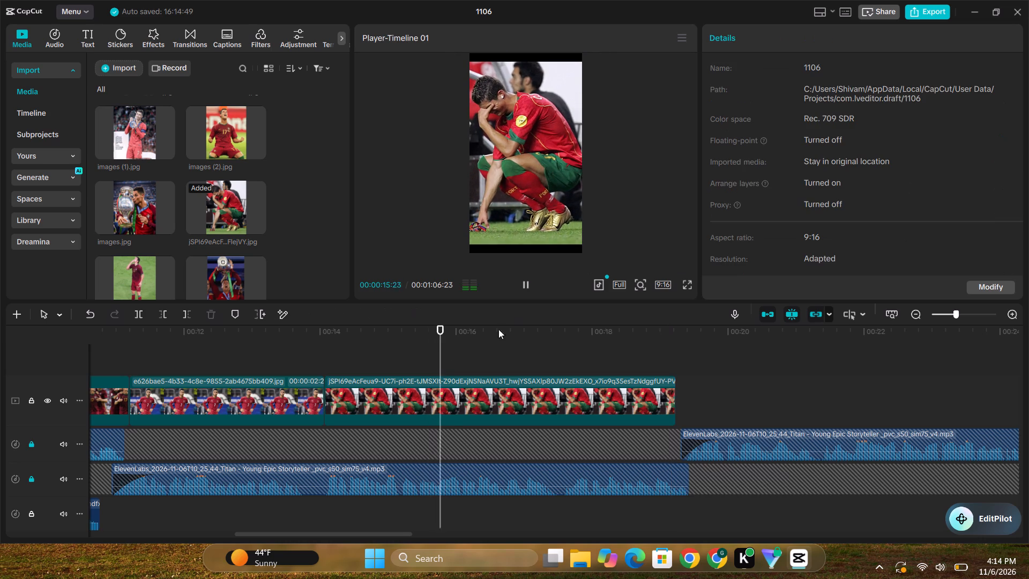
pyautogui.click(685, 285)
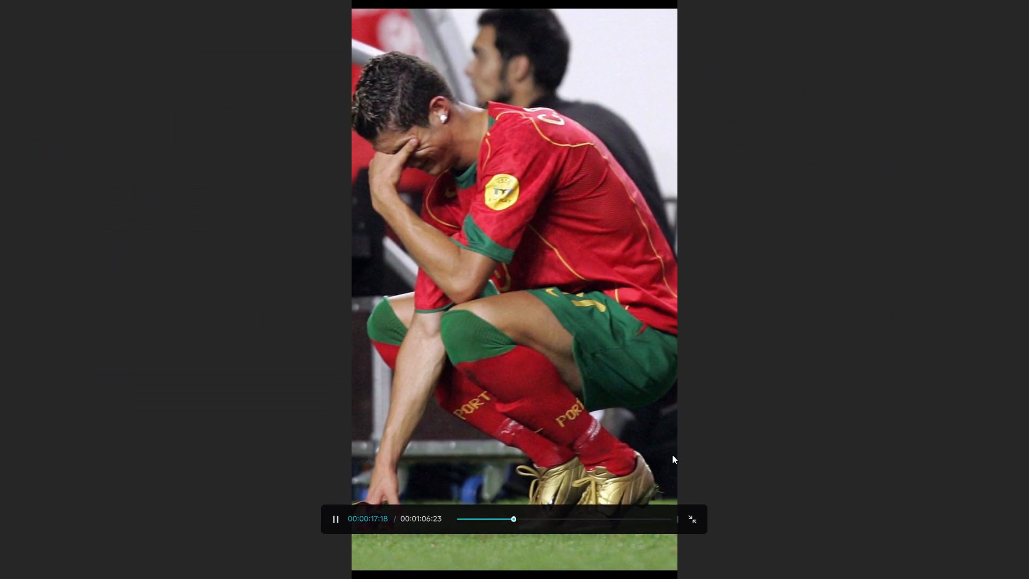
pyautogui.click(692, 515)
pyautogui.click(525, 277)
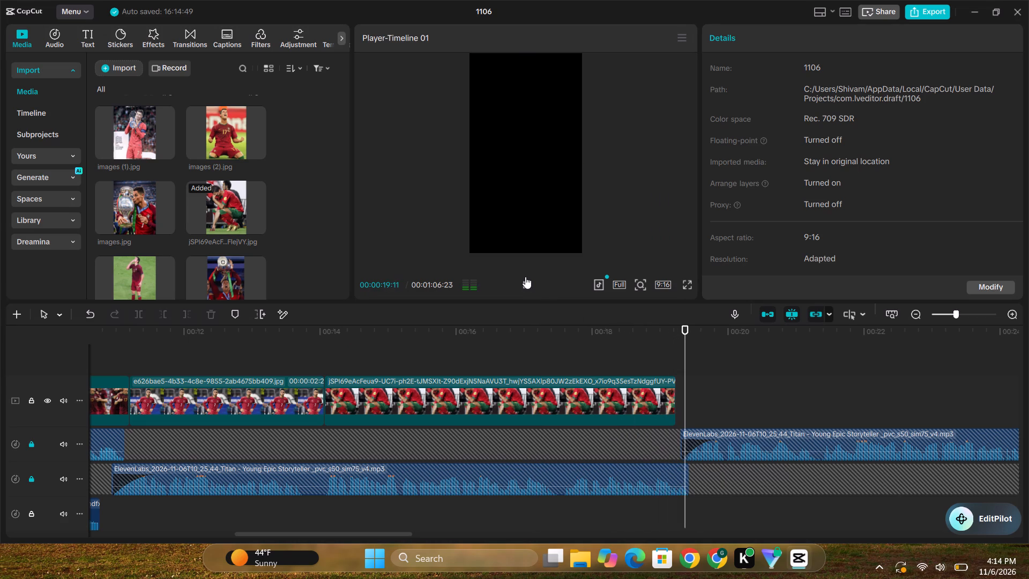
# Add mouse-click-sound.mp3 near the cut between the hands-on-hips and crouching images and trim both ends to just the click.
pyautogui.click(311, 368)
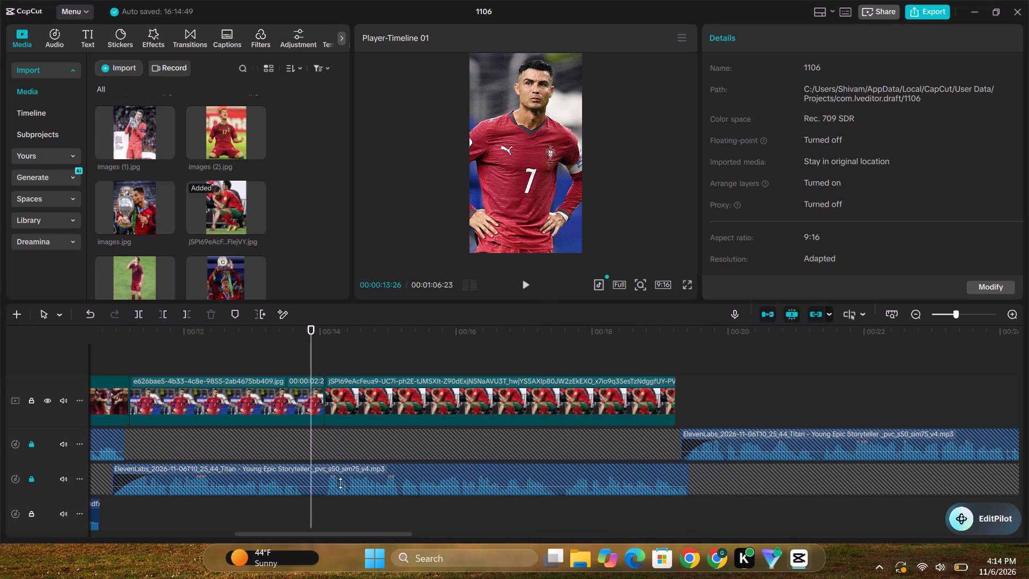
pyautogui.moveTo(351, 535); pyautogui.dragTo(315, 526)
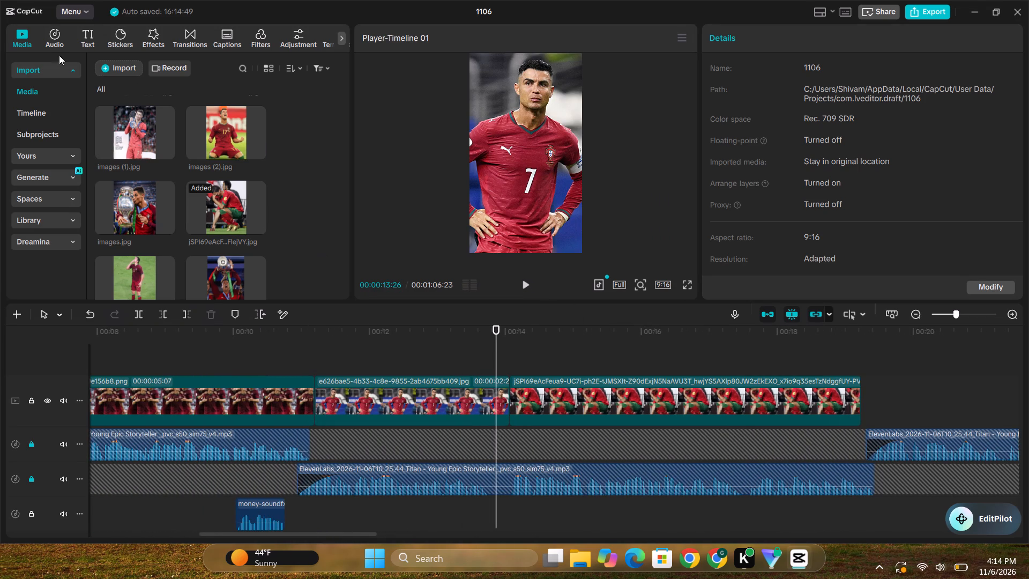
pyautogui.scroll(5, 120, 164)
pyautogui.scroll(4, 160, 145)
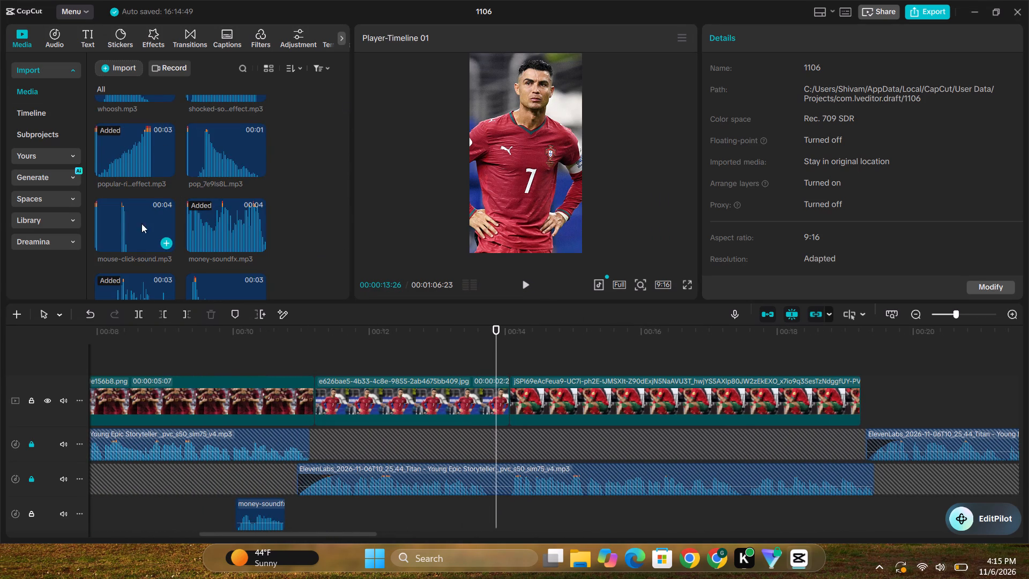
pyautogui.moveTo(133, 225); pyautogui.dragTo(503, 495)
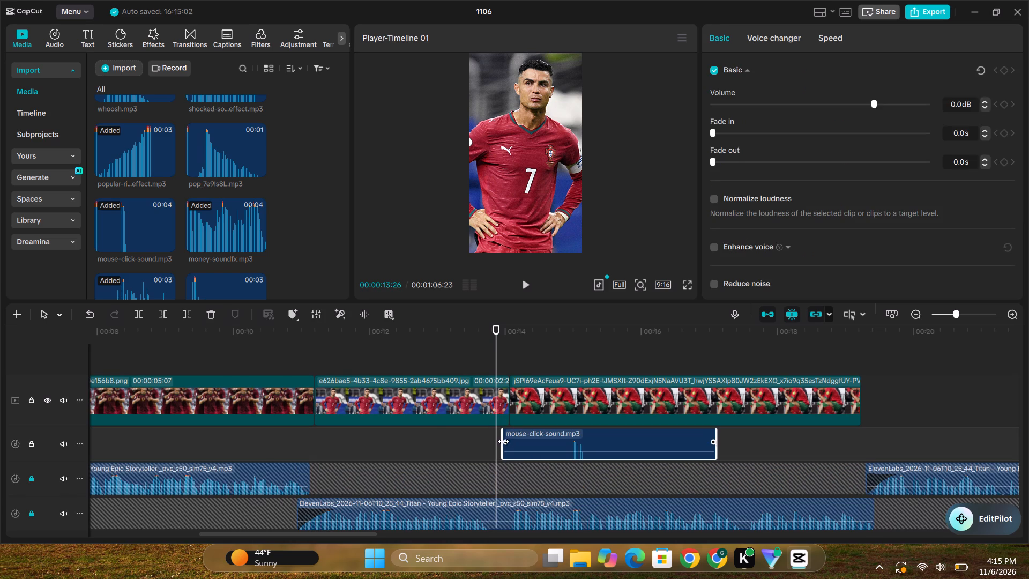
pyautogui.moveTo(501, 436); pyautogui.dragTo(566, 442)
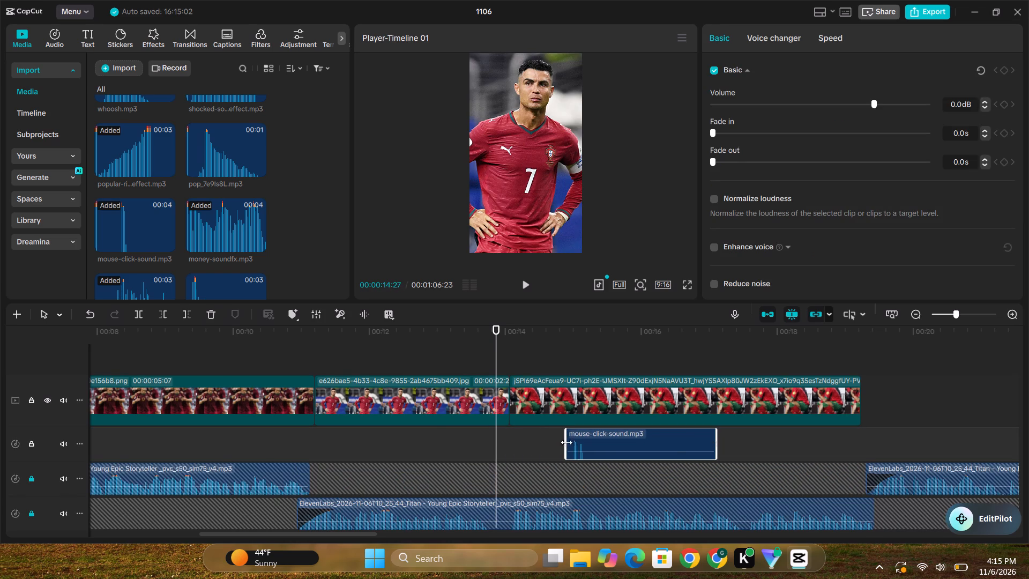
pyautogui.moveTo(715, 433); pyautogui.dragTo(592, 442)
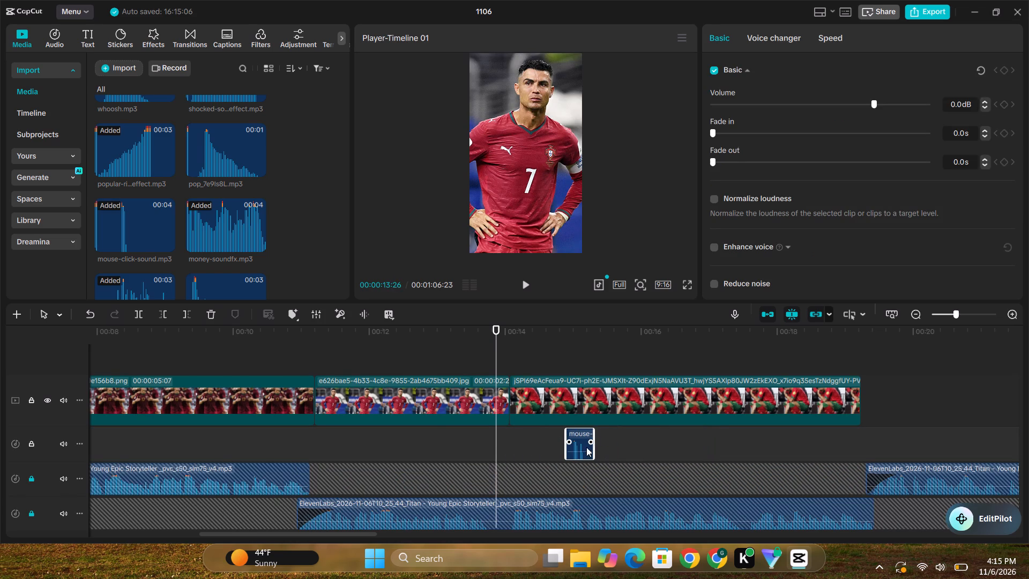
# Lower the mouse-click sound to -9.5 dB, move it onto the money-sound track at the crouching image's starting cut, and play it.
pyautogui.moveTo(579, 452); pyautogui.dragTo(585, 455)
pyautogui.moveTo(581, 435); pyautogui.dragTo(861, 535)
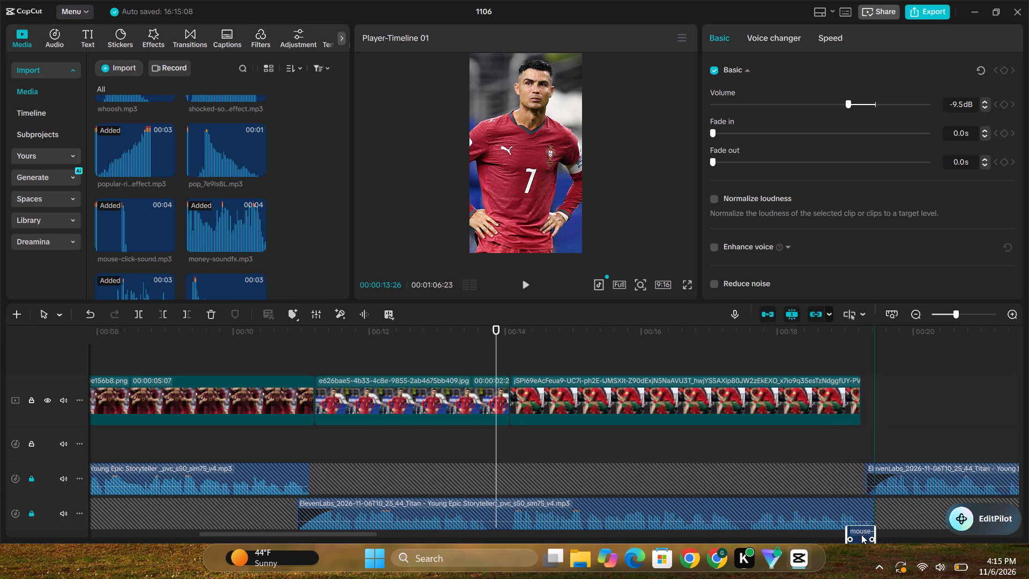
pyautogui.moveTo(861, 535); pyautogui.dragTo(852, 542)
pyautogui.moveTo(854, 500); pyautogui.dragTo(508, 495)
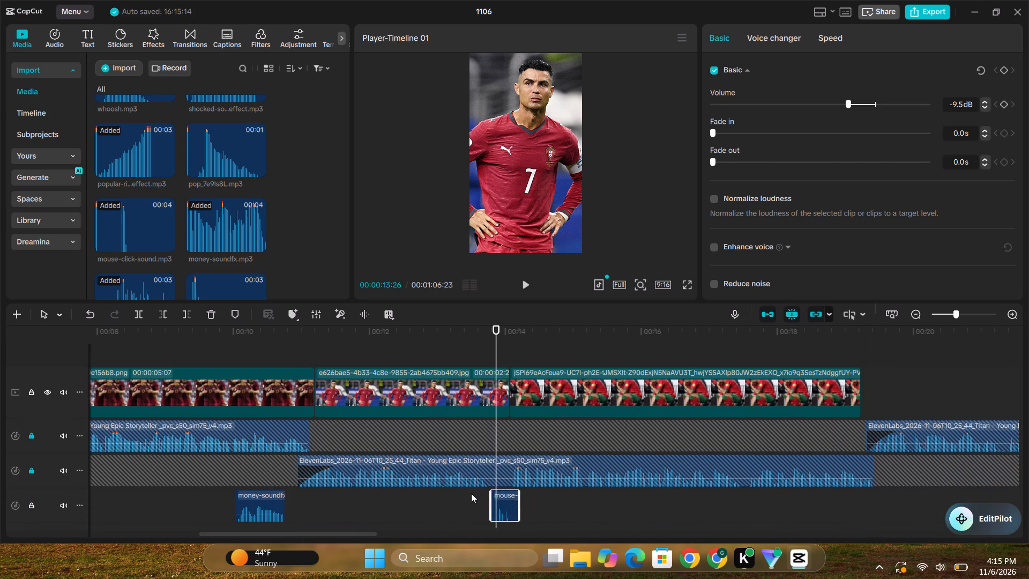
pyautogui.click(467, 493)
pyautogui.press('space')
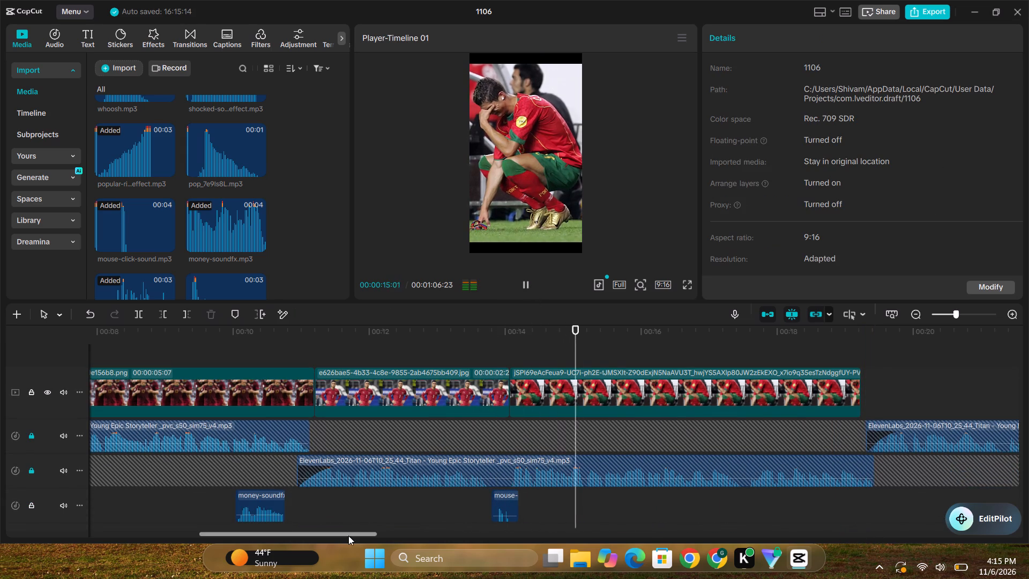
# Copy the trimmed mouse-click sound, paste it on the same track at the crouching image's end, and play that spot.
pyautogui.moveTo(351, 536); pyautogui.dragTo(391, 539)
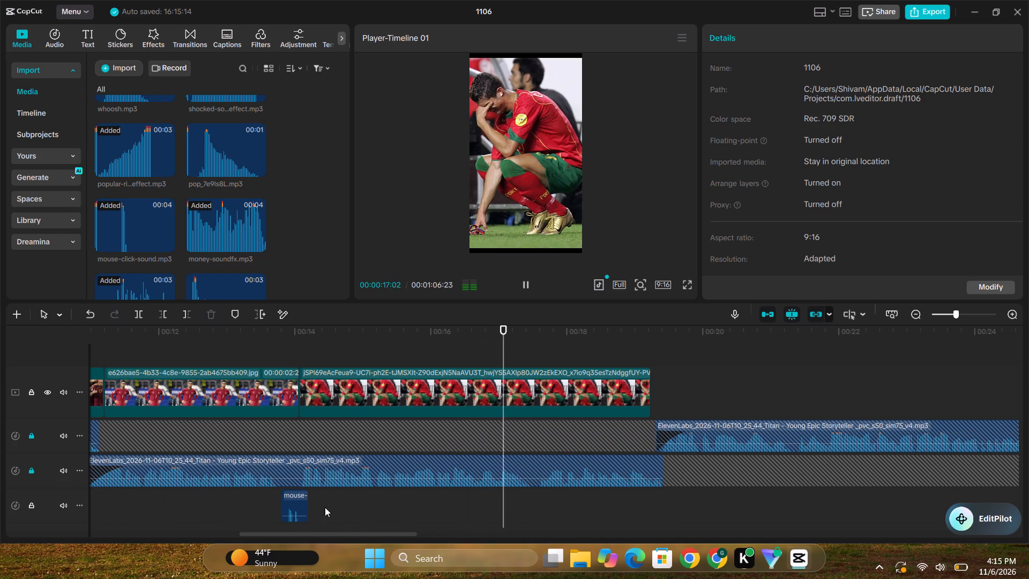
pyautogui.click(287, 496)
pyautogui.hotkey('ctrl', 'c')
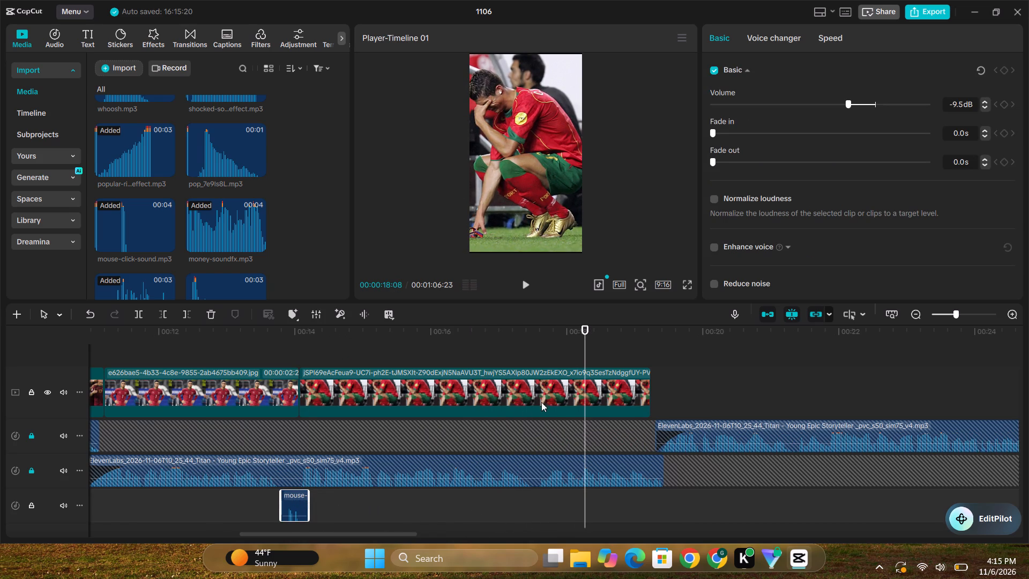
pyautogui.press('space')
pyautogui.click(525, 281)
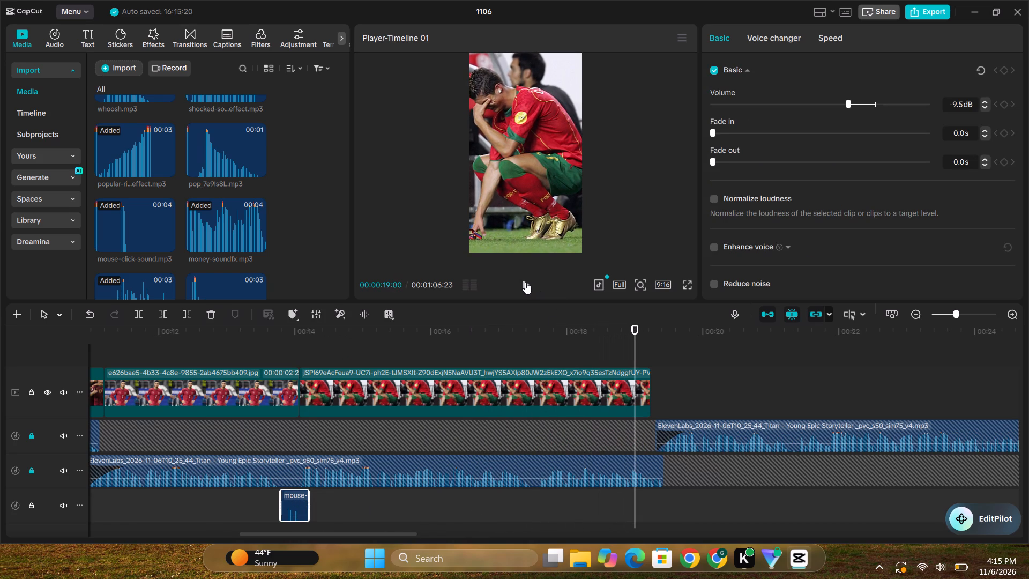
pyautogui.press('space')
pyautogui.press('space')
pyautogui.hotkey('ctrl', 'v')
pyautogui.press('space')
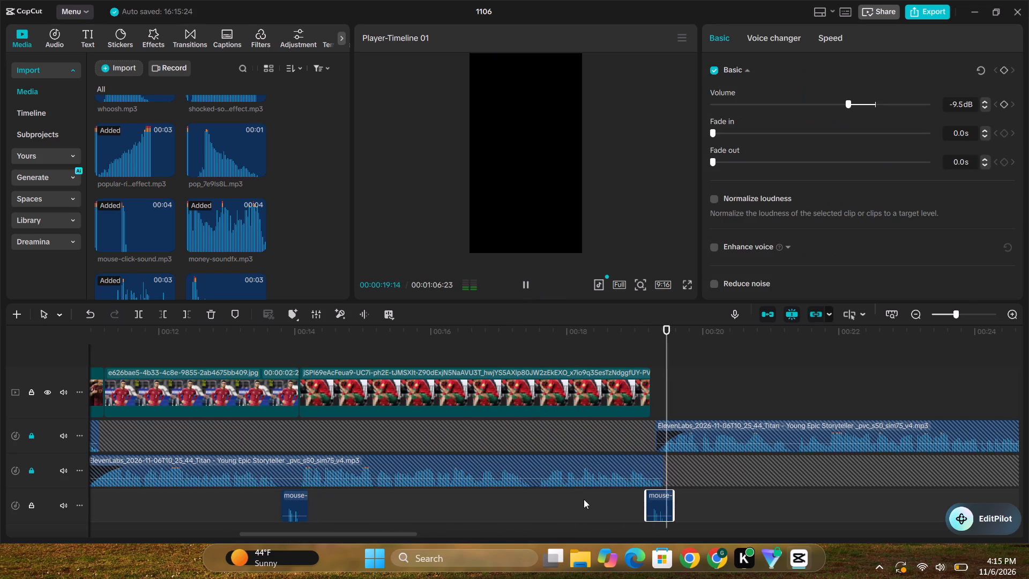
pyautogui.click(627, 500)
pyautogui.press('space')
pyautogui.click(525, 283)
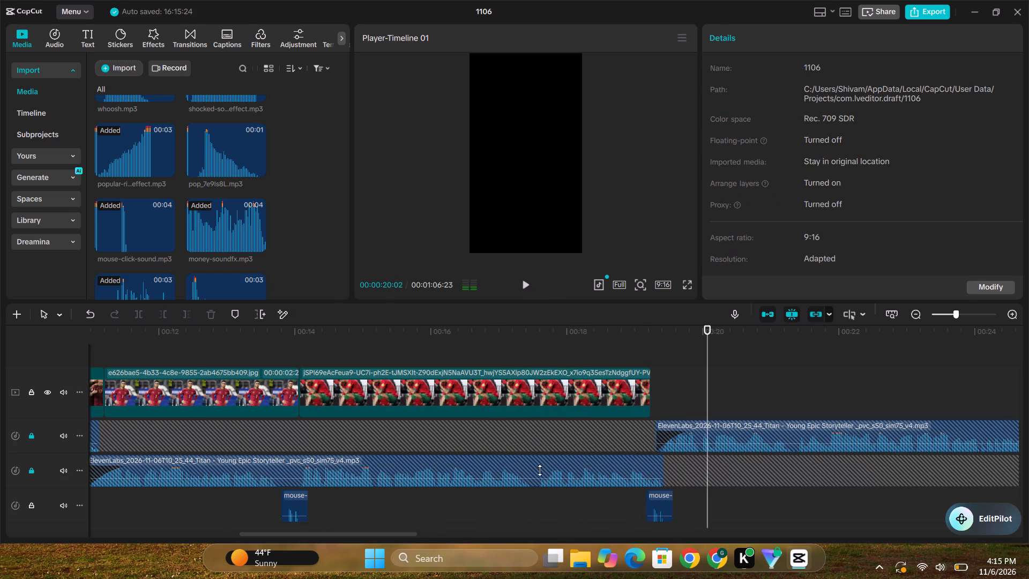
# Extend the crouching image slightly to meet the next voiceover segment's start and shift its ending scale keyframe closer to the clip's end.
pyautogui.moveTo(414, 531); pyautogui.dragTo(483, 538)
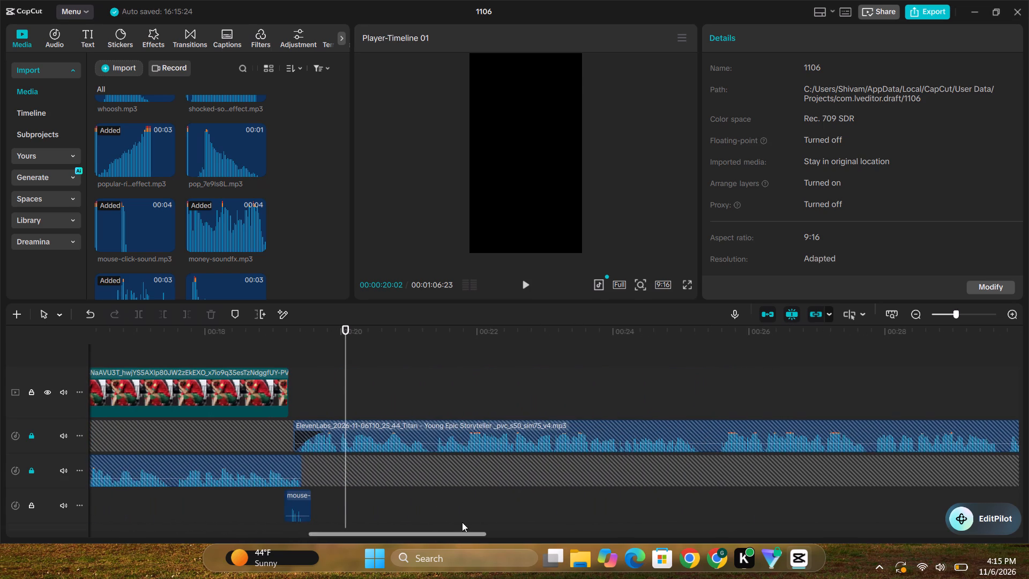
pyautogui.click(249, 387)
pyautogui.click(289, 382)
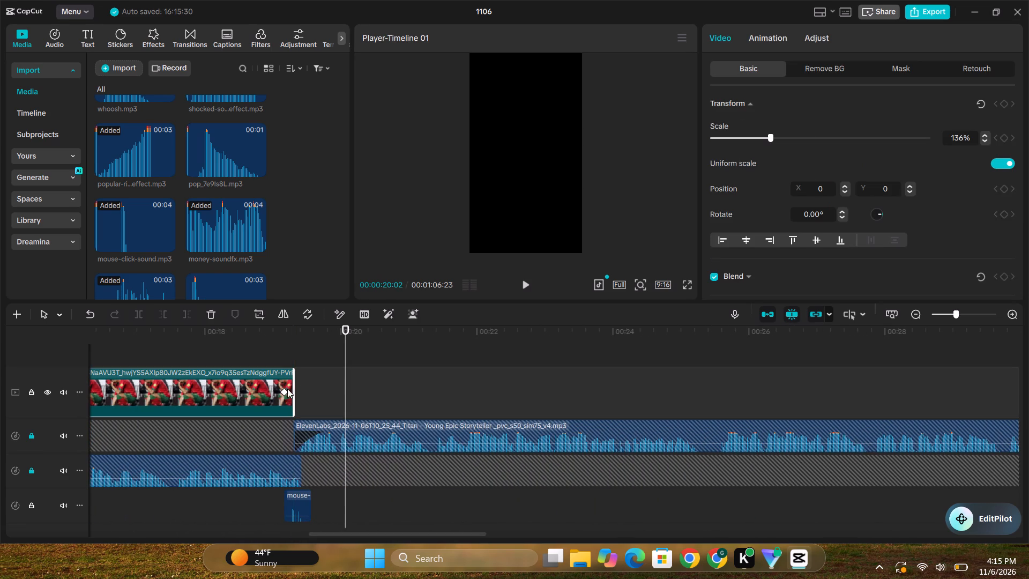
pyautogui.moveTo(284, 390); pyautogui.dragTo(290, 390)
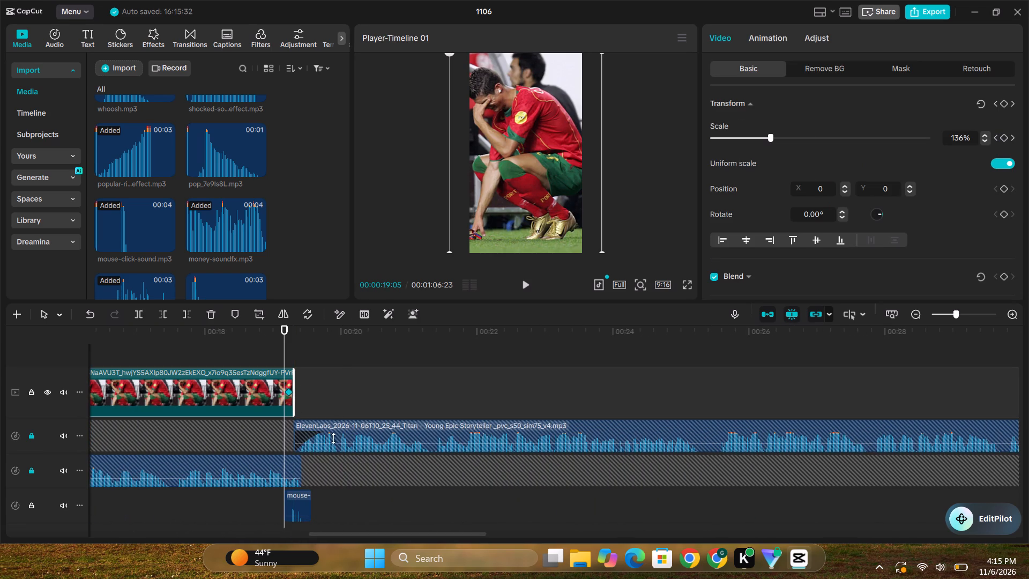
# Play the voiceover segment following the crouching image up to about 00:26:15 while looking through the imported media.
pyautogui.click(307, 392)
pyautogui.press('space')
pyautogui.scroll(5, 163, 170)
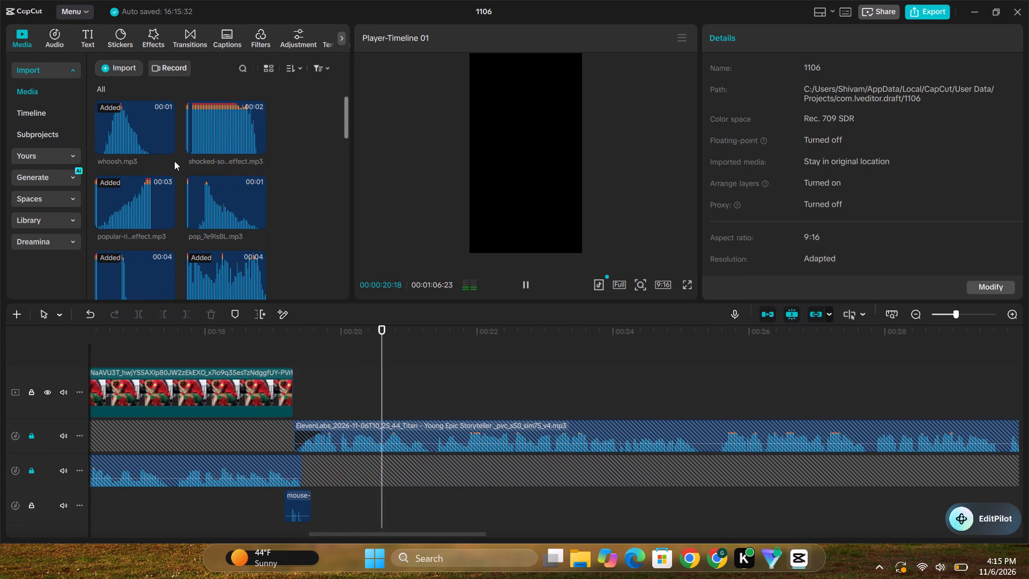
pyautogui.scroll(6, 174, 161)
pyautogui.scroll(-7, 178, 160)
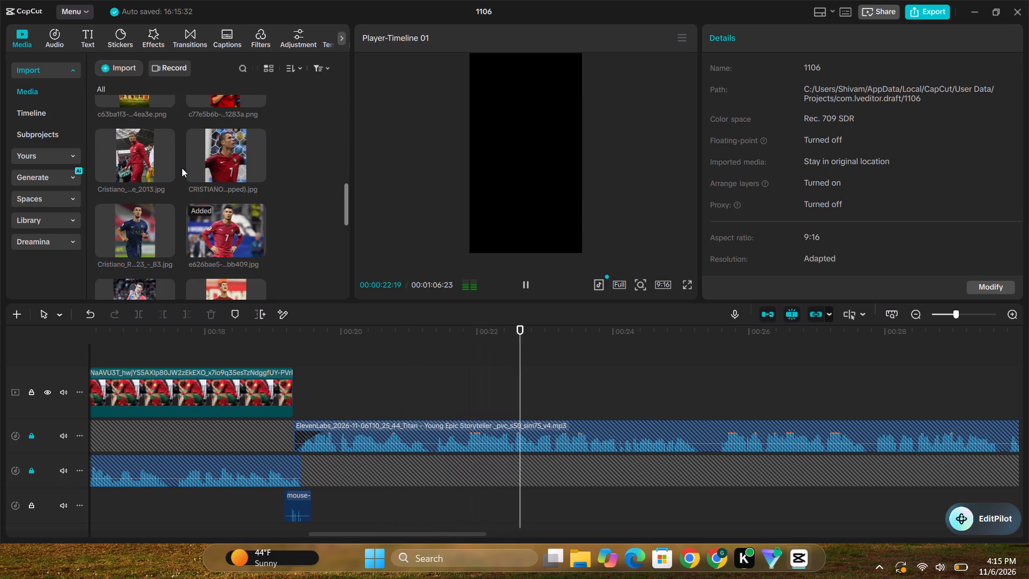
pyautogui.scroll(3, 191, 173)
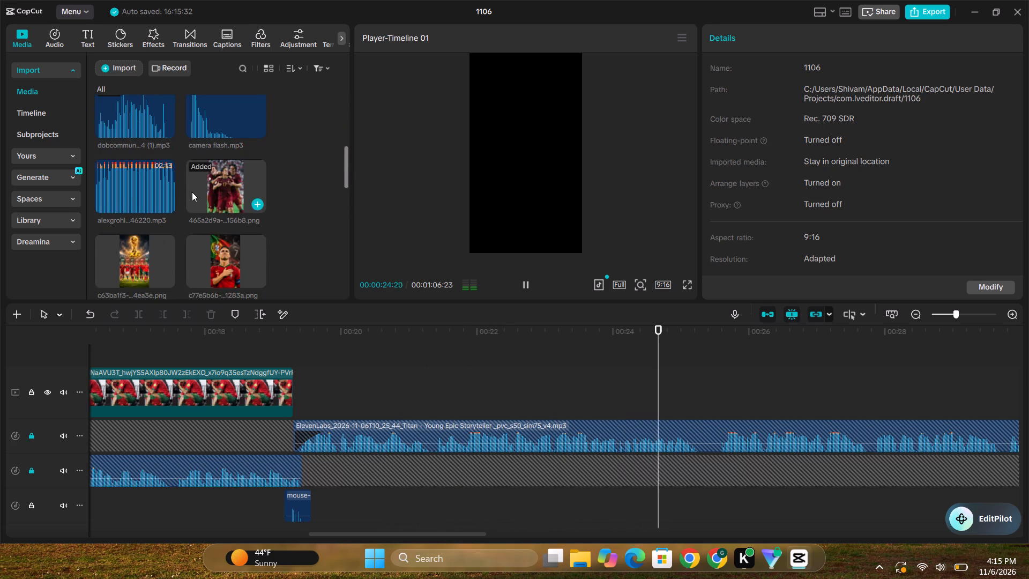
pyautogui.scroll(-4, 192, 192)
pyautogui.click(523, 281)
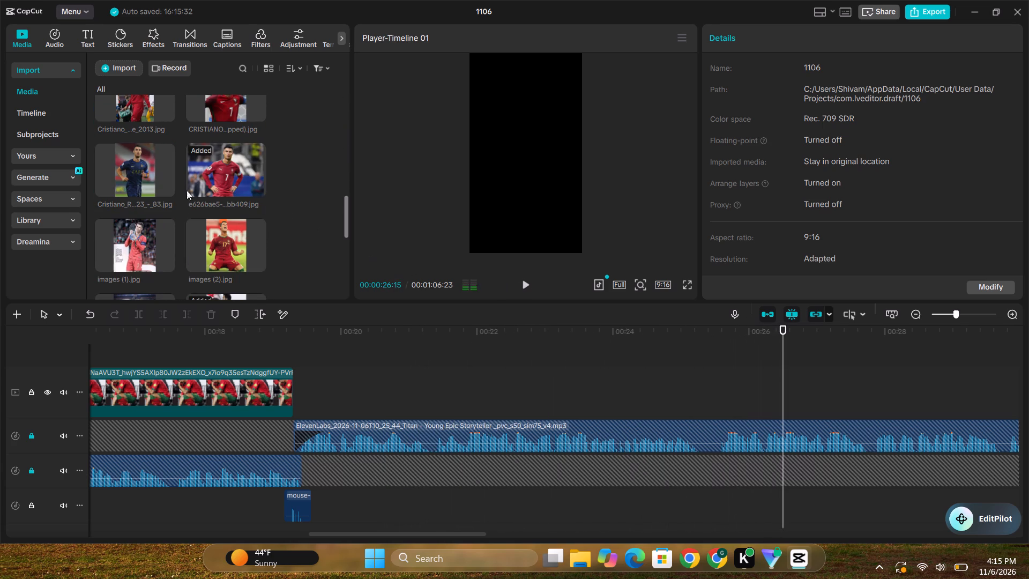
# Examine the imported Ronaldo images for the next voiceover segment, previewing nw.jpg and replaying the voiceover up to 00:25:06.
pyautogui.scroll(-2, 71, 165)
pyautogui.scroll(2, 197, 185)
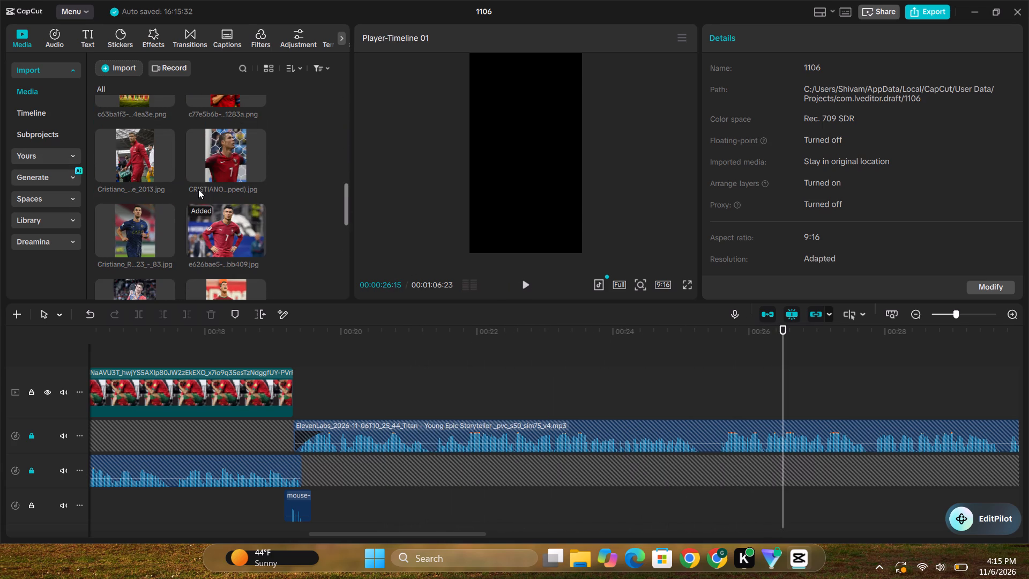
pyautogui.scroll(-1, 199, 189)
pyautogui.scroll(6, 202, 198)
pyautogui.scroll(-3, 202, 198)
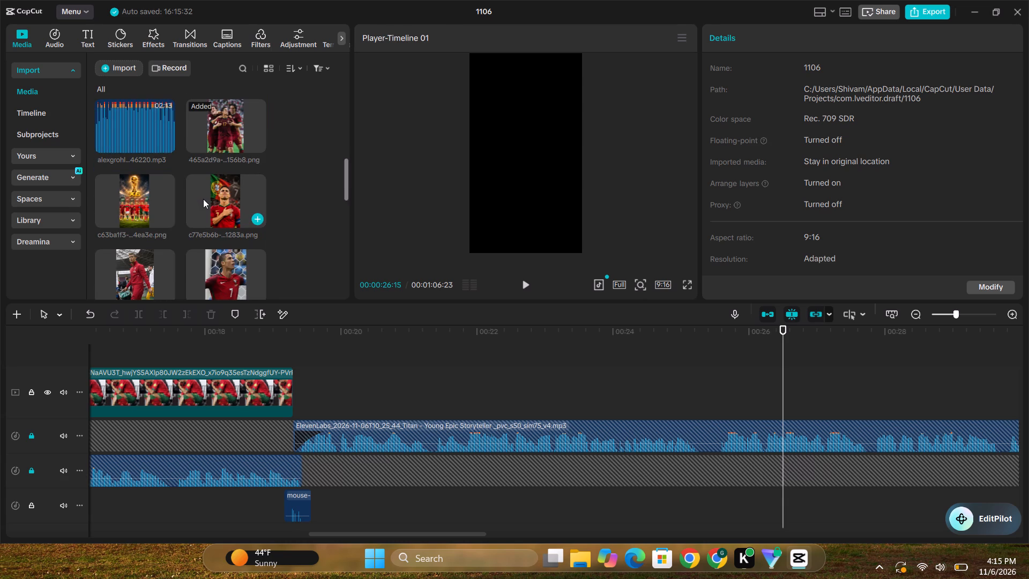
pyautogui.scroll(-1, 204, 198)
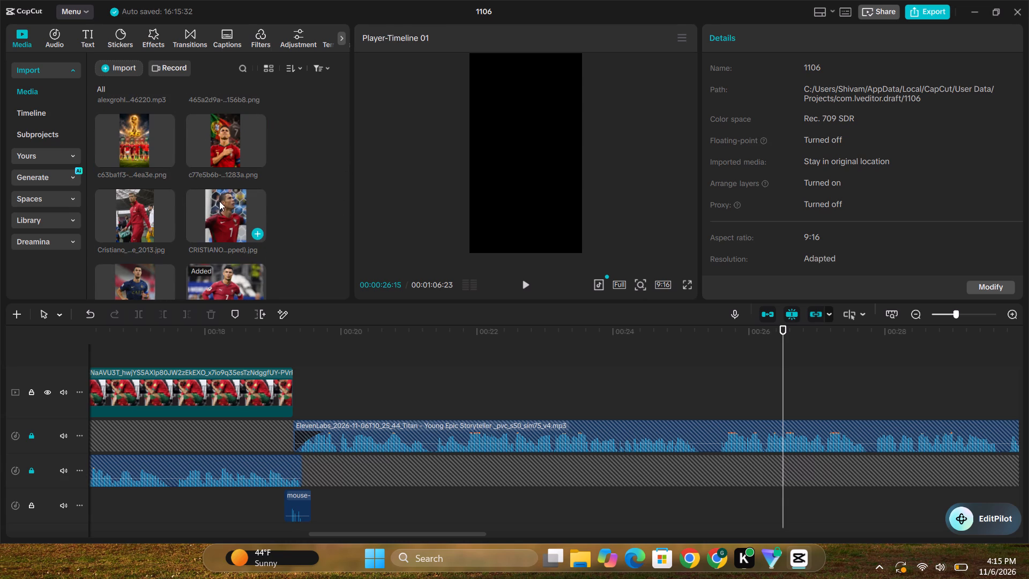
pyautogui.scroll(-6, 218, 203)
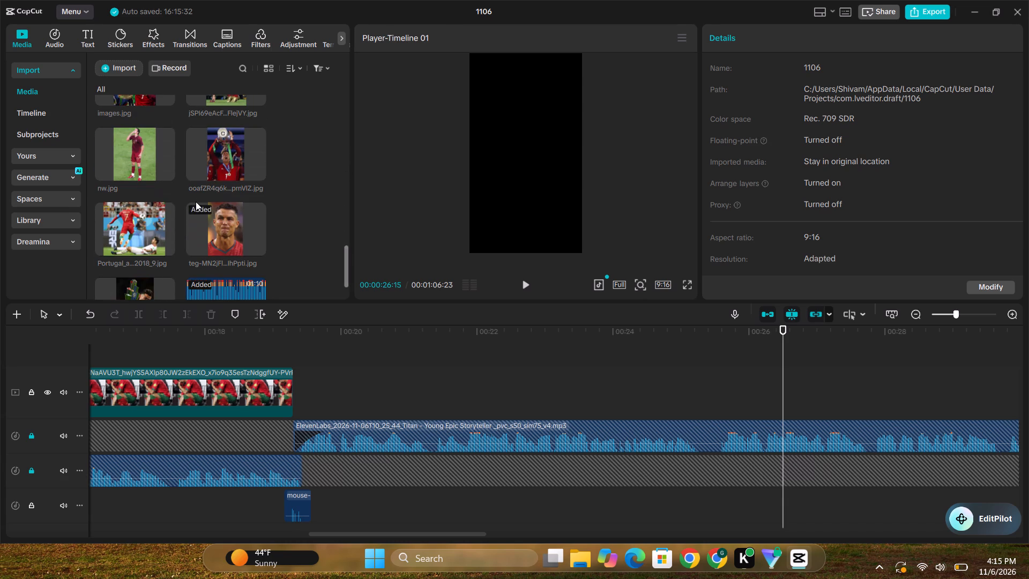
pyautogui.scroll(-1, 196, 202)
pyautogui.scroll(1, 196, 202)
pyautogui.scroll(-1, 196, 202)
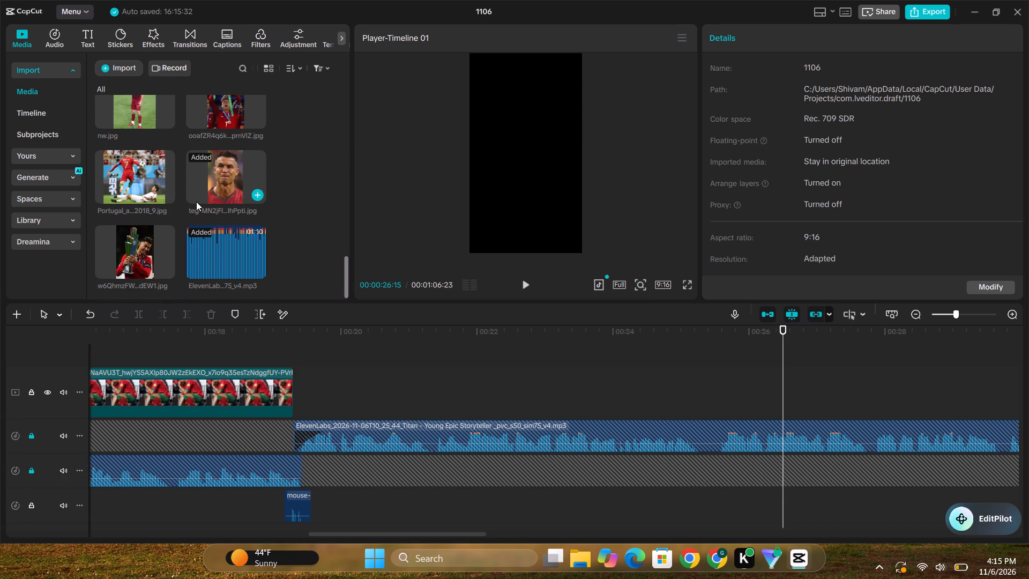
pyautogui.scroll(1, 196, 202)
pyautogui.click(133, 162)
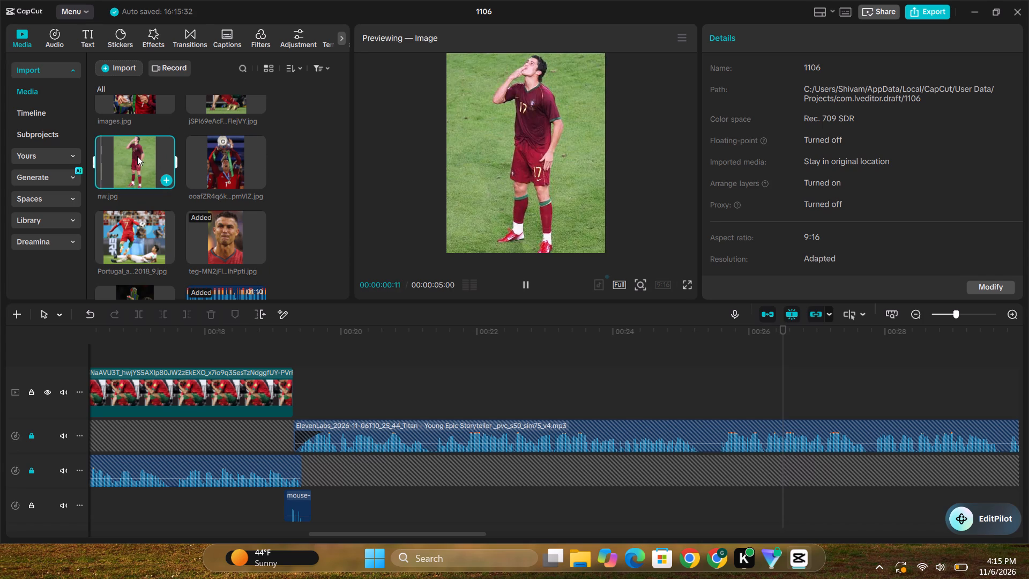
pyautogui.click(483, 378)
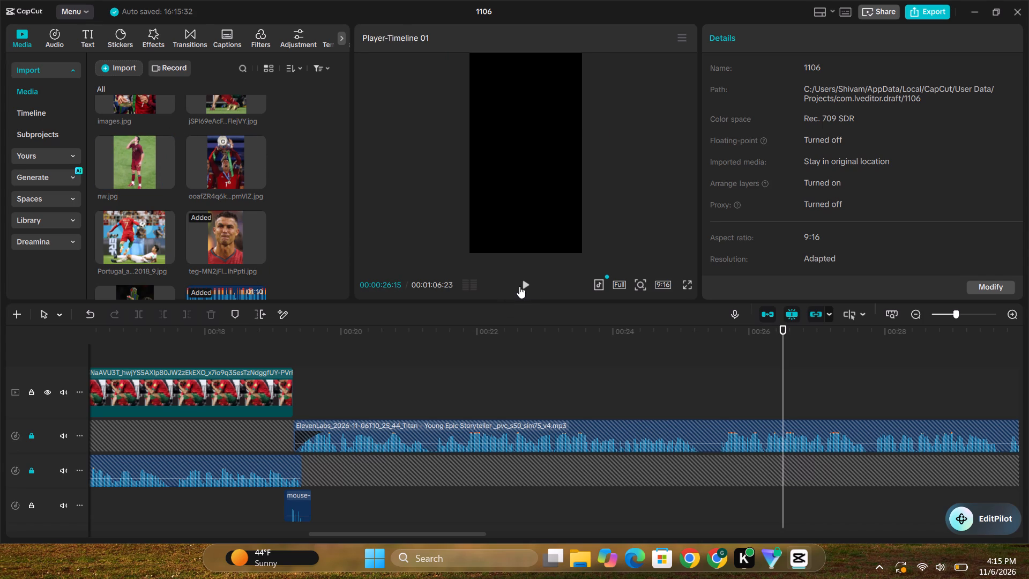
pyautogui.click(528, 286)
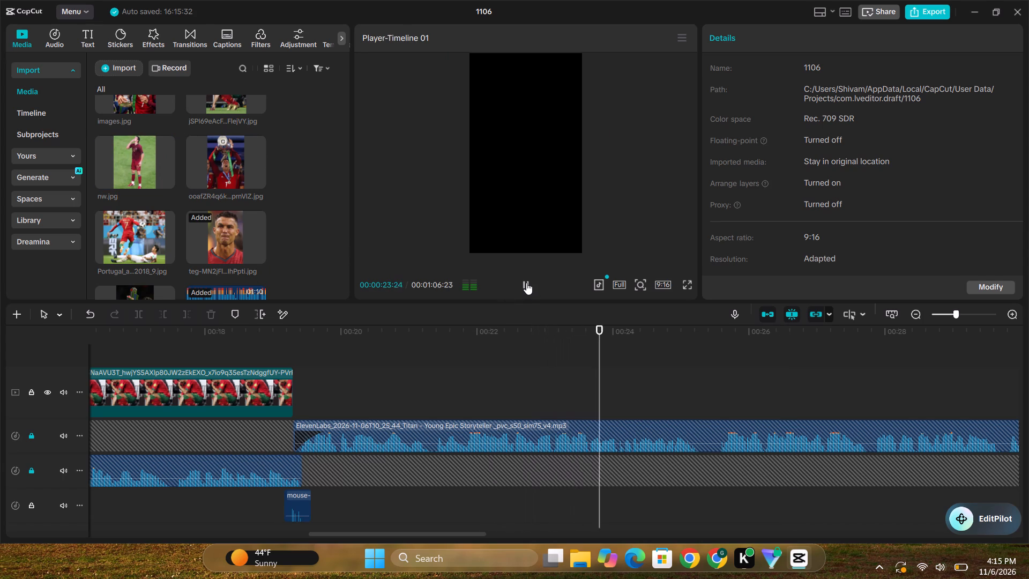
pyautogui.click(526, 283)
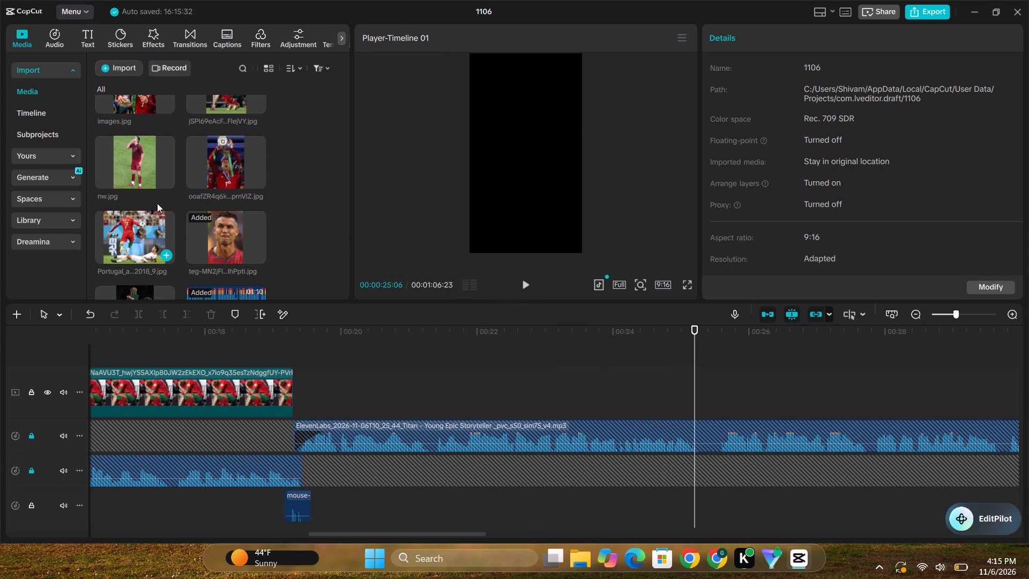
pyautogui.scroll(1, 159, 215)
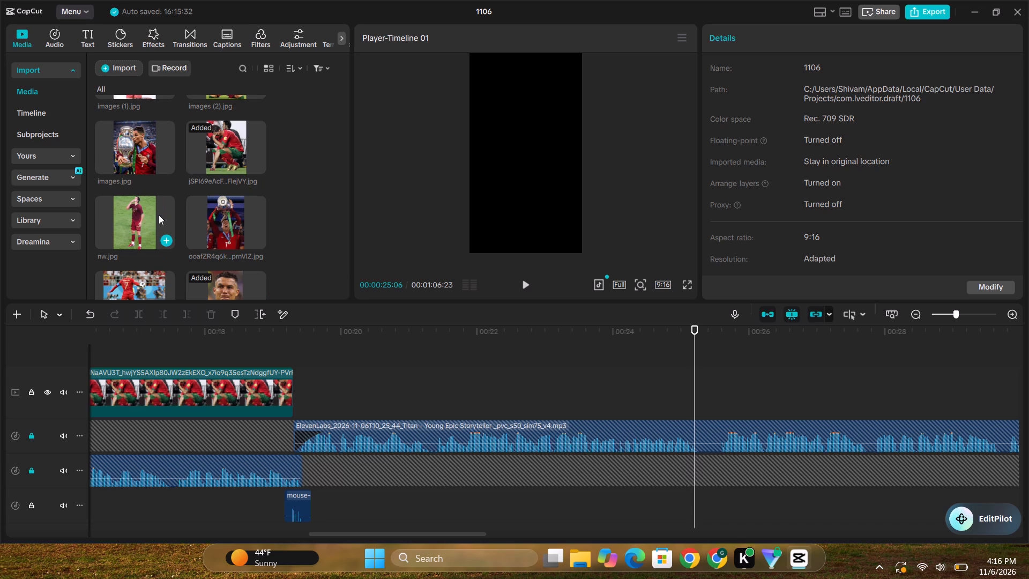
pyautogui.scroll(1, 160, 214)
pyautogui.scroll(-1, 160, 214)
# Place the trophy-lifting image ooafZR4q6k directly after the crouching clip and show it selected at 00:19:11.
pyautogui.moveTo(228, 220); pyautogui.dragTo(307, 392)
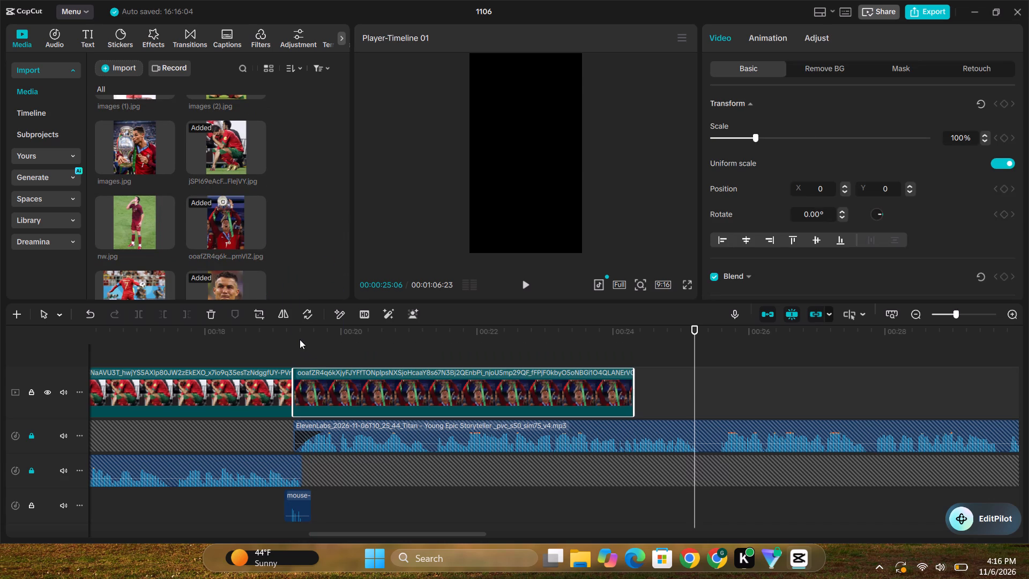
pyautogui.click(297, 353)
pyautogui.click(317, 385)
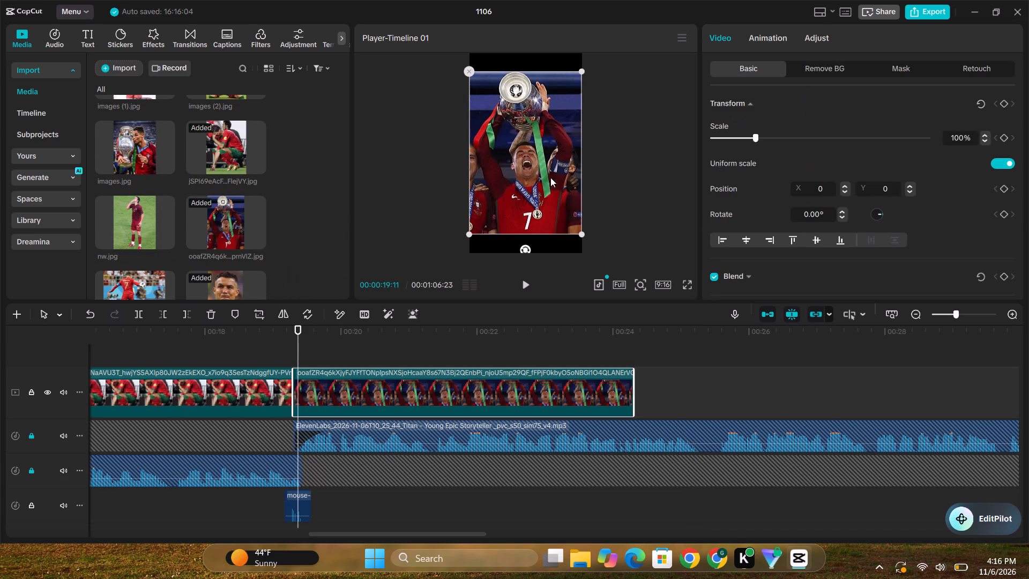
# Scale the trophy-lifting image up to 113% and add a starting scale keyframe at 00:19:11.
pyautogui.moveTo(469, 231); pyautogui.dragTo(466, 249)
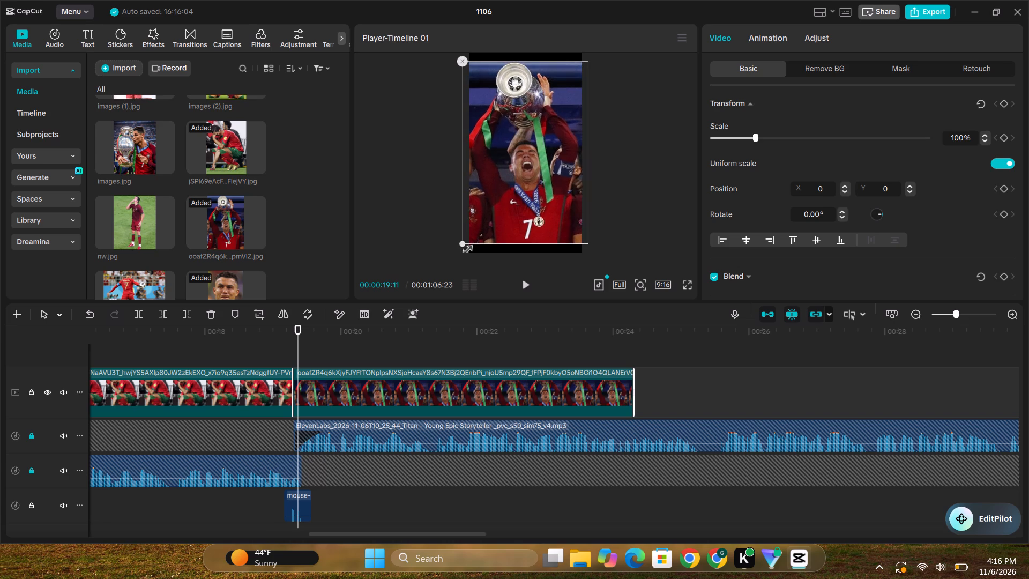
pyautogui.moveTo(466, 249); pyautogui.dragTo(465, 250)
pyautogui.click(1001, 132)
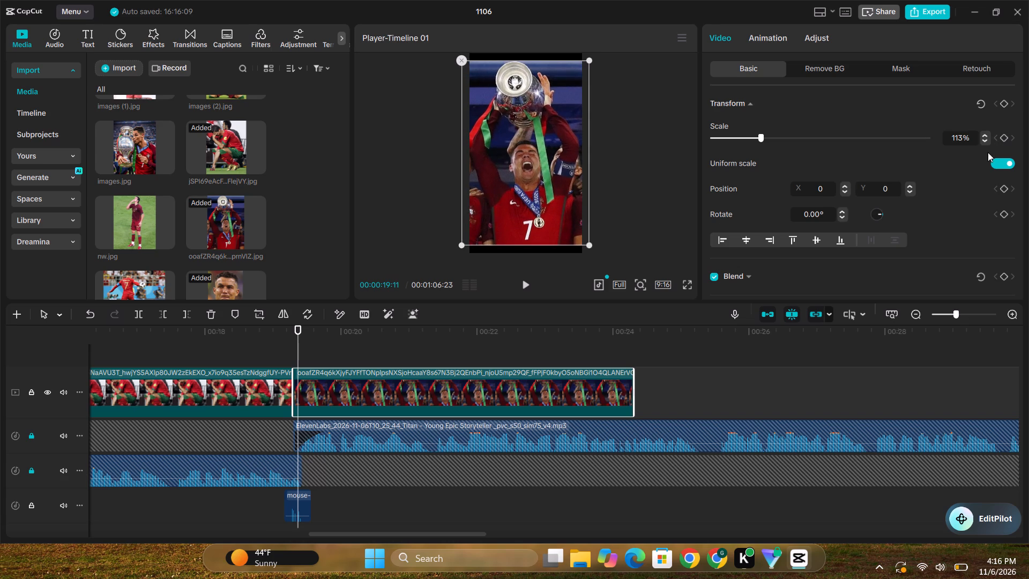
pyautogui.doubleClick(1000, 139)
pyautogui.click(1003, 139)
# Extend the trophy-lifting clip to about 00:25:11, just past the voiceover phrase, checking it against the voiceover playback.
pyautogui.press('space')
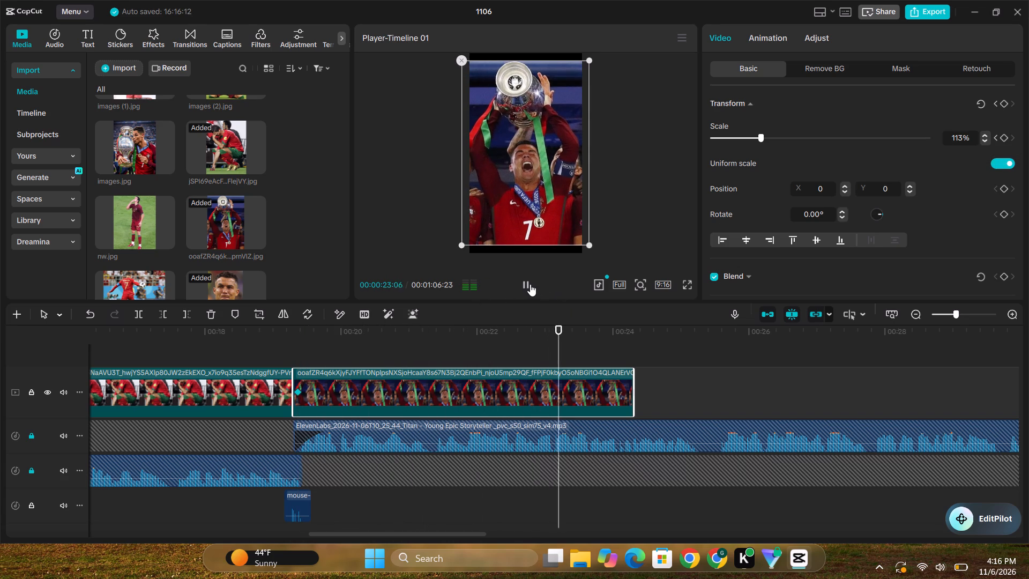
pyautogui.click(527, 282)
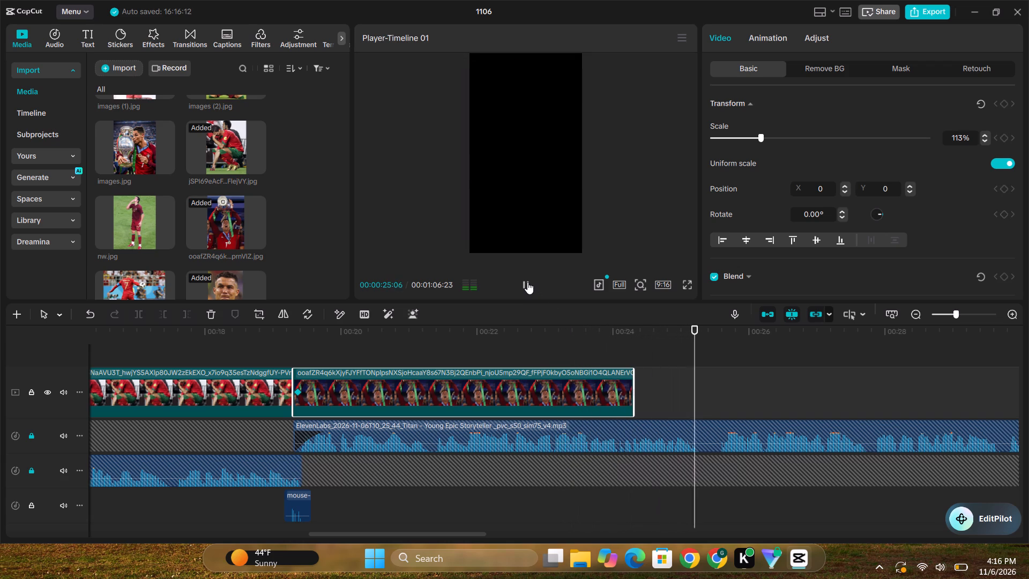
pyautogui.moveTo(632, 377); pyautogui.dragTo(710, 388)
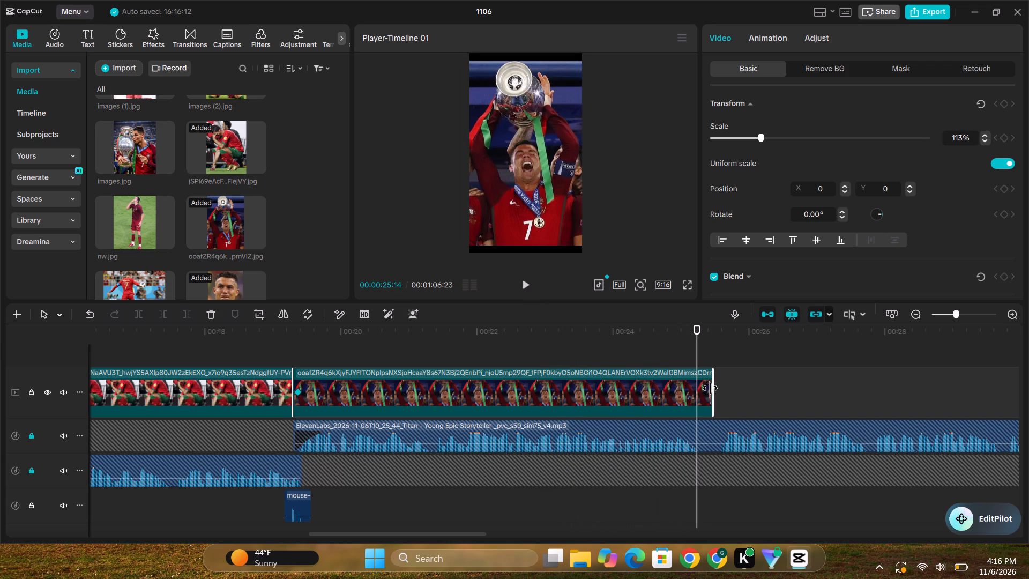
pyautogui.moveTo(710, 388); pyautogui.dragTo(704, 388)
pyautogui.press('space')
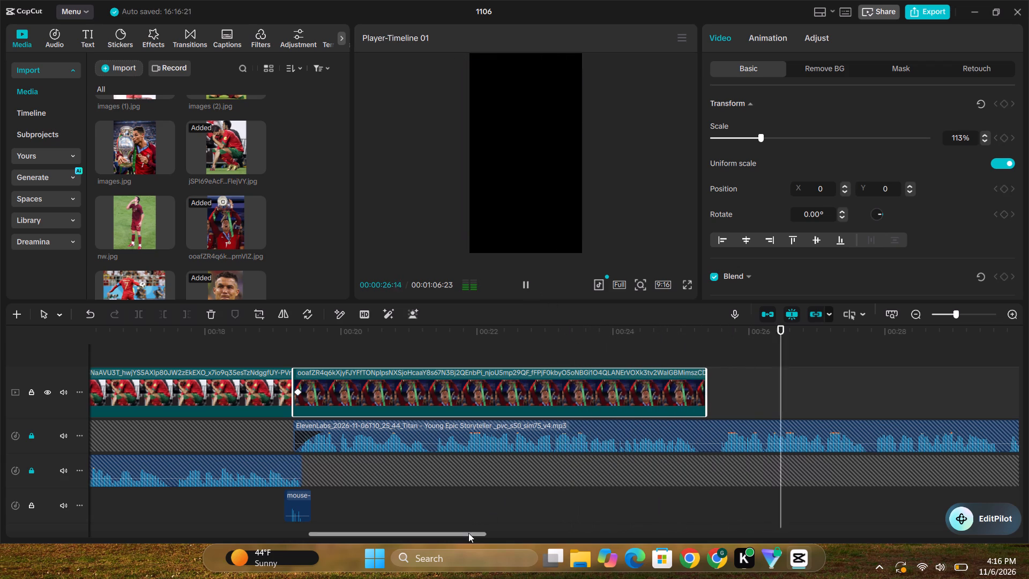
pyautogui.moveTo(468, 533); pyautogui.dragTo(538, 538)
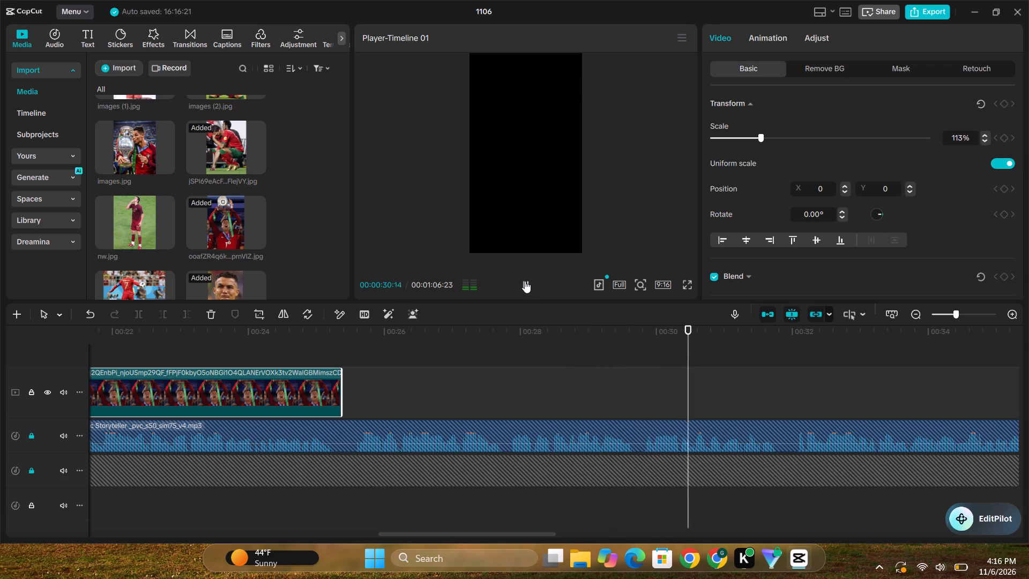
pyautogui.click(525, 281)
# Create the trophy-lifting clip's ending zoom by setting its scale to 131% at 00:25:09.
pyautogui.click(337, 358)
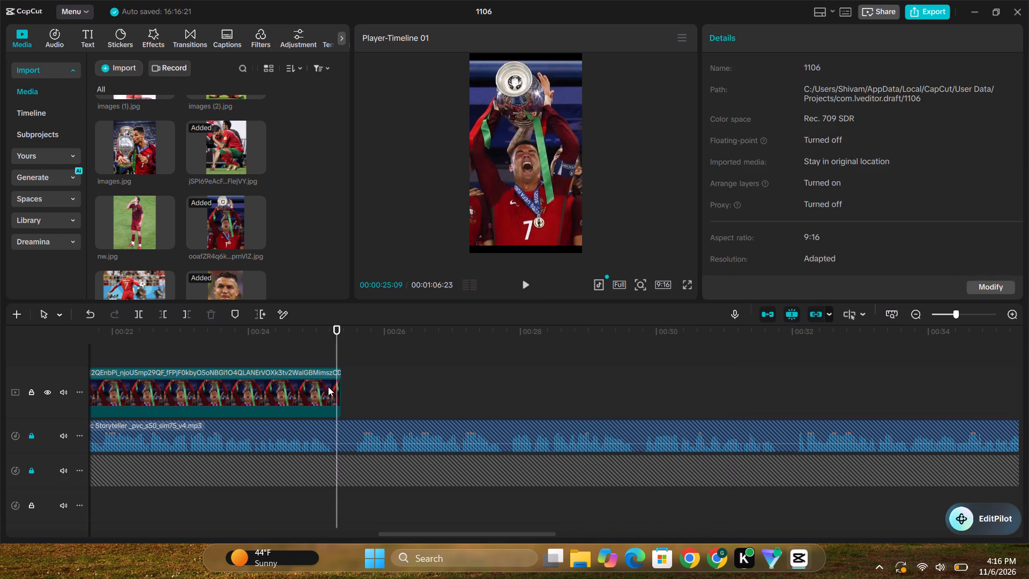
pyautogui.click(327, 387)
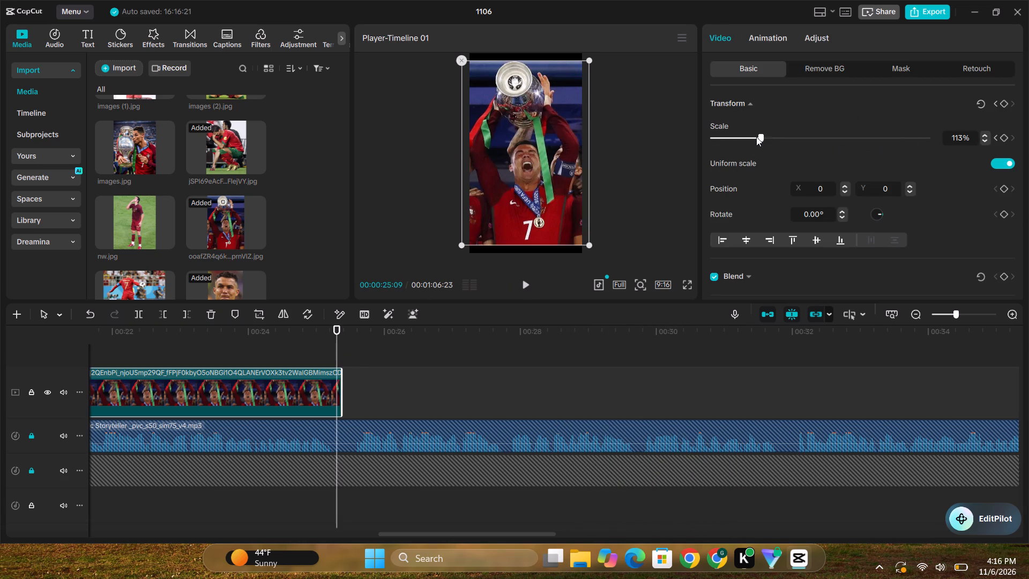
pyautogui.moveTo(760, 137); pyautogui.dragTo(767, 136)
pyautogui.click(263, 347)
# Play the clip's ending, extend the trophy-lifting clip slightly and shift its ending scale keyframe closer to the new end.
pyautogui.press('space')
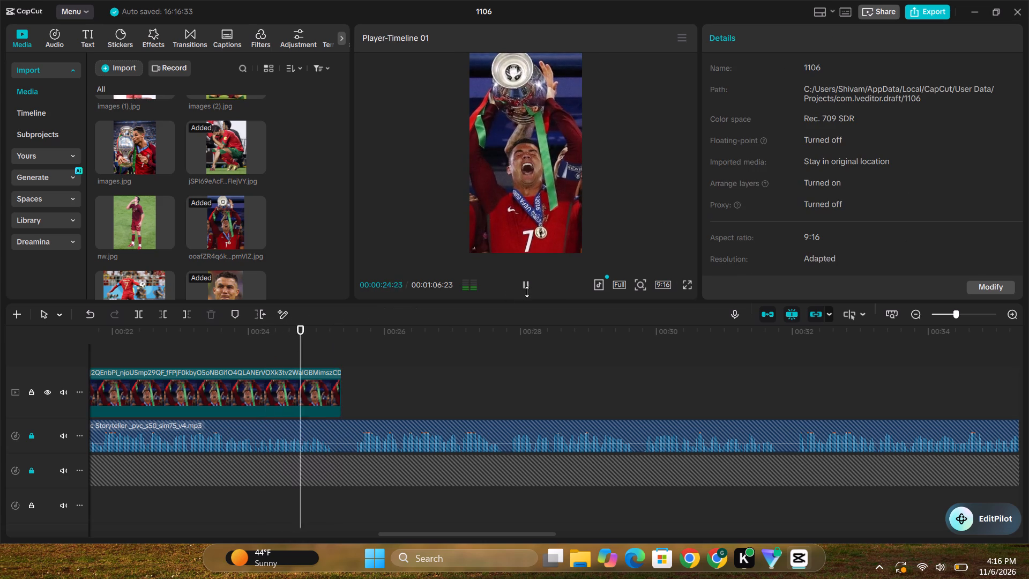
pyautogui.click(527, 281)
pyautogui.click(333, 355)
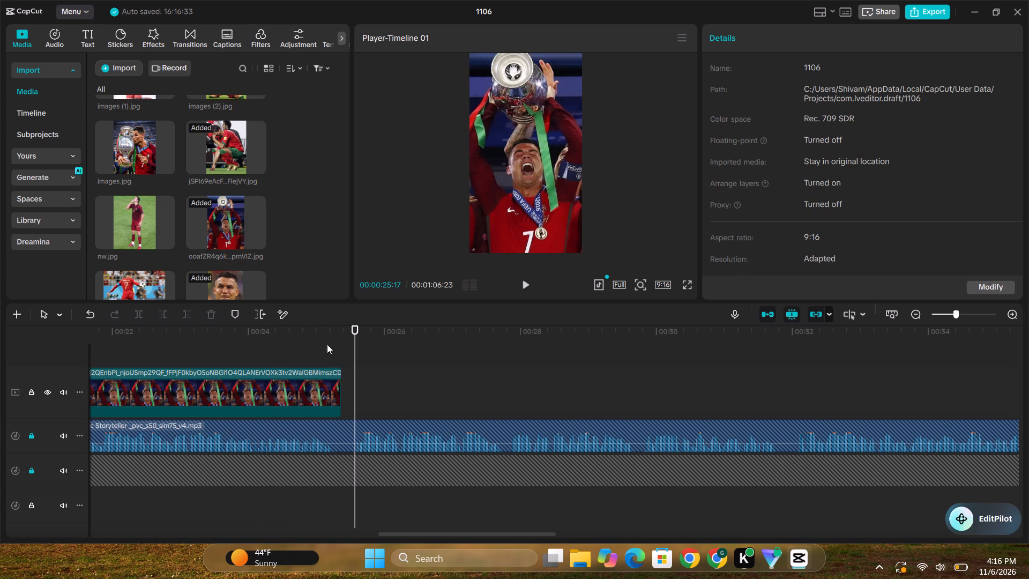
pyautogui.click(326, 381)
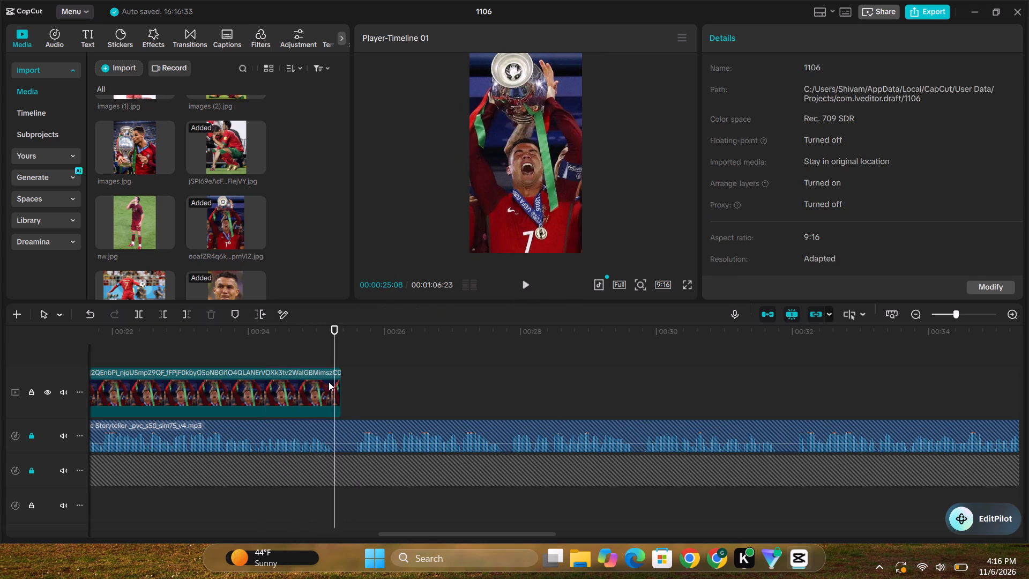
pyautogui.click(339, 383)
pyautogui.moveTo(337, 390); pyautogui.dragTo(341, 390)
# Examine the imported images for the next voiceover phrase, playing up to 00:27:18 and previewing the w6QhmzFW and ooafZR4q6k trophy images.
pyautogui.scroll(-2, 206, 170)
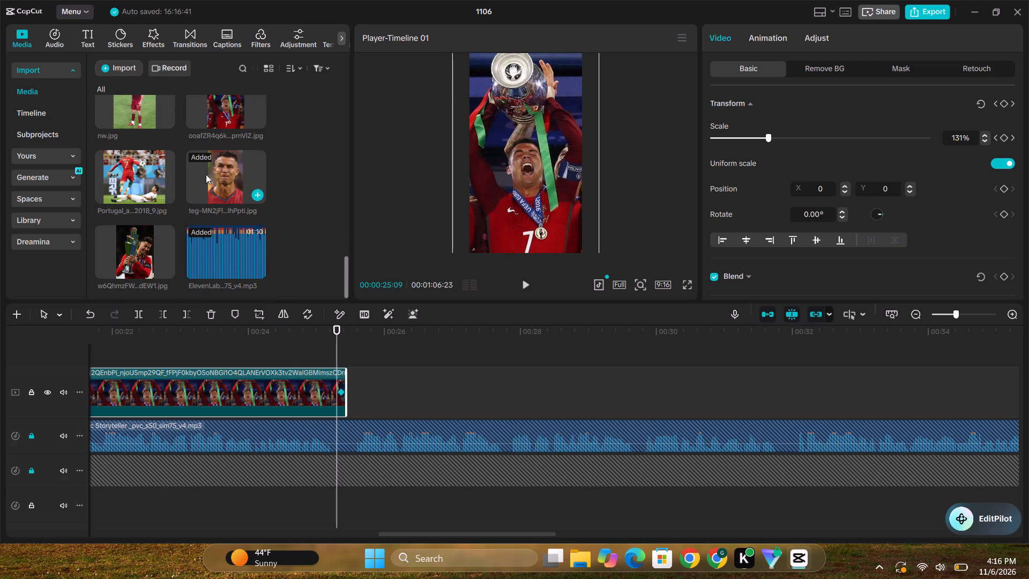
pyautogui.click(529, 286)
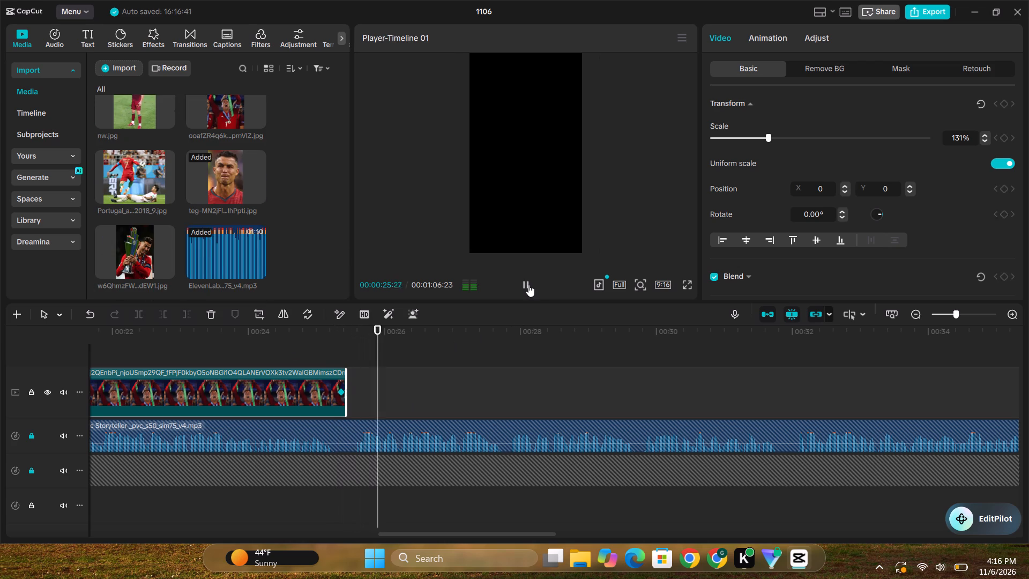
pyautogui.click(525, 284)
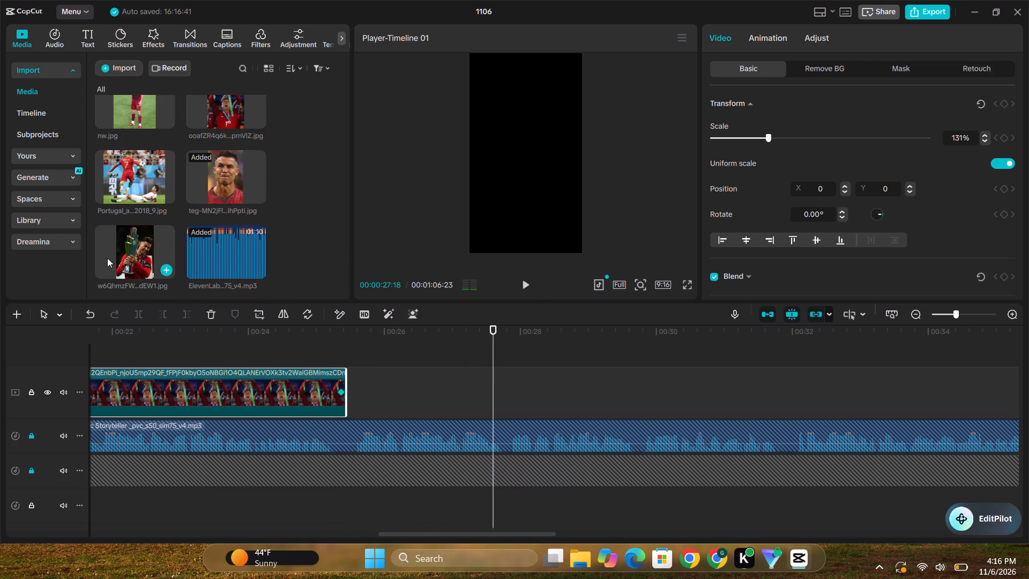
pyautogui.click(128, 241)
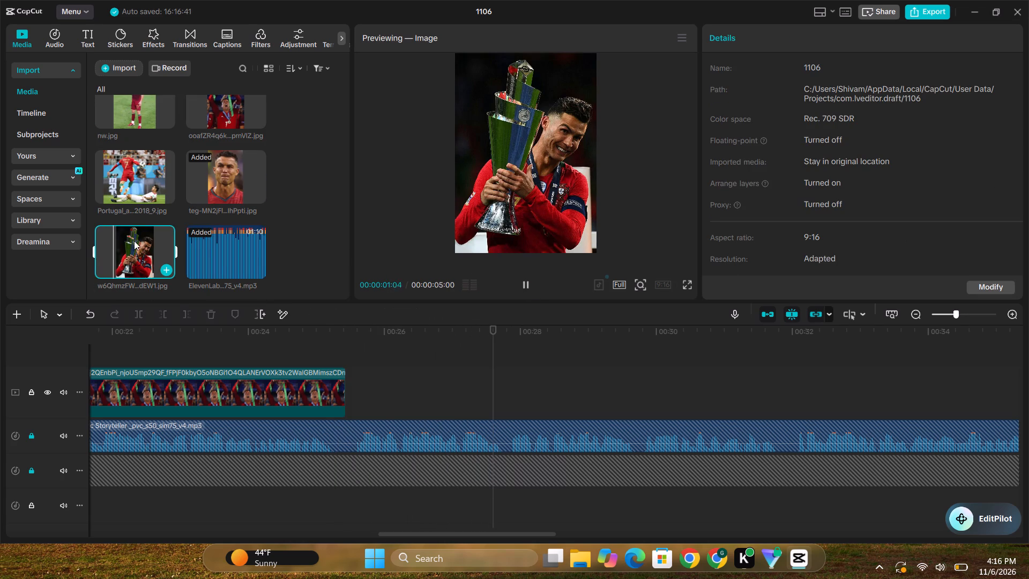
pyautogui.scroll(4, 204, 228)
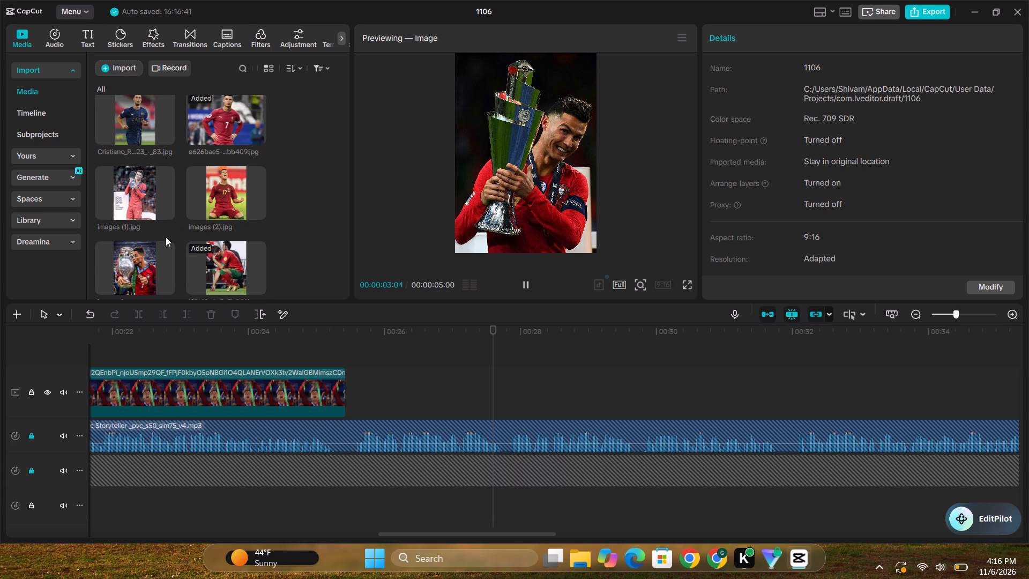
pyautogui.scroll(-1, 132, 239)
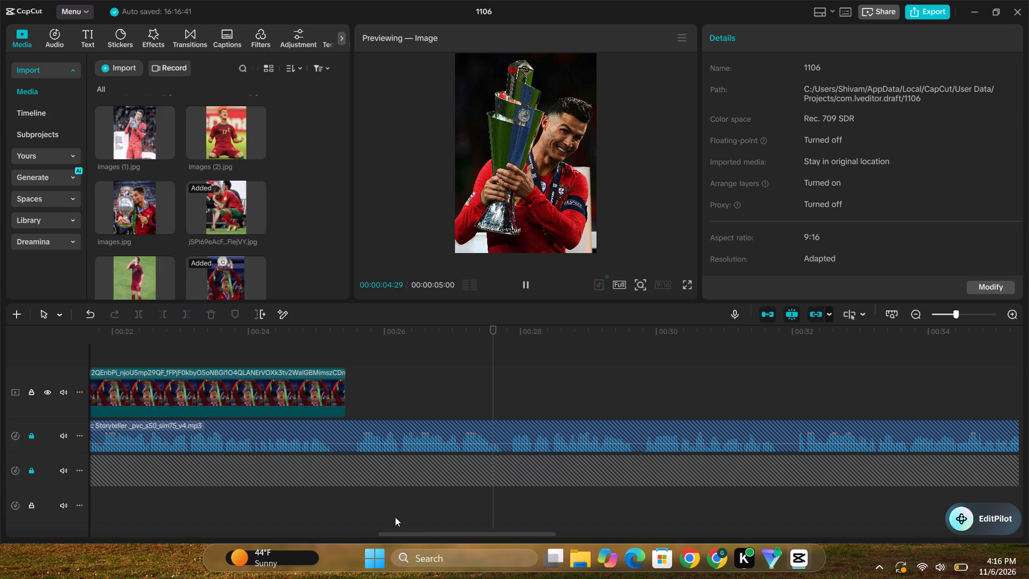
pyautogui.moveTo(413, 535); pyautogui.dragTo(353, 533)
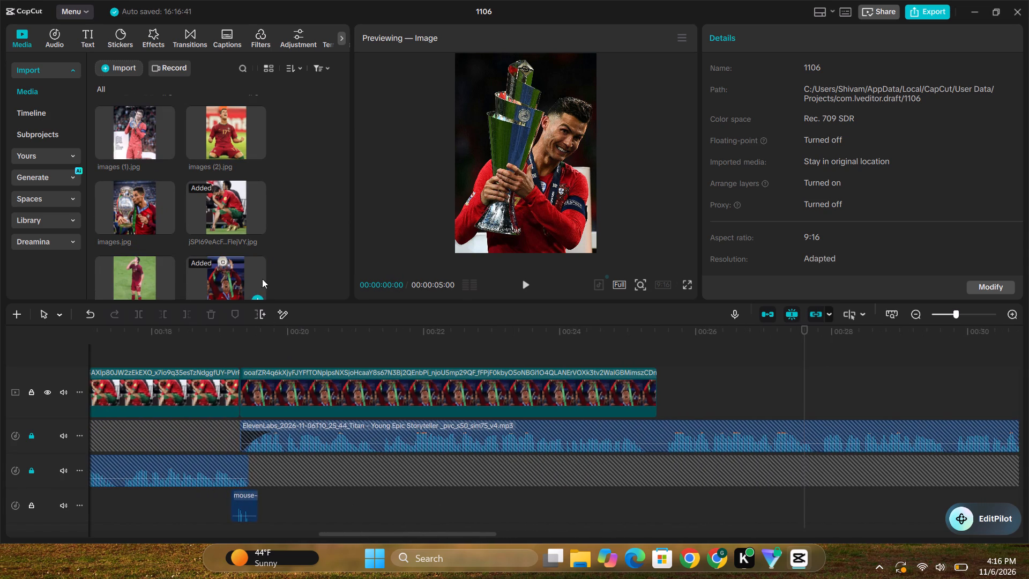
pyautogui.click(223, 263)
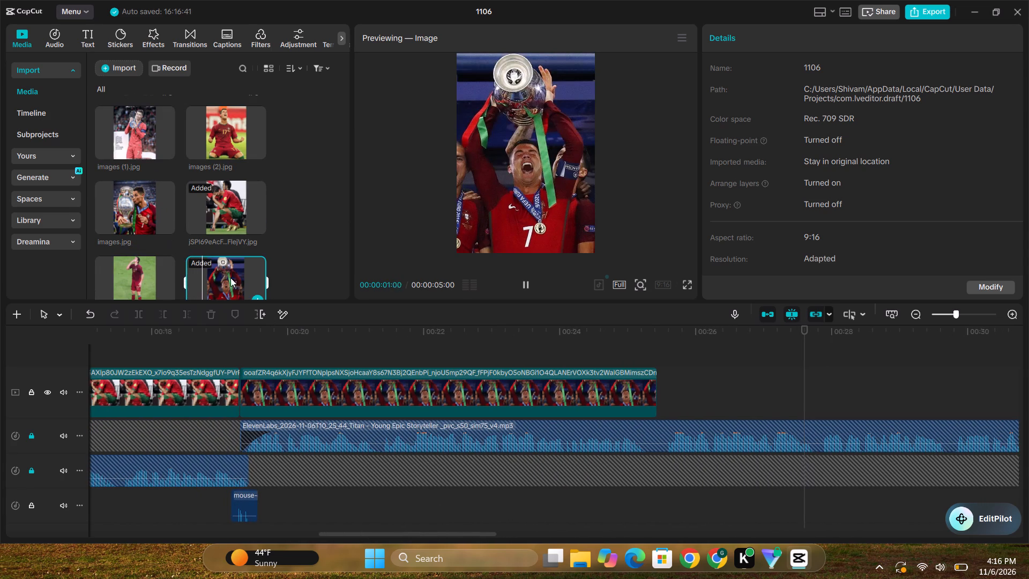
# Shorten the trophy-lifting clip to end at about 00:22:15 and move its 131% scale keyframe just before the new end.
pyautogui.click(250, 347)
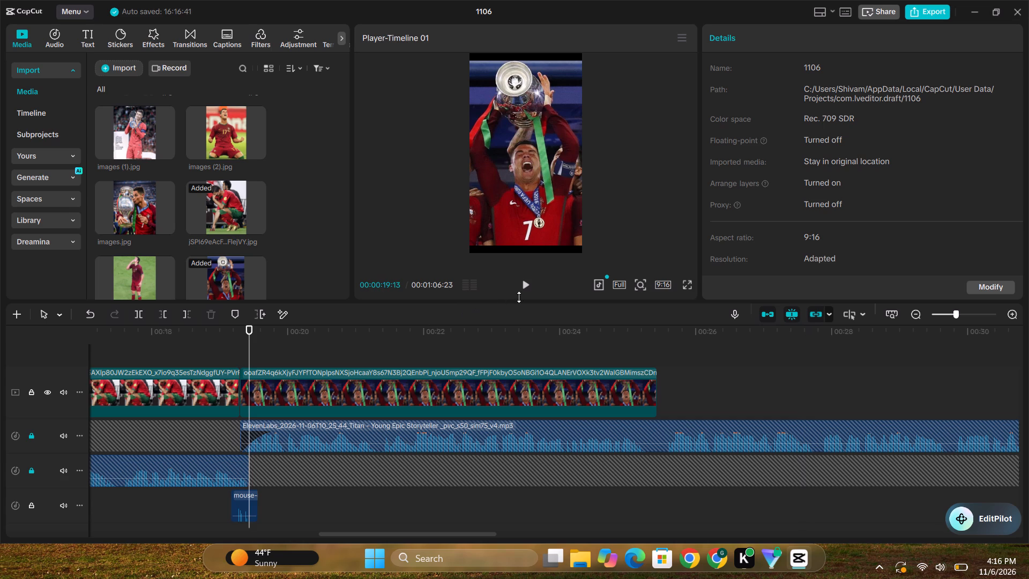
pyautogui.click(527, 288)
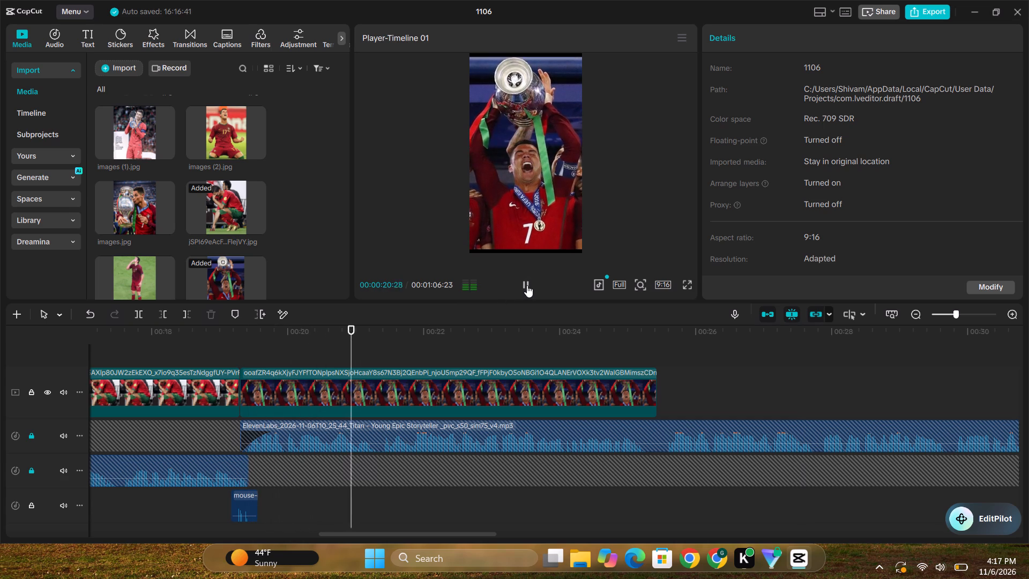
pyautogui.click(527, 285)
pyautogui.click(480, 415)
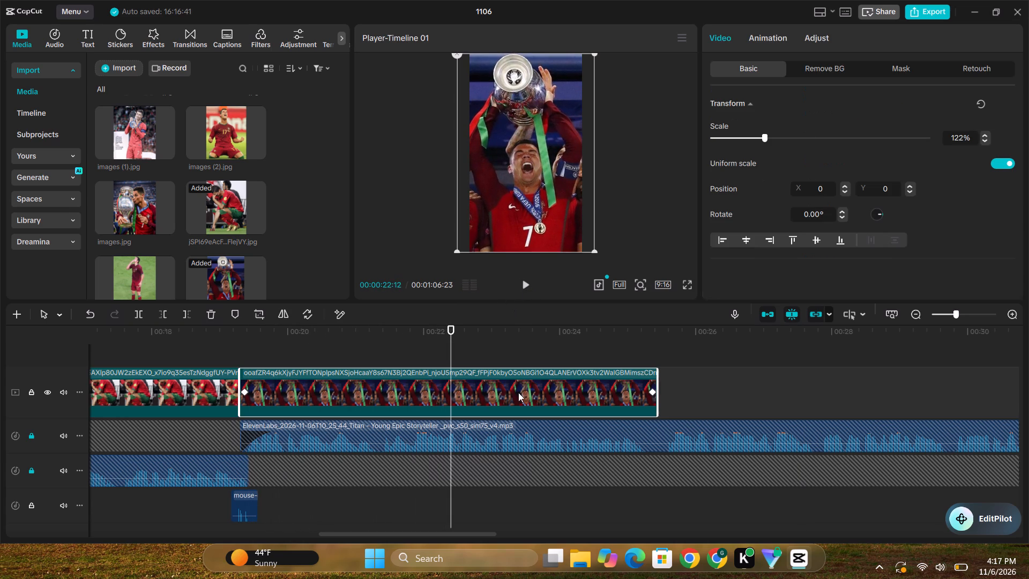
pyautogui.click(519, 392)
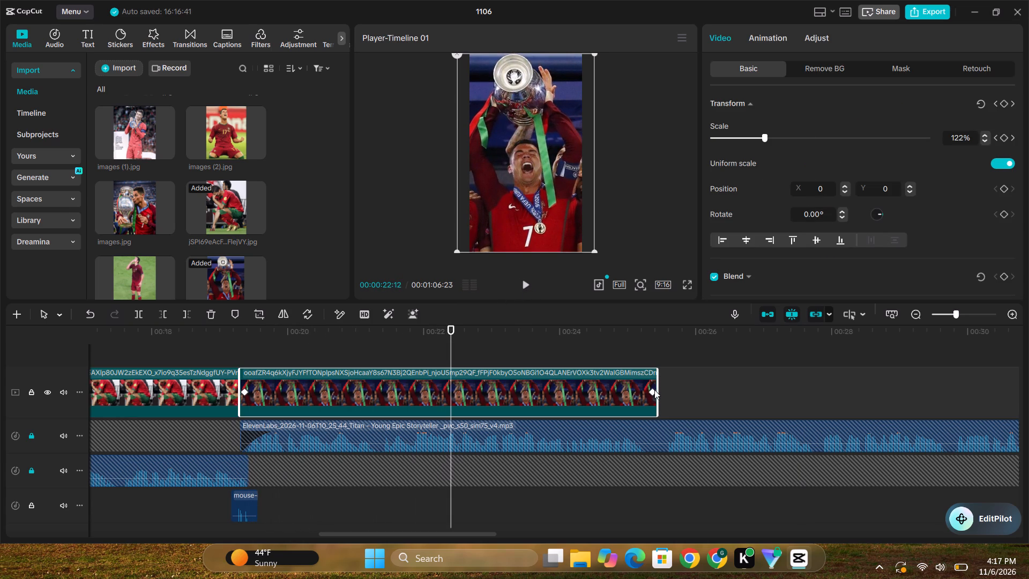
pyautogui.moveTo(654, 390); pyautogui.dragTo(443, 388)
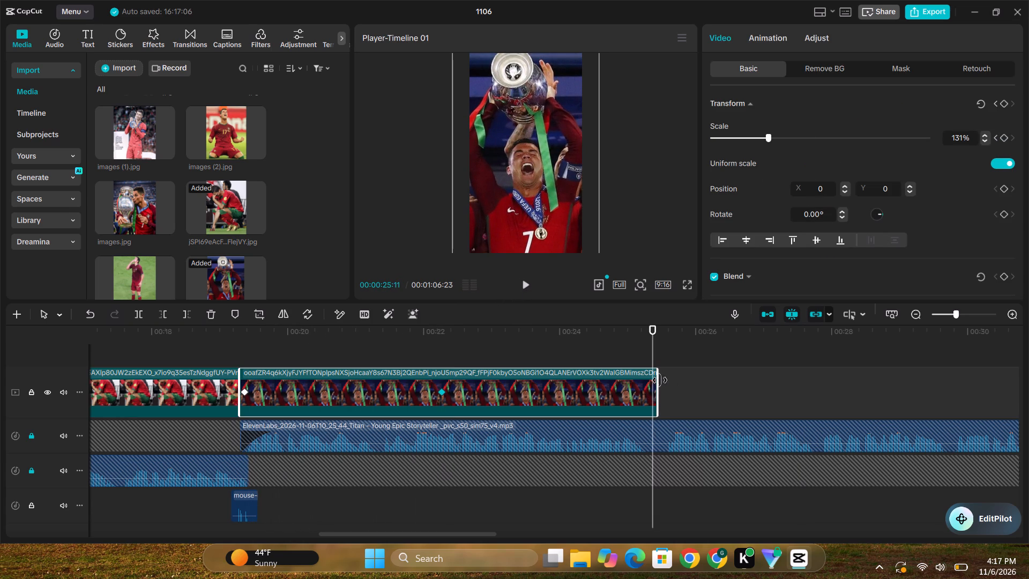
pyautogui.moveTo(657, 380); pyautogui.dragTo(453, 385)
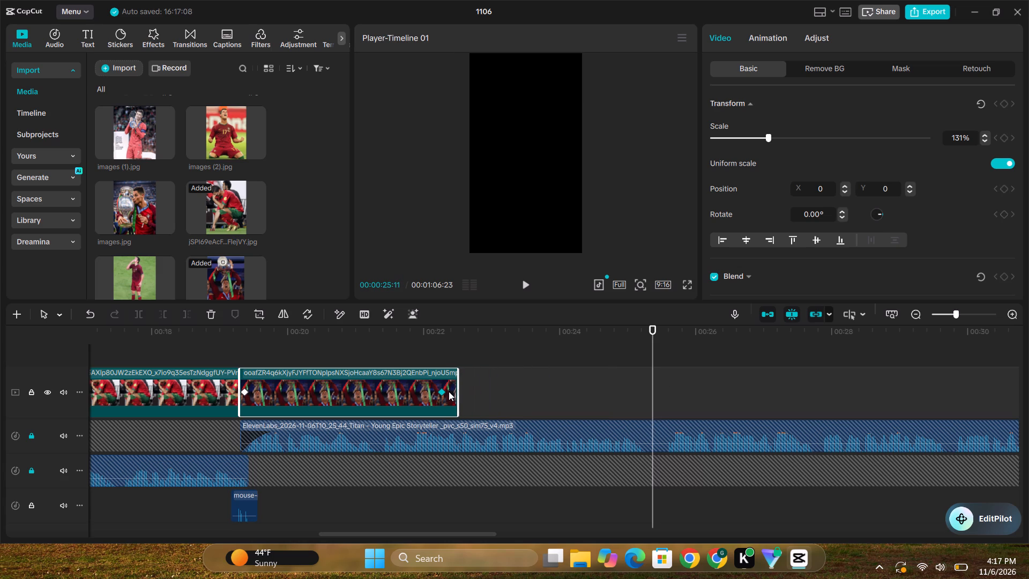
pyautogui.moveTo(444, 391); pyautogui.dragTo(451, 392)
# Place the trophy-kissing image images.jpg directly after the trophy-lifting clip and trim it to 3 seconds.
pyautogui.moveTo(136, 195); pyautogui.dragTo(466, 352)
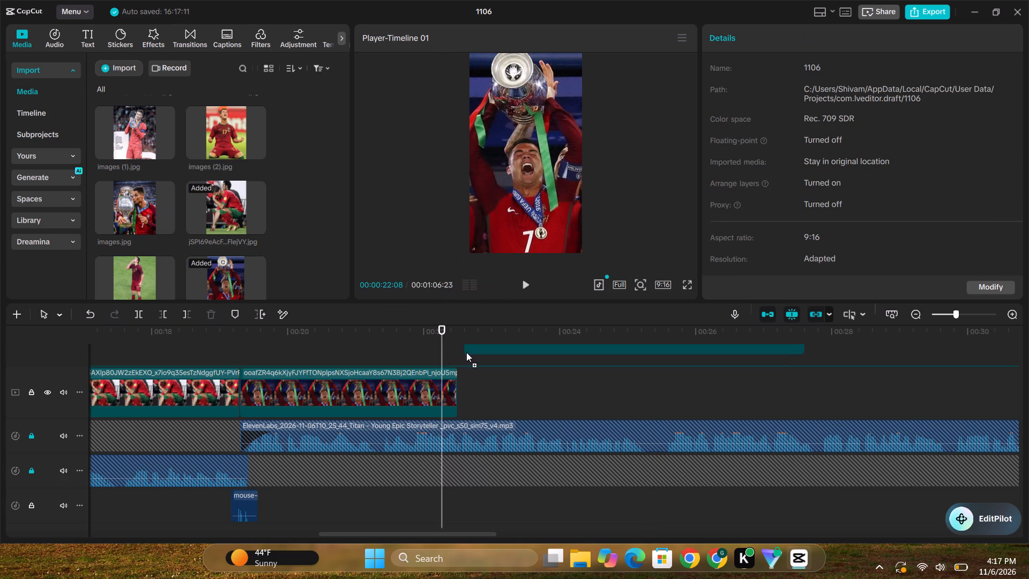
pyautogui.moveTo(466, 352); pyautogui.dragTo(457, 381)
pyautogui.moveTo(799, 377); pyautogui.dragTo(660, 413)
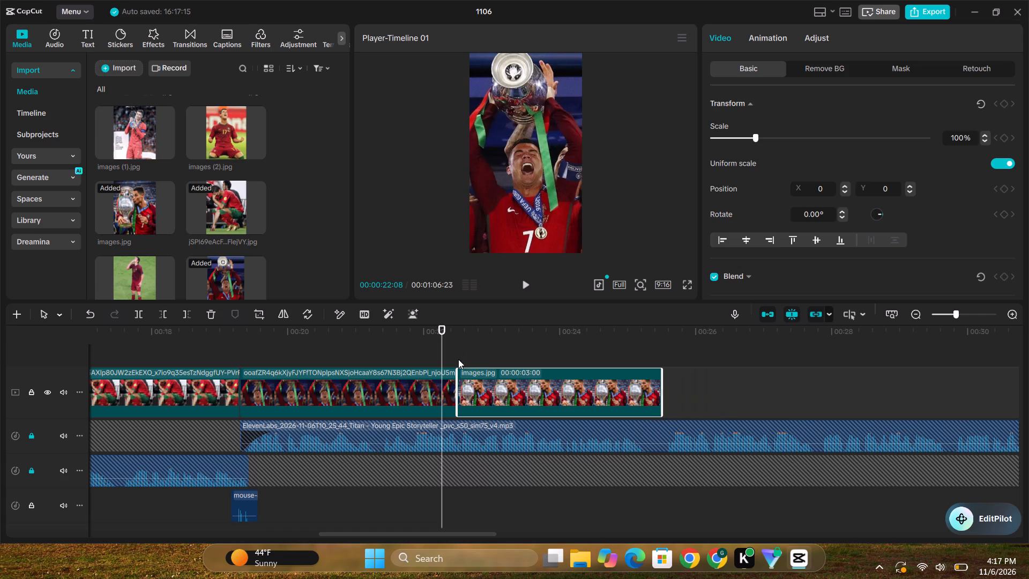
# Scale images.jpg up to 133% at its start, 00:22:15, try to add a scale keyframe there, and play the clip to 00:24:02.
pyautogui.click(458, 359)
pyautogui.click(478, 375)
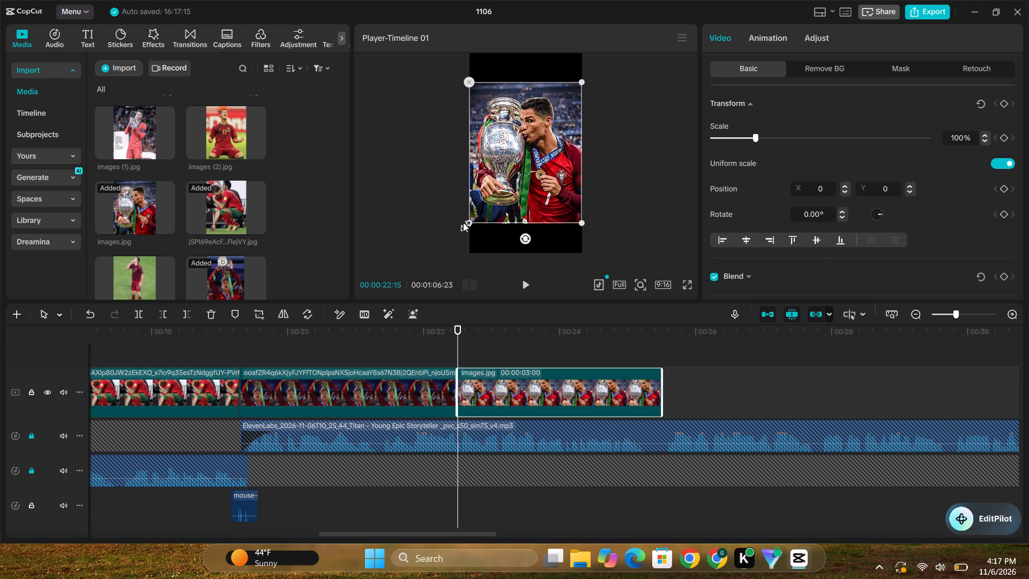
pyautogui.moveTo(463, 222); pyautogui.dragTo(460, 229)
pyautogui.click(475, 212)
pyautogui.click(516, 184)
pyautogui.moveTo(468, 221); pyautogui.dragTo(457, 249)
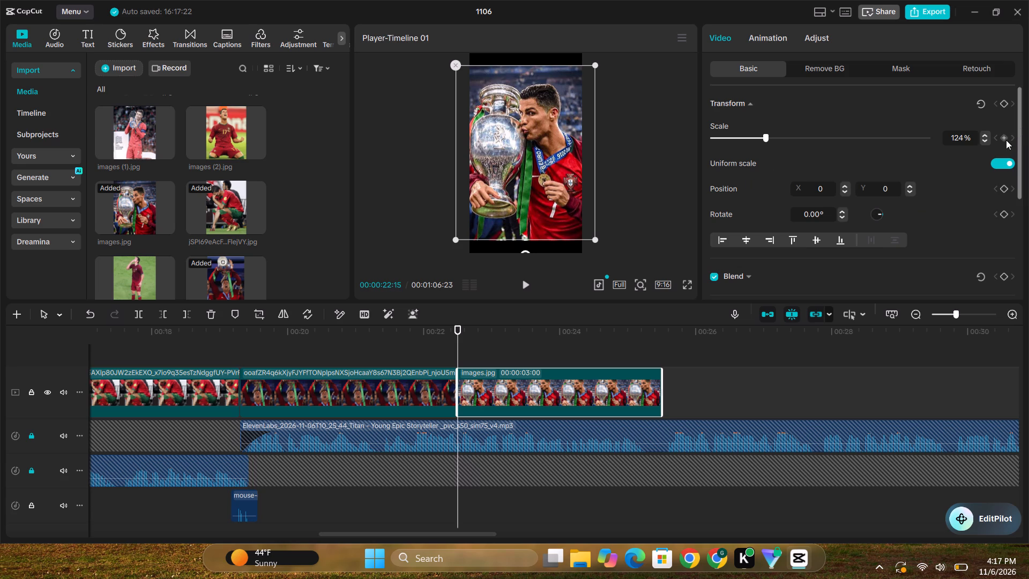
pyautogui.moveTo(455, 239); pyautogui.dragTo(448, 246)
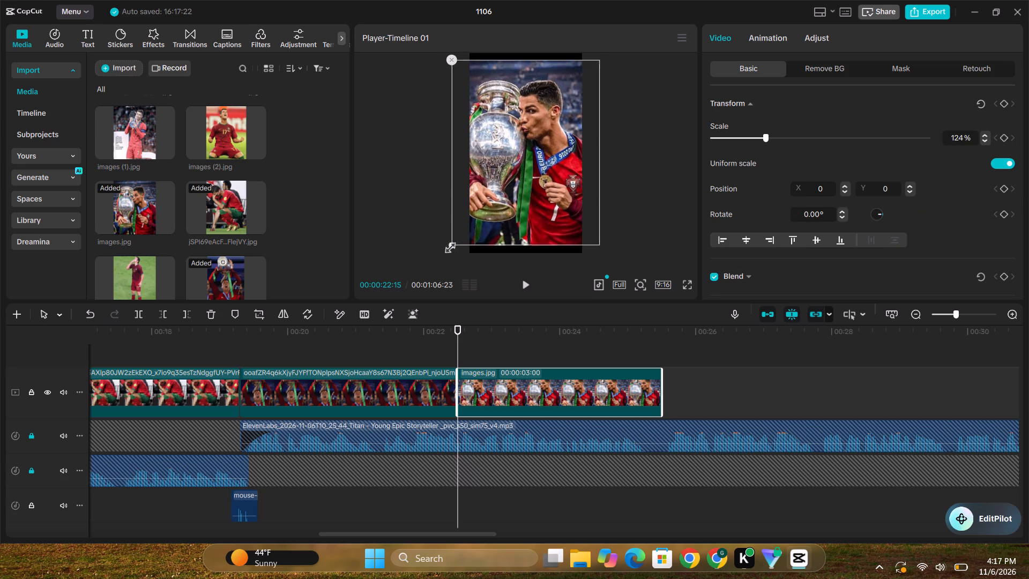
pyautogui.moveTo(448, 246); pyautogui.dragTo(448, 247)
pyautogui.click(1000, 139)
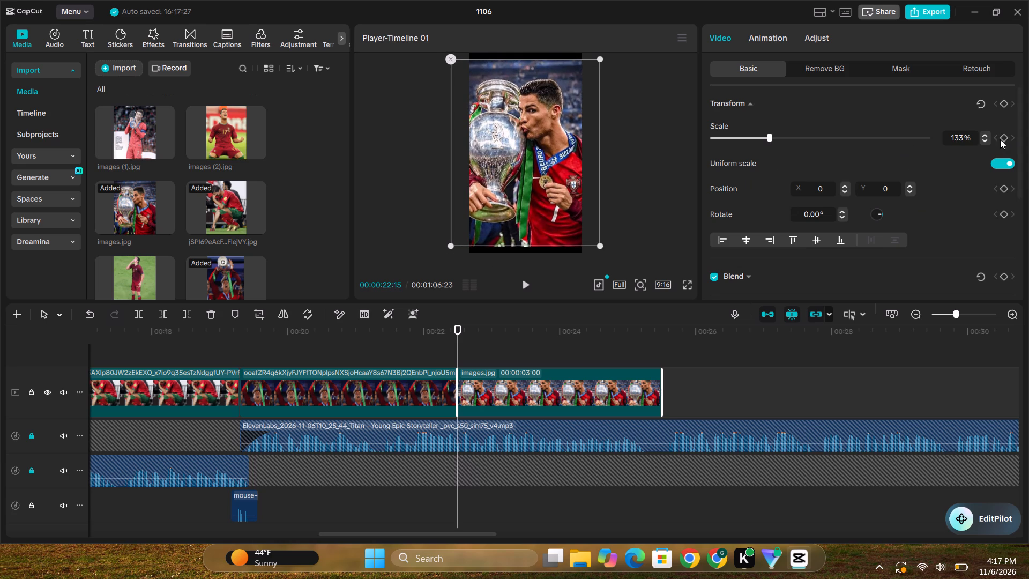
pyautogui.press('space')
pyautogui.click(528, 290)
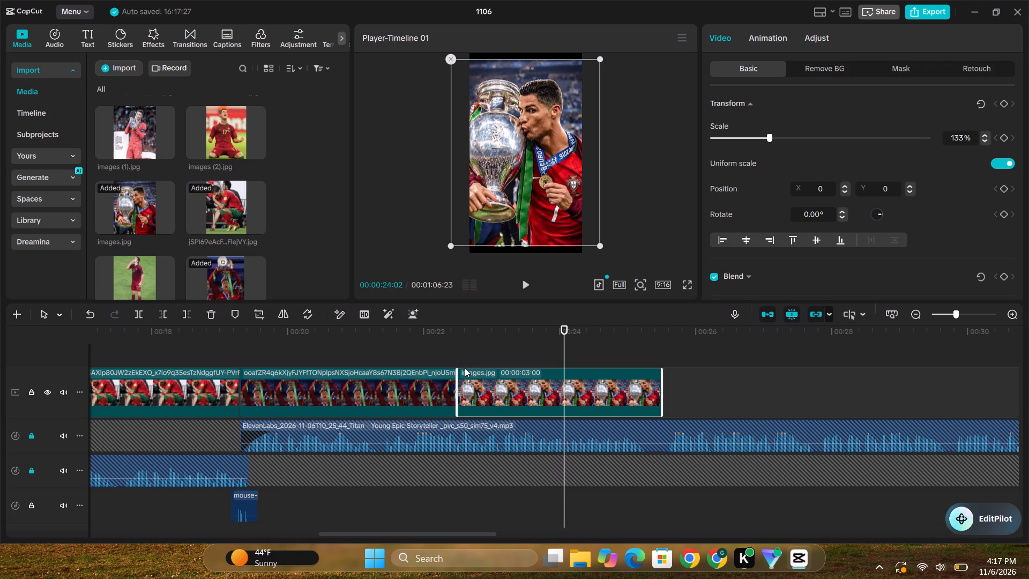
# Keyframe the scale of images.jpg at 133% on its start, 00:22:15, and enlarge it slightly at 00:25:13, near its end.
pyautogui.click(461, 362)
pyautogui.click(475, 383)
pyautogui.click(1002, 138)
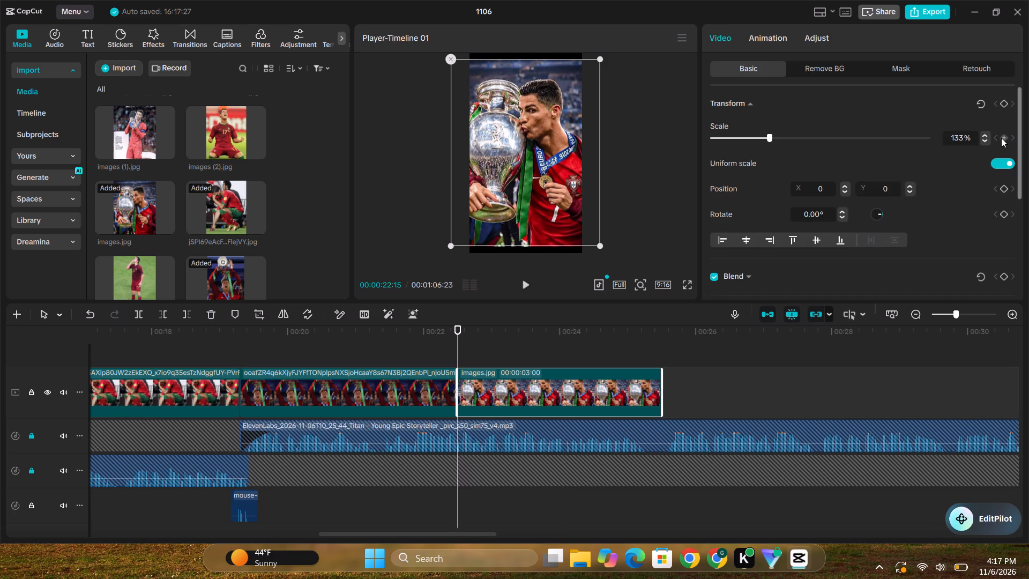
pyautogui.press('space')
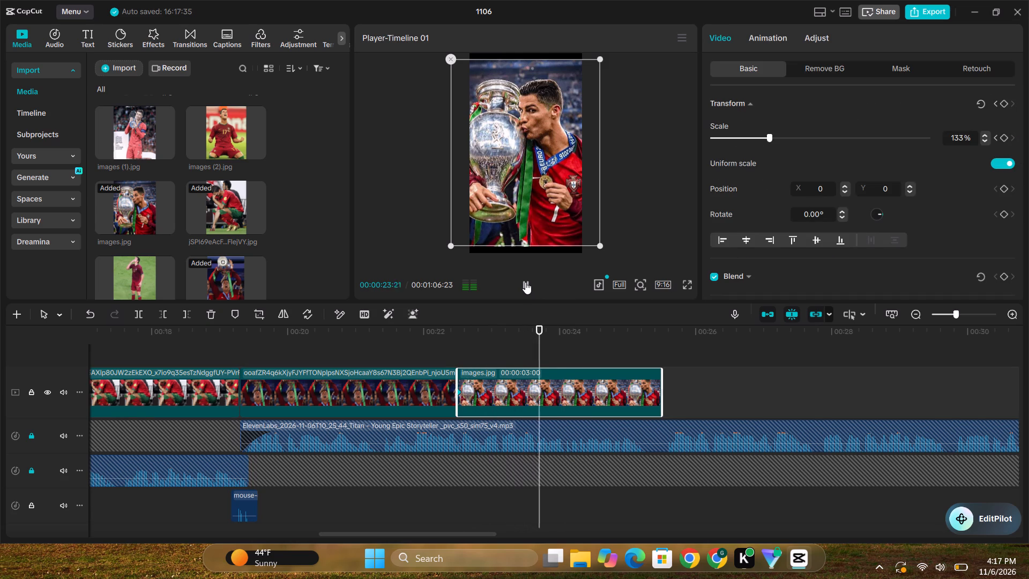
pyautogui.click(525, 282)
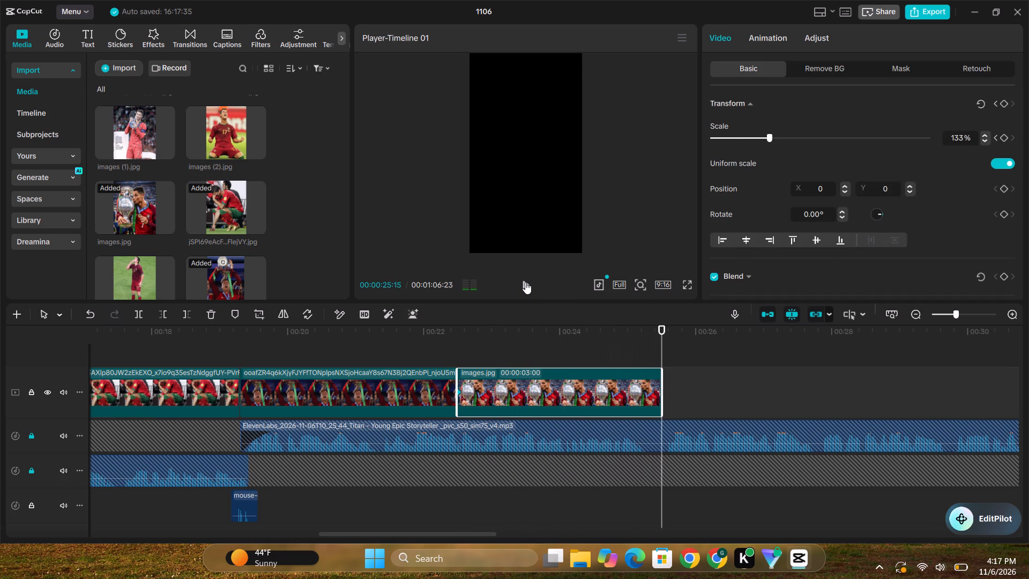
pyautogui.click(659, 354)
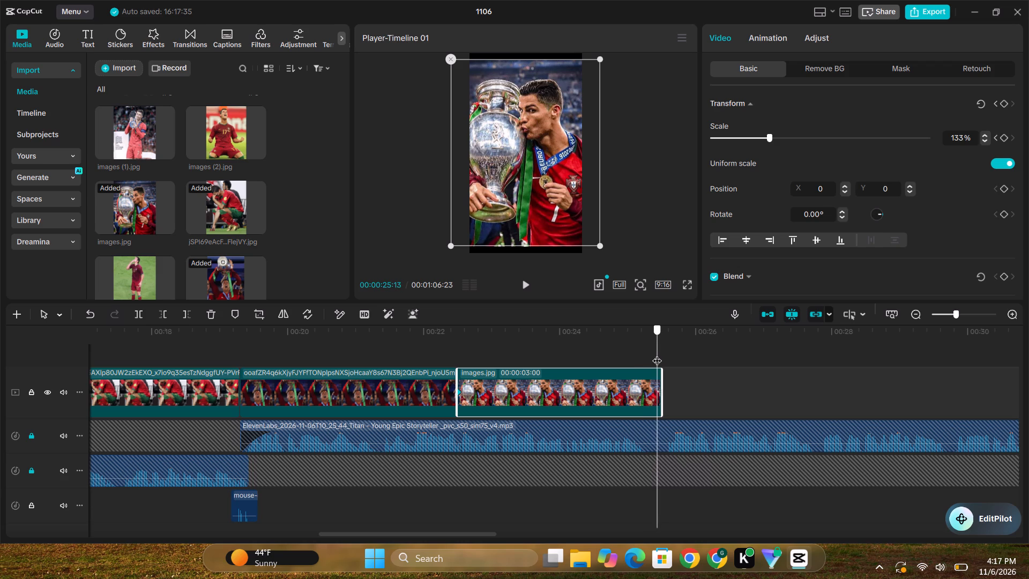
pyautogui.moveTo(770, 136); pyautogui.dragTo(775, 136)
# Add a Shake & Flash transition between the trophy-lifting clip and images.jpg, shorten it, and play across the cut.
pyautogui.click(440, 348)
pyautogui.click(448, 353)
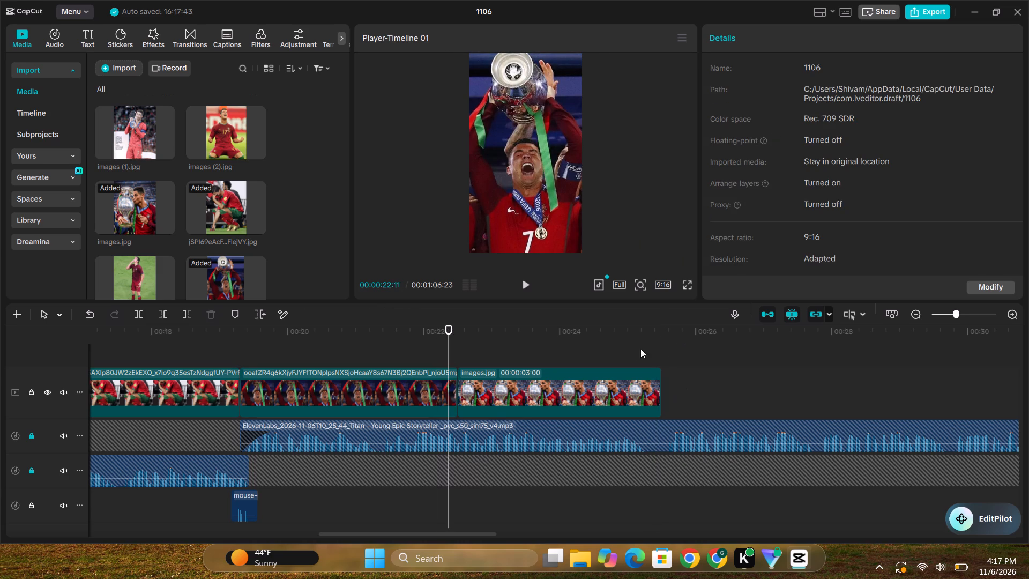
pyautogui.click(180, 35)
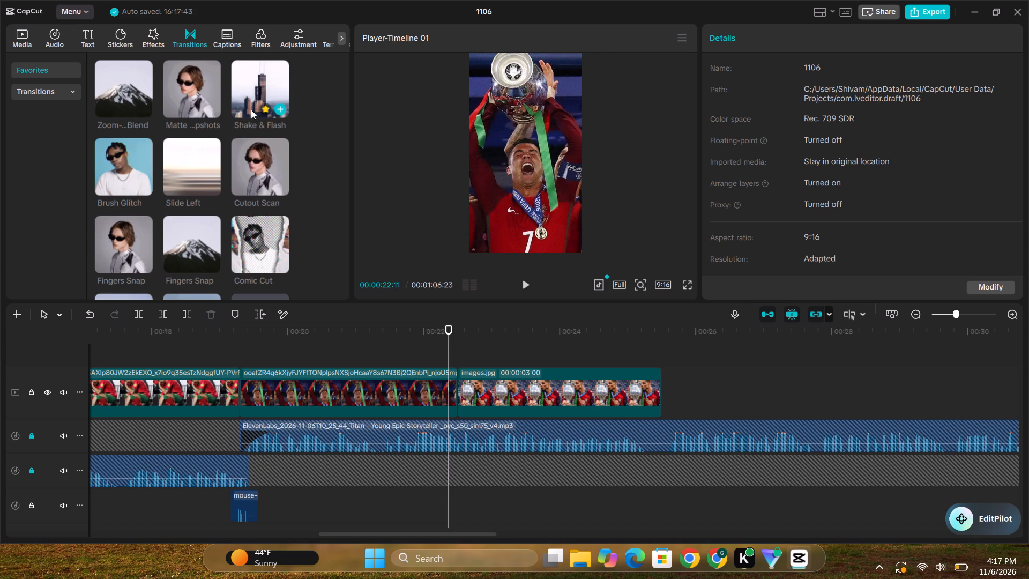
pyautogui.moveTo(251, 81); pyautogui.dragTo(434, 404)
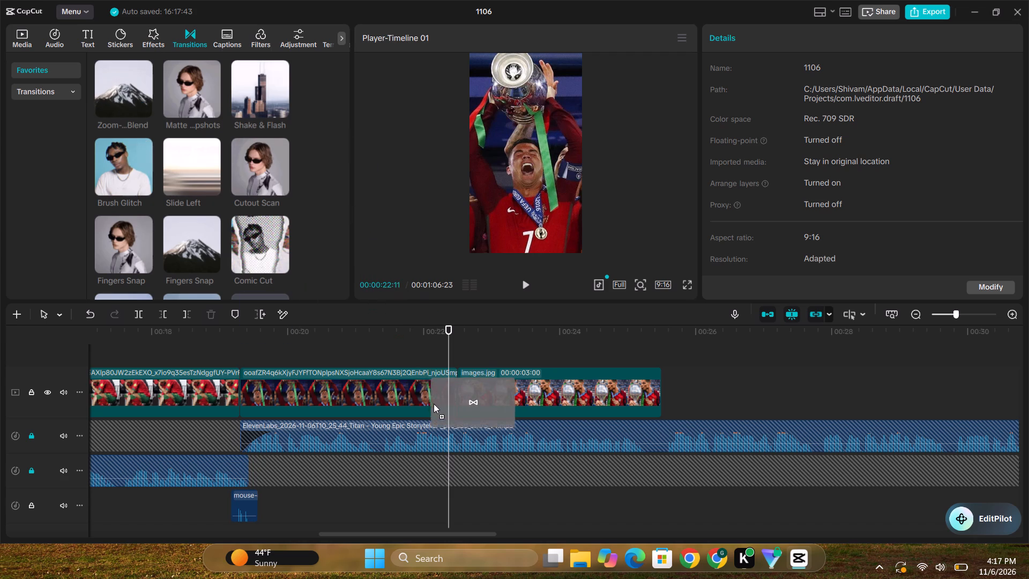
pyautogui.moveTo(434, 404); pyautogui.dragTo(421, 382)
pyautogui.click(453, 377)
pyautogui.moveTo(420, 377); pyautogui.dragTo(436, 382)
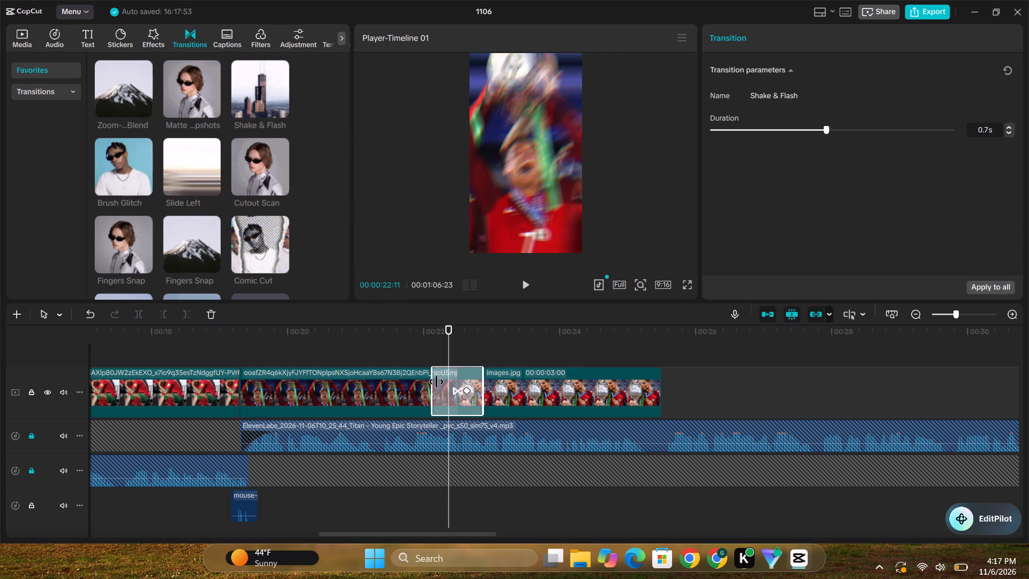
pyautogui.moveTo(436, 382); pyautogui.dragTo(441, 383)
pyautogui.click(431, 359)
pyautogui.press('space')
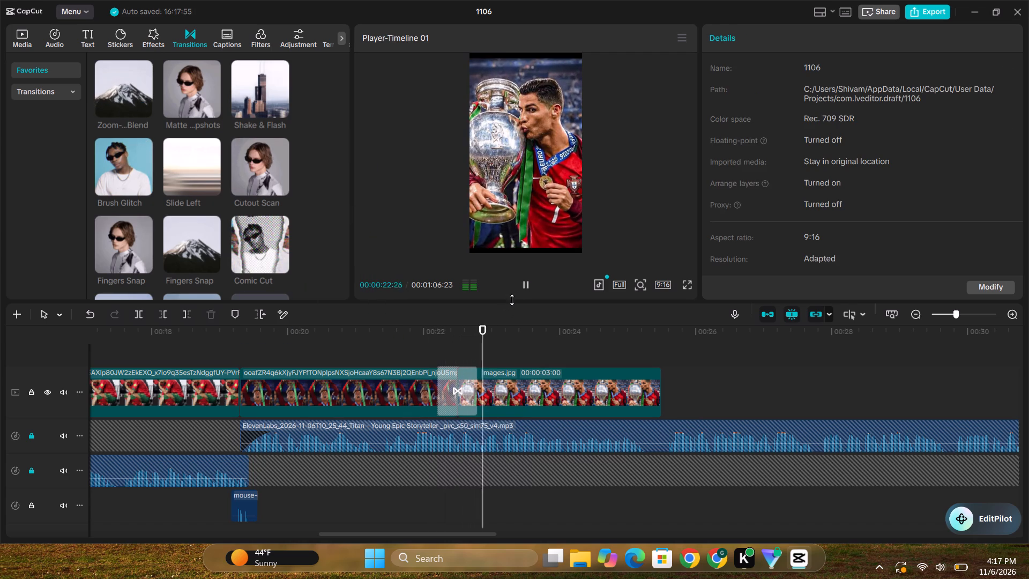
pyautogui.click(527, 281)
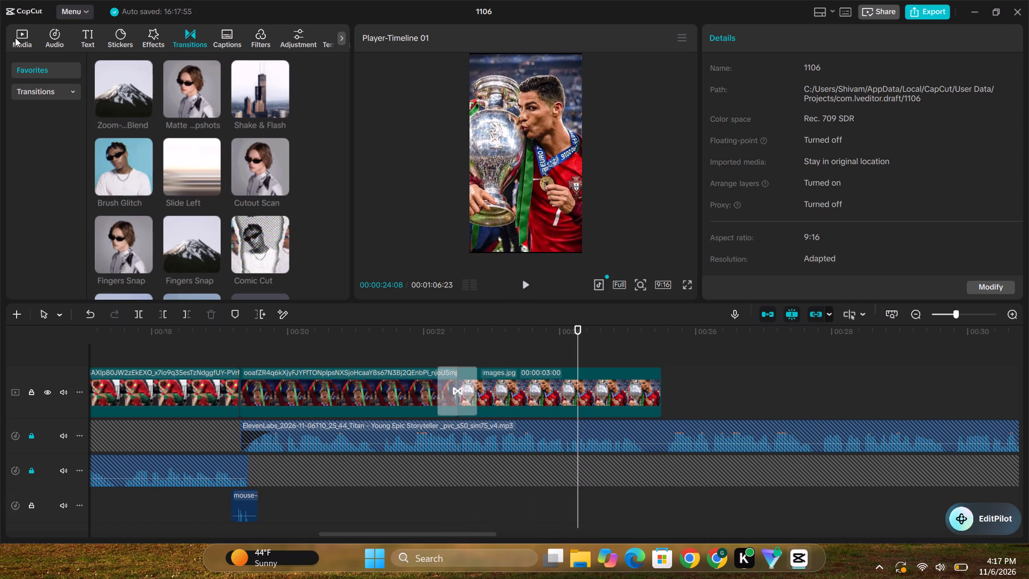
# Place the camera flash.mp3 sound effect on the unlocked audio track beneath the Shake & Flash transition and trim its start slightly.
pyautogui.click(15, 38)
pyautogui.scroll(-10, 154, 239)
pyautogui.scroll(15, 176, 200)
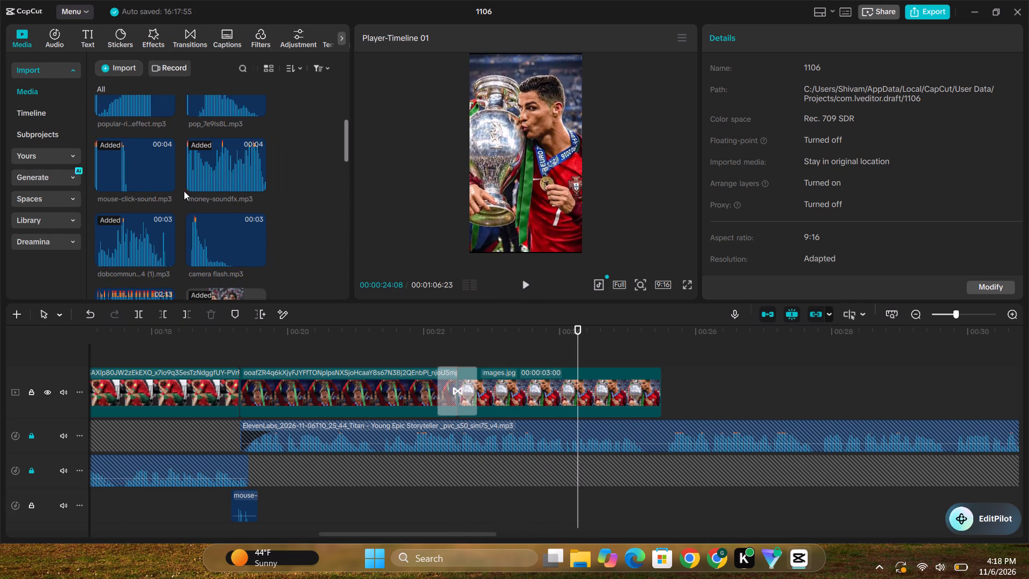
pyautogui.scroll(-2, 202, 224)
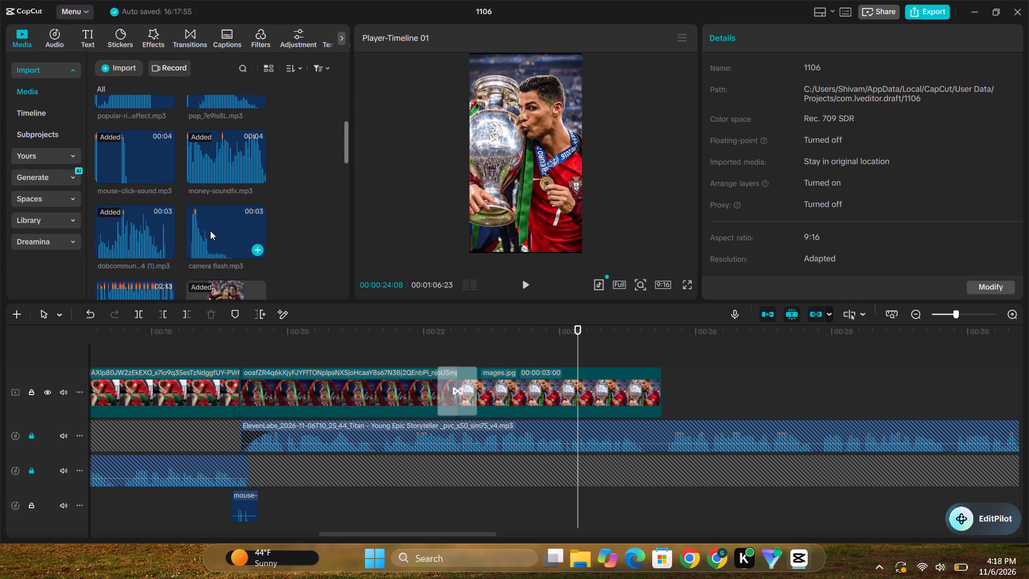
pyautogui.moveTo(210, 229); pyautogui.dragTo(414, 499)
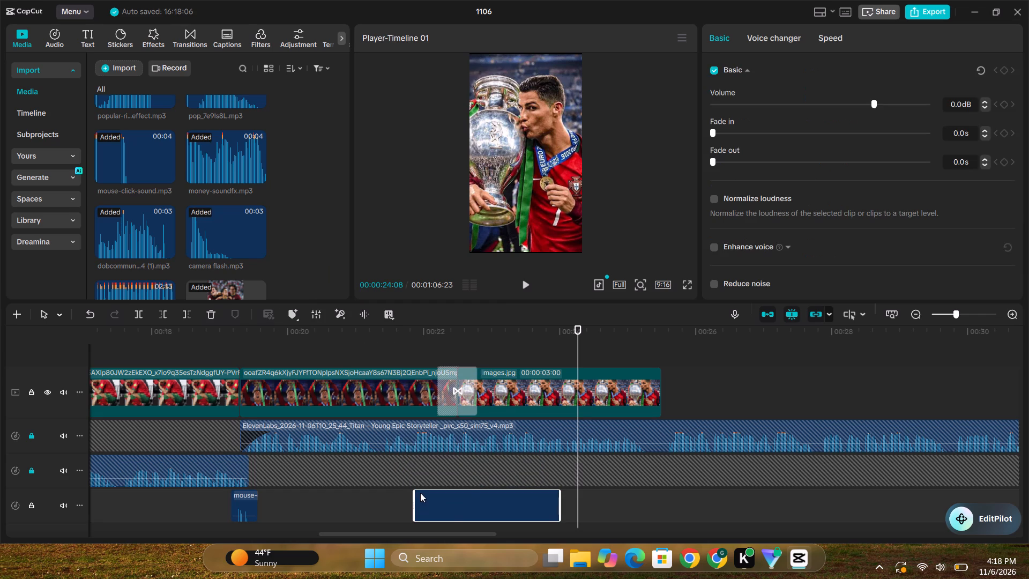
pyautogui.moveTo(415, 494); pyautogui.dragTo(421, 494)
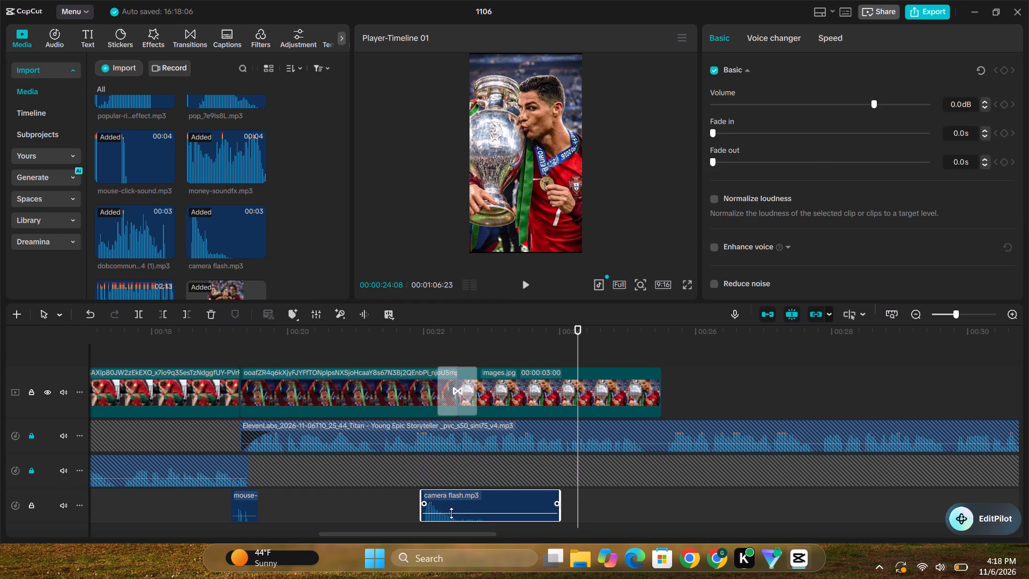
# Lower the camera flash sound to -9.5 dB, trim off its tail, align it with the transition's start and play it back.
pyautogui.click(450, 512)
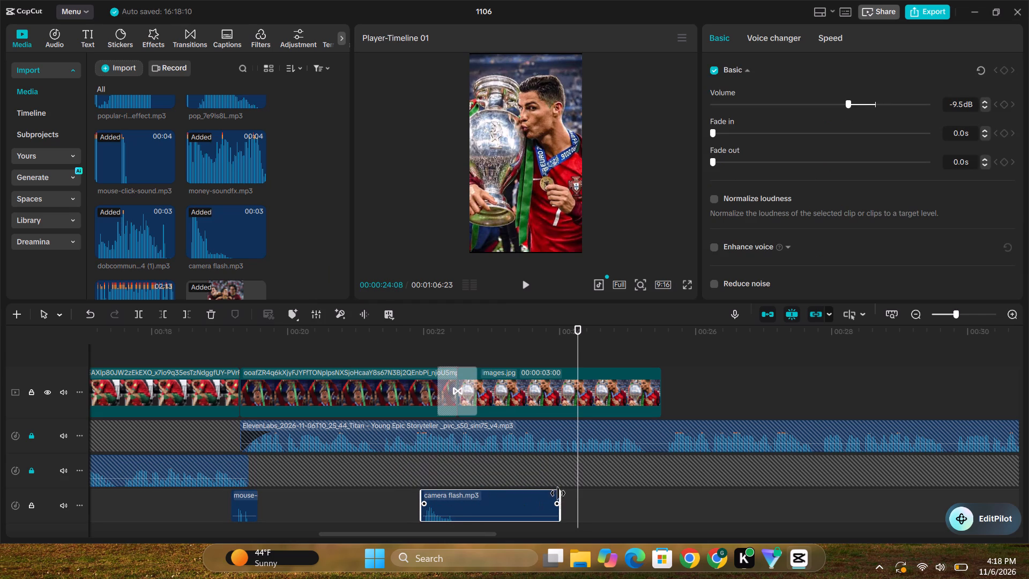
pyautogui.moveTo(560, 493); pyautogui.dragTo(448, 498)
pyautogui.moveTo(434, 498); pyautogui.dragTo(448, 497)
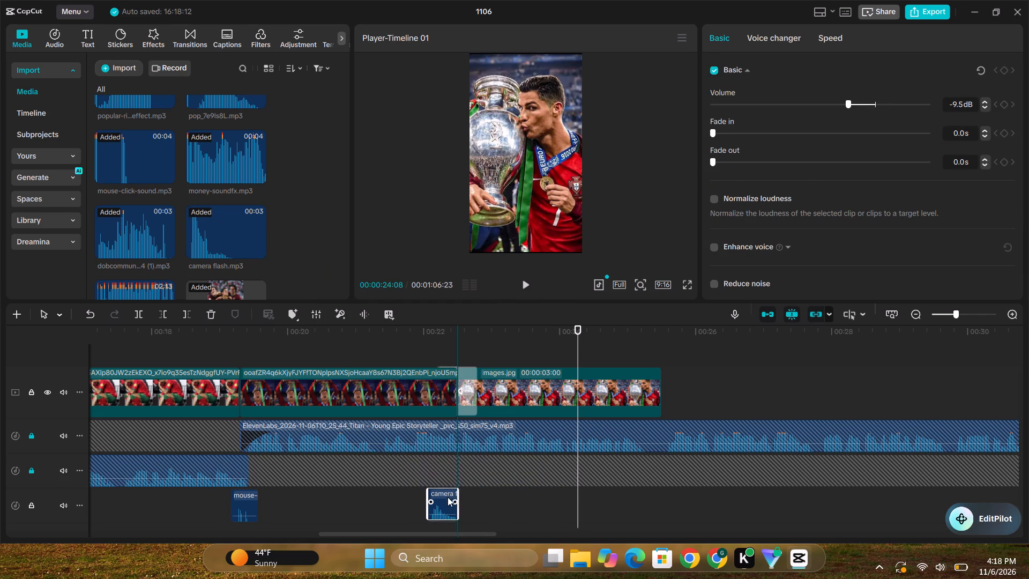
pyautogui.moveTo(448, 497); pyautogui.dragTo(451, 496)
pyautogui.click(414, 505)
pyautogui.press('space')
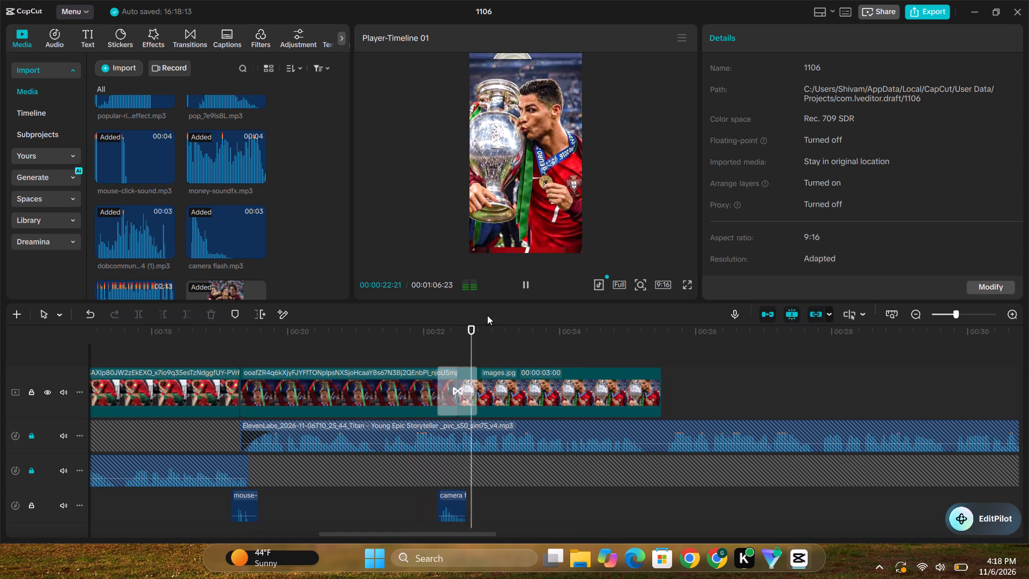
pyautogui.moveTo(452, 536); pyautogui.dragTo(518, 537)
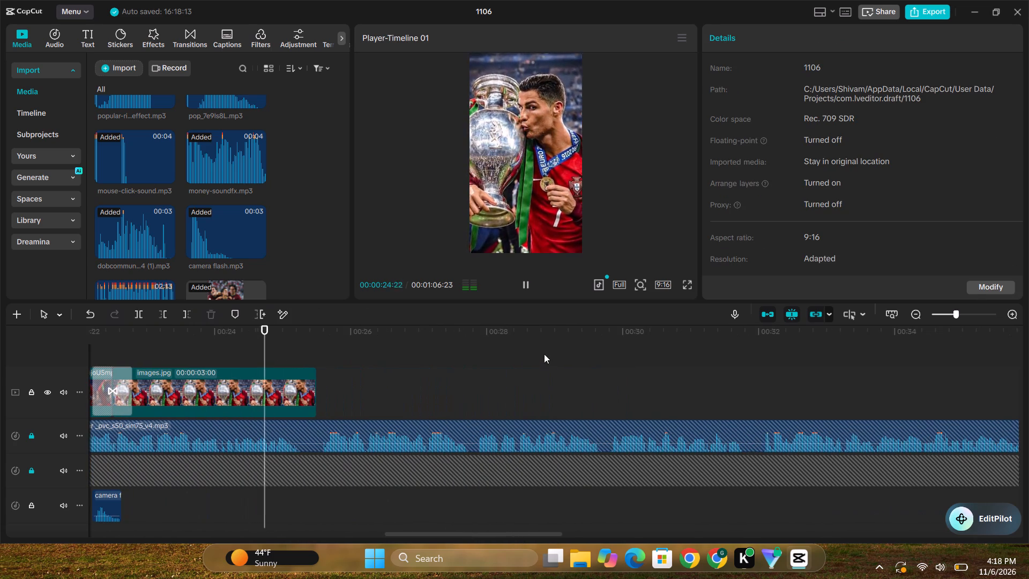
pyautogui.click(528, 281)
# Choose an image for the next voiceover phrase and place the w6QhmzFW trophy image directly after images.jpg.
pyautogui.moveTo(315, 352); pyautogui.dragTo(309, 349)
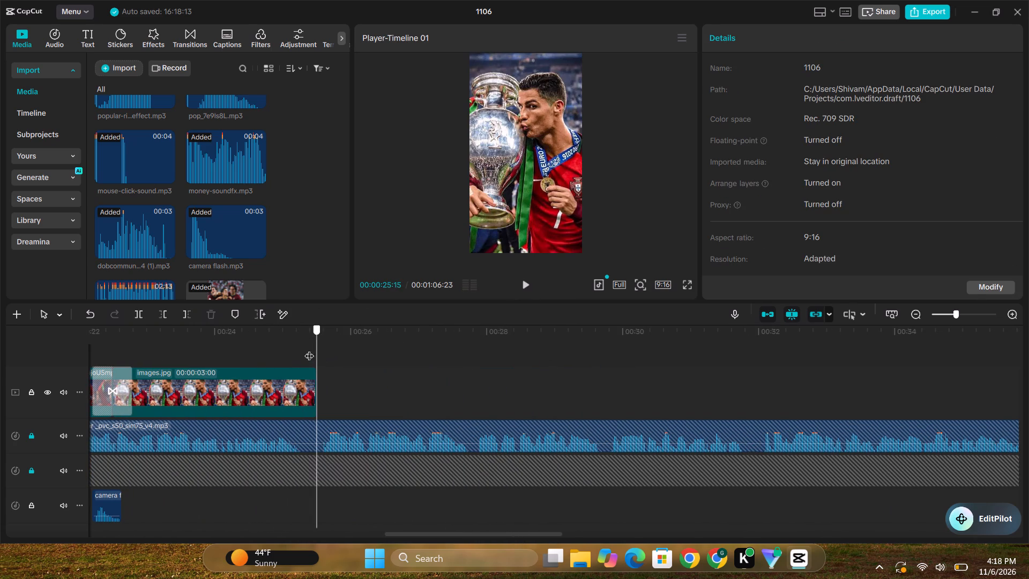
pyautogui.moveTo(309, 349); pyautogui.dragTo(304, 347)
pyautogui.scroll(10, 143, 159)
pyautogui.scroll(-6, 148, 163)
pyautogui.press('space')
pyautogui.click(530, 285)
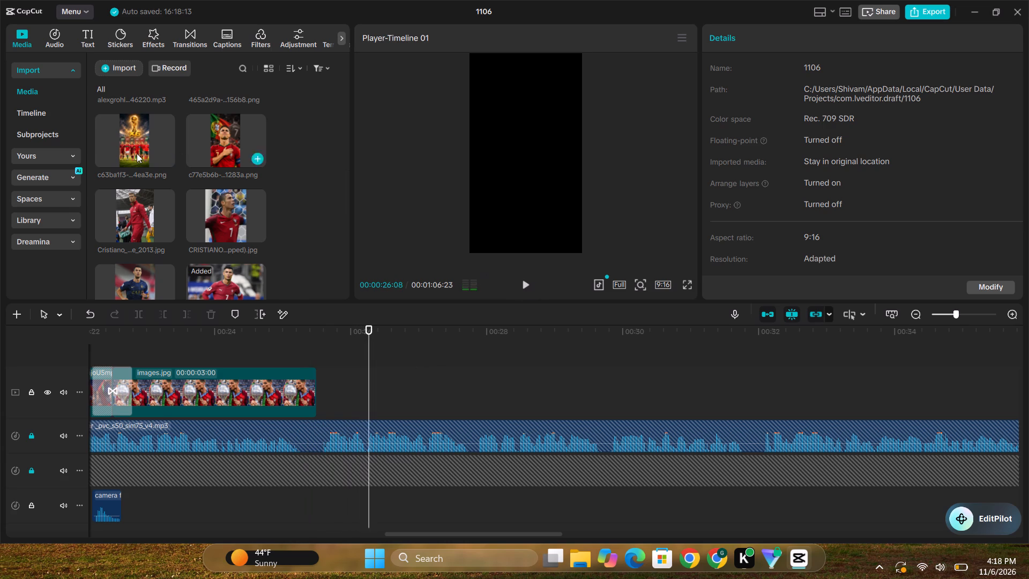
pyautogui.scroll(-3, 139, 203)
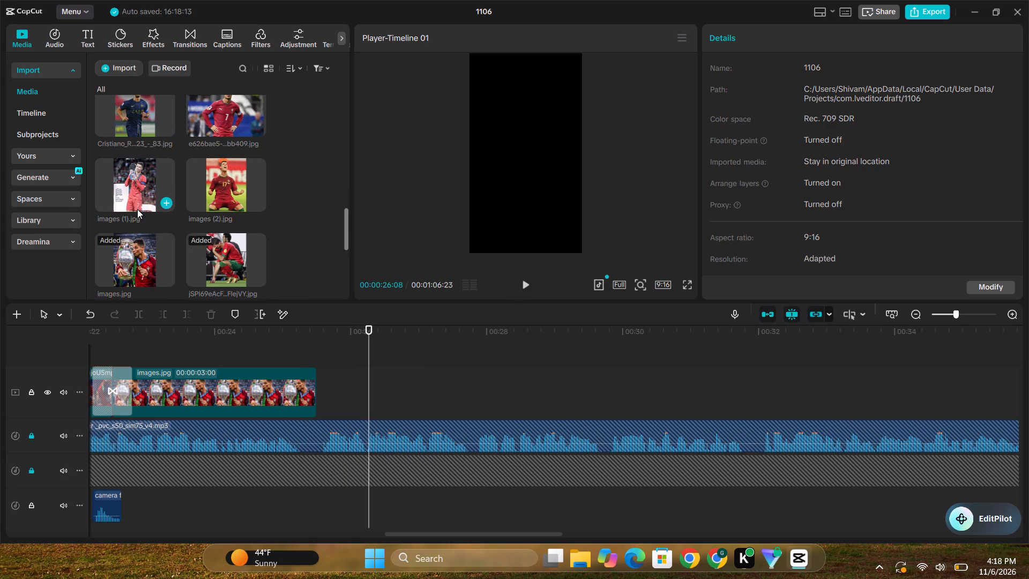
pyautogui.click(135, 181)
pyautogui.scroll(-2, 142, 177)
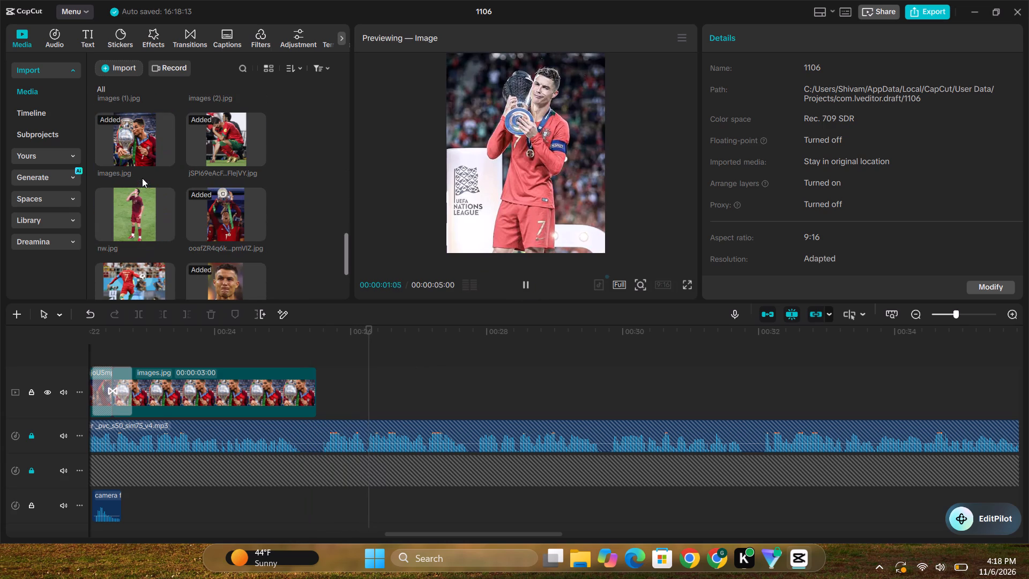
pyautogui.scroll(-1, 198, 195)
pyautogui.scroll(-1, 155, 234)
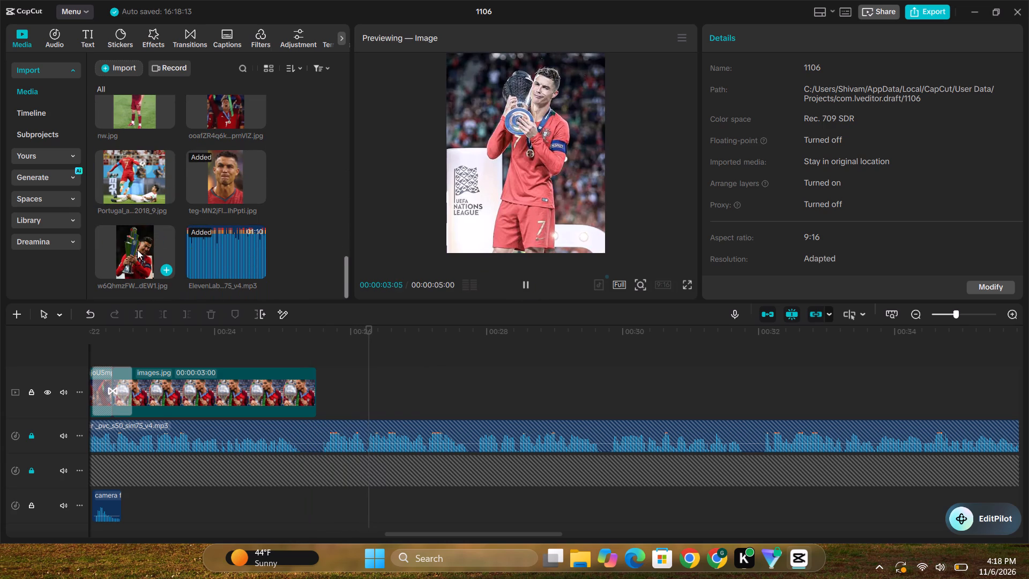
pyautogui.click(137, 248)
pyautogui.moveTo(141, 242); pyautogui.dragTo(316, 386)
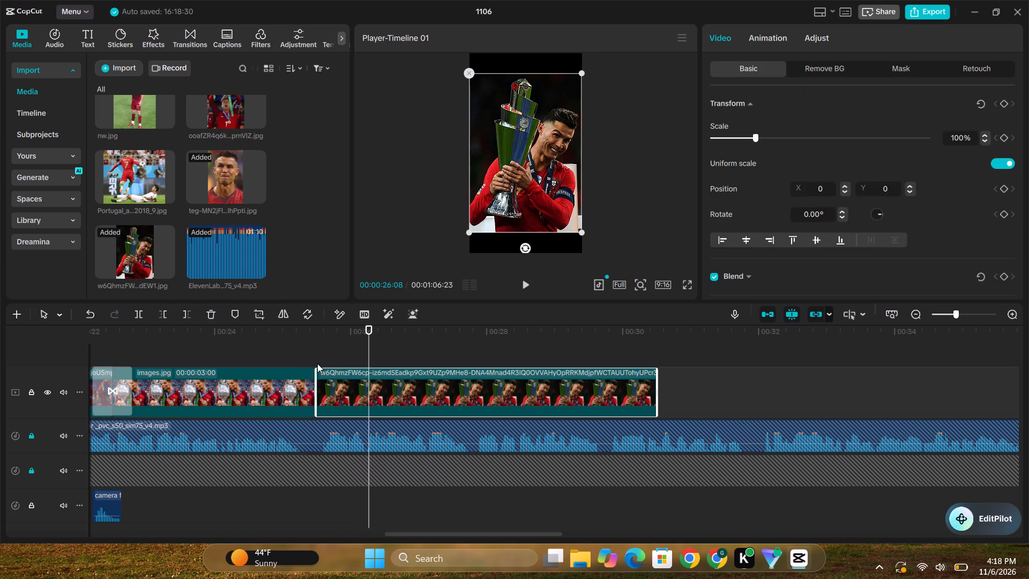
# At 00:25:15, scale the w6QhmzFW image to 115%, shift it to X -84, add a scale keyframe and check the framing full screen.
pyautogui.click(315, 361)
pyautogui.click(501, 217)
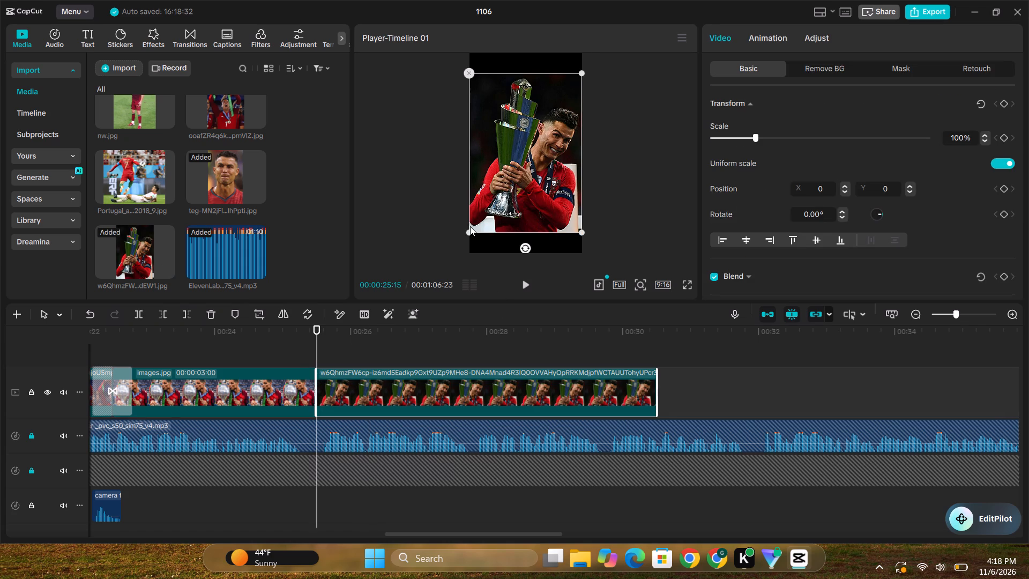
pyautogui.moveTo(470, 231); pyautogui.dragTo(463, 250)
pyautogui.click(538, 160)
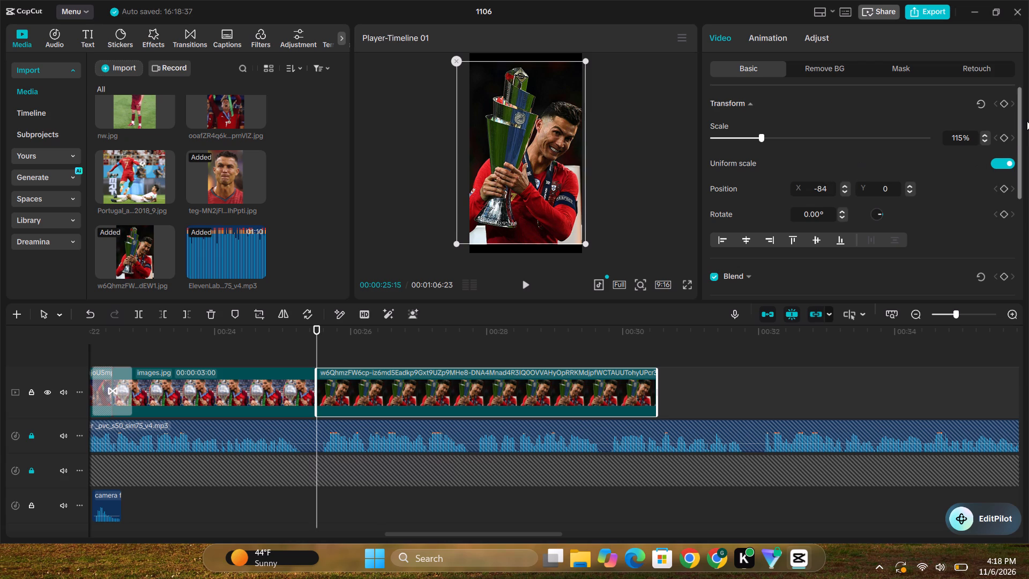
pyautogui.click(1002, 136)
pyautogui.click(683, 289)
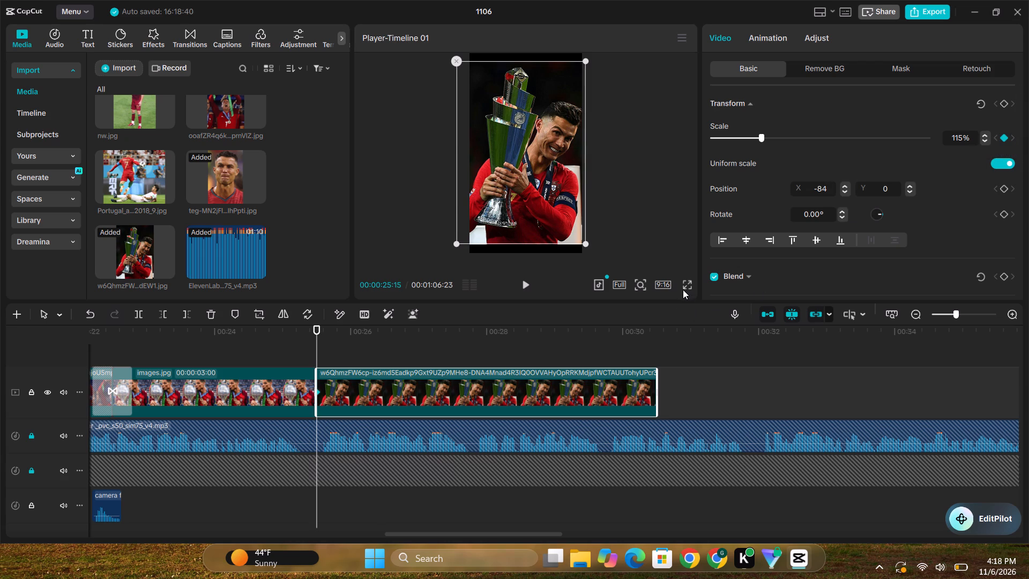
pyautogui.click(687, 284)
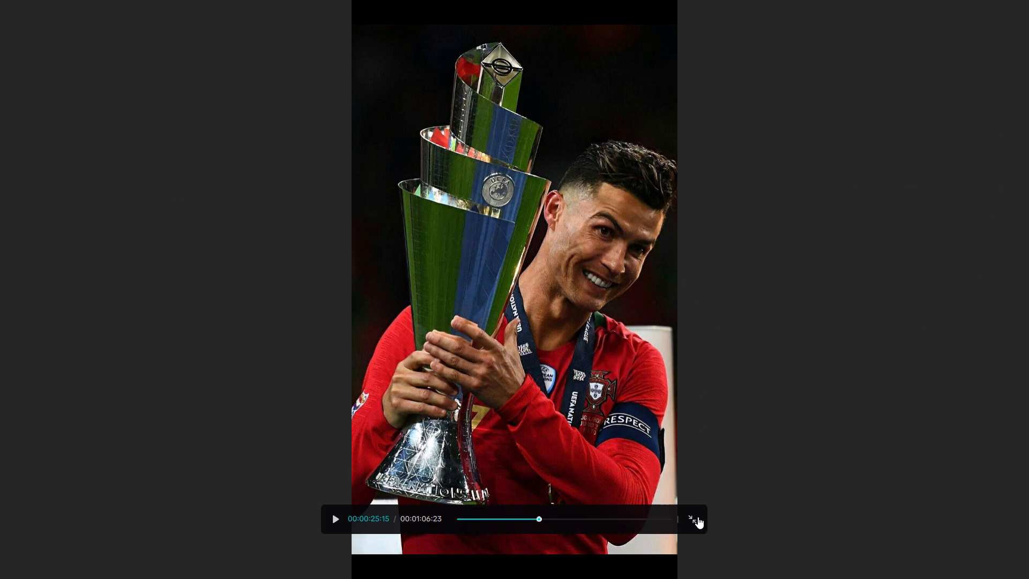
pyautogui.click(698, 517)
# Play the voiceover to find the phrase's end and shorten the w6QhmzFW clip to end at about 00:27:28.
pyautogui.press('space')
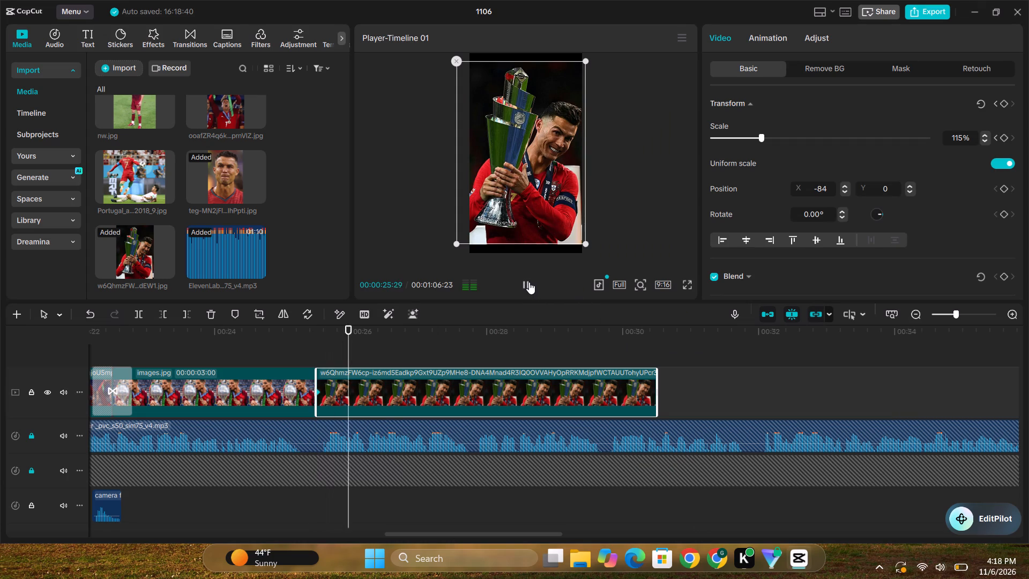
pyautogui.moveTo(533, 532); pyautogui.dragTo(562, 533)
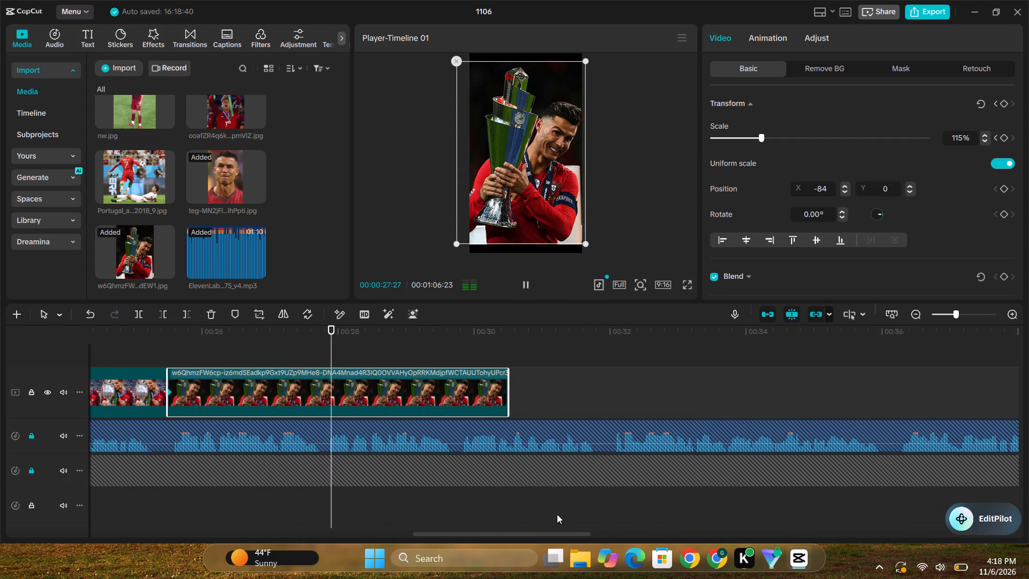
pyautogui.click(525, 283)
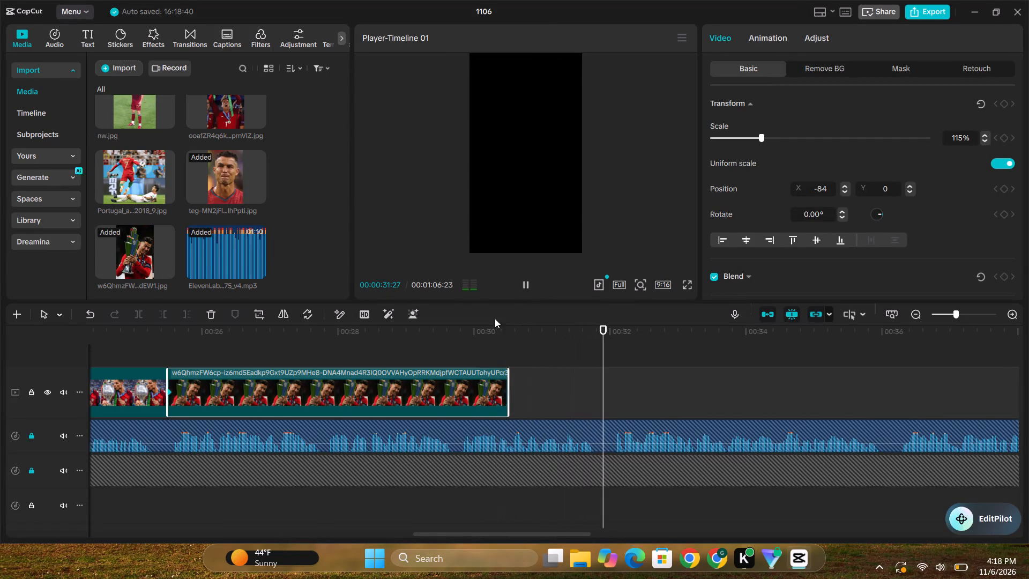
pyautogui.click(275, 330)
pyautogui.press('space')
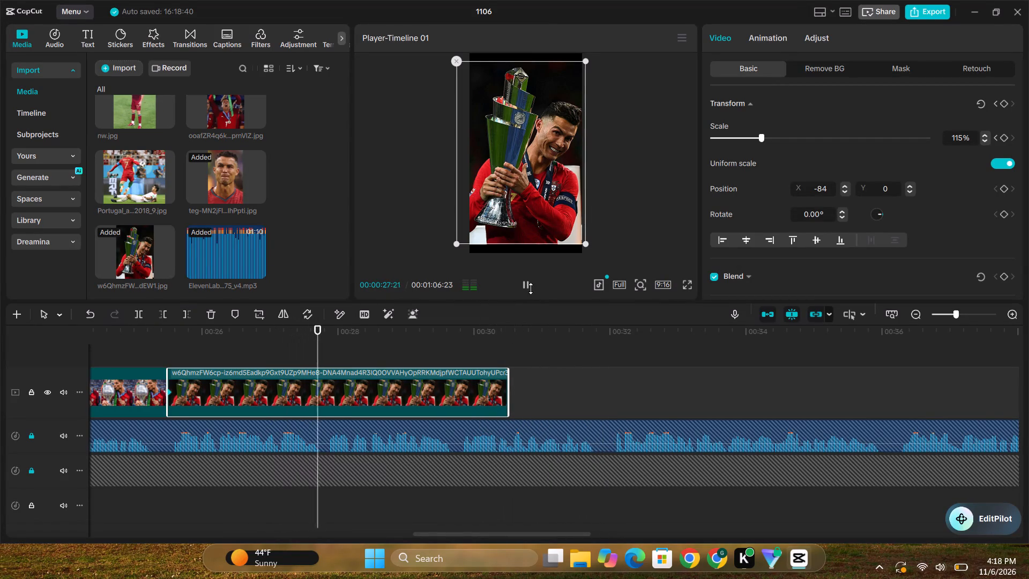
pyautogui.click(528, 287)
pyautogui.moveTo(476, 390); pyautogui.dragTo(476, 385)
pyautogui.moveTo(509, 370); pyautogui.dragTo(376, 398)
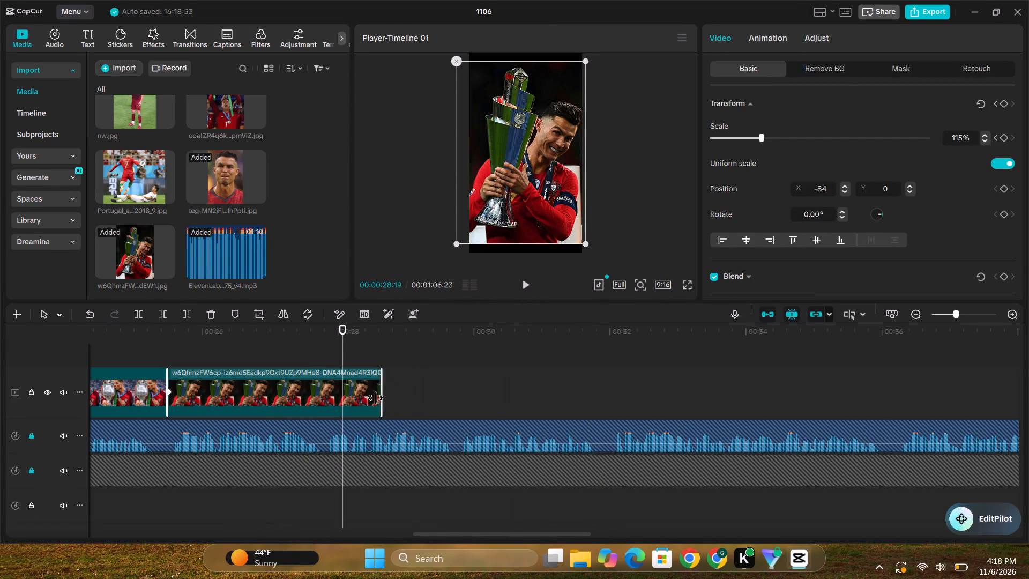
pyautogui.moveTo(376, 398); pyautogui.dragTo(330, 387)
# At 00:27:26, raise the w6QhmzFW trophy clip's scale to 128% as an ending zoom keyframe and play it back.
pyautogui.click(328, 360)
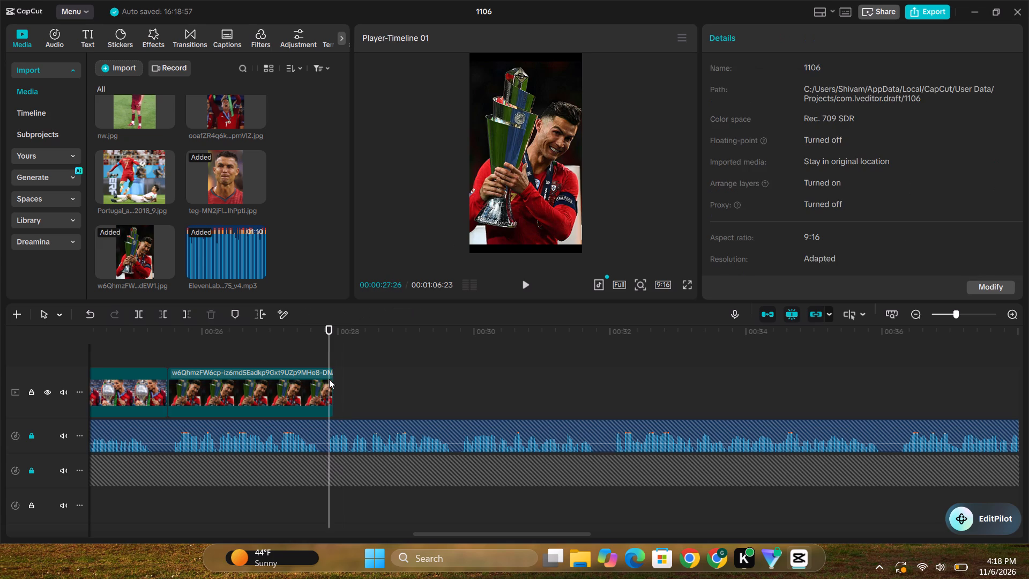
pyautogui.click(326, 382)
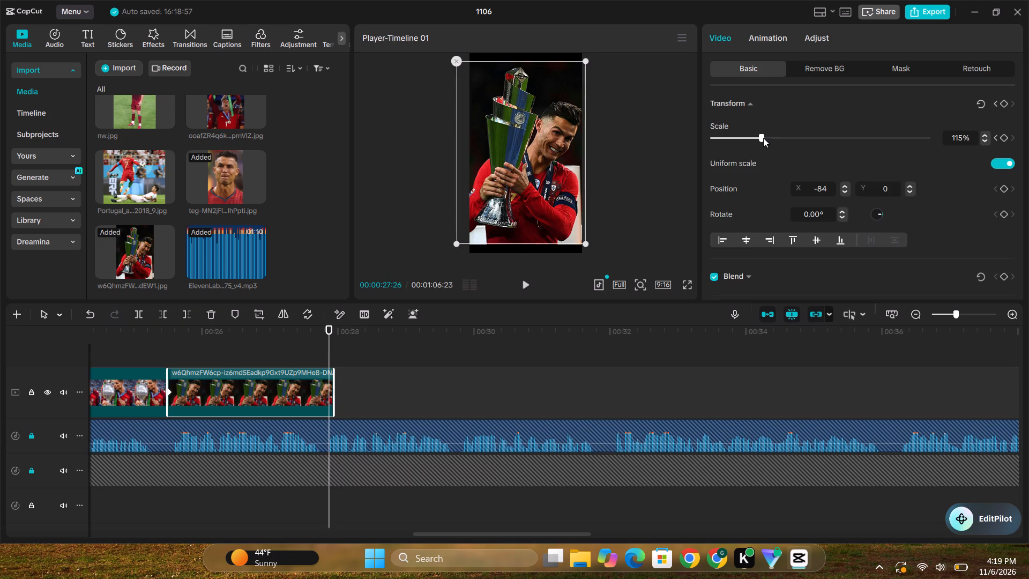
pyautogui.moveTo(763, 137); pyautogui.dragTo(769, 137)
pyautogui.click(207, 362)
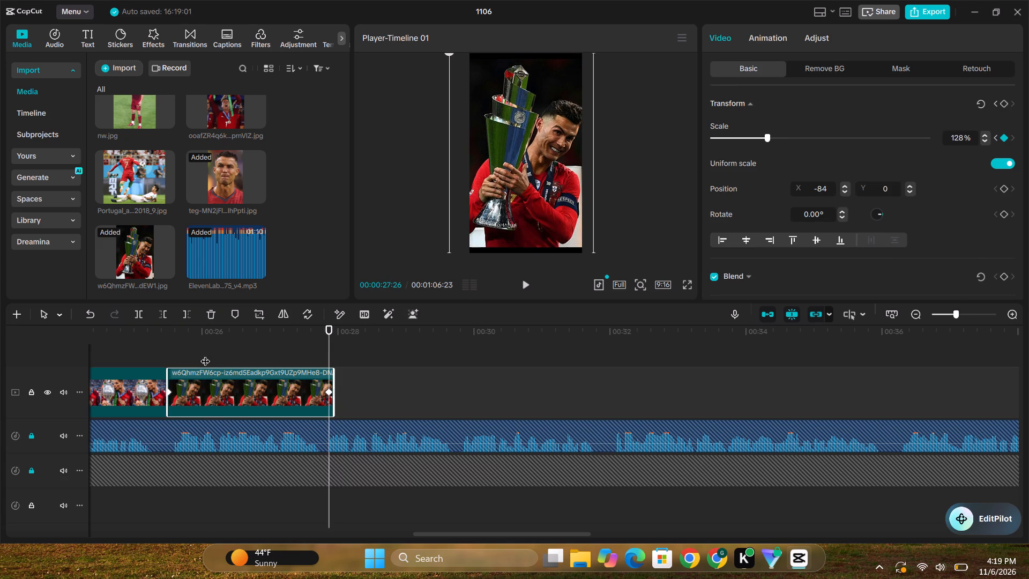
pyautogui.click(205, 354)
pyautogui.press('space')
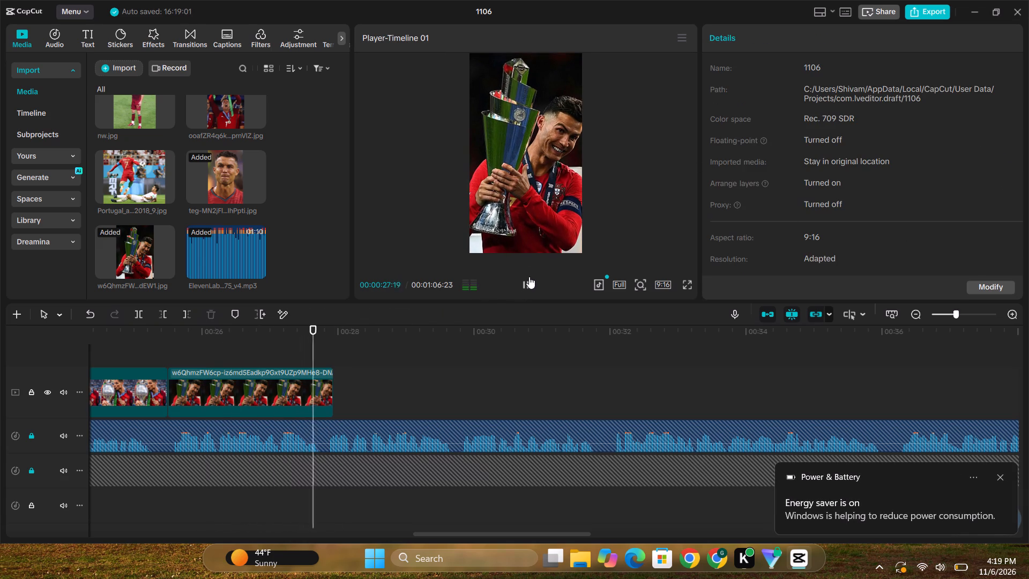
pyautogui.click(529, 277)
# Place images (1).jpg directly after the w6QhmzFW clip and shorten it to 00:00:01:23 to match the voiceover phrase.
pyautogui.scroll(4, 143, 175)
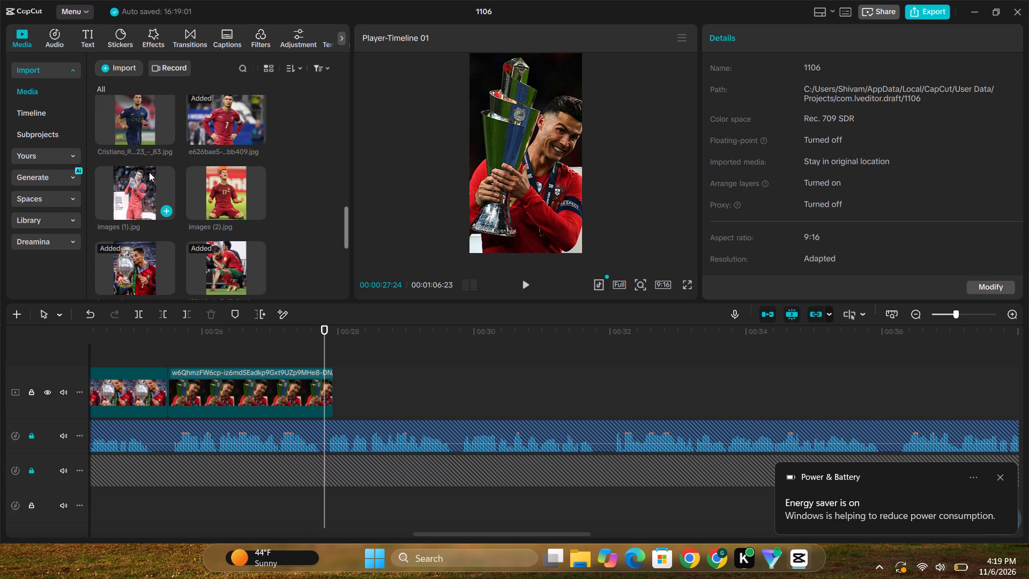
pyautogui.moveTo(131, 183); pyautogui.dragTo(332, 400)
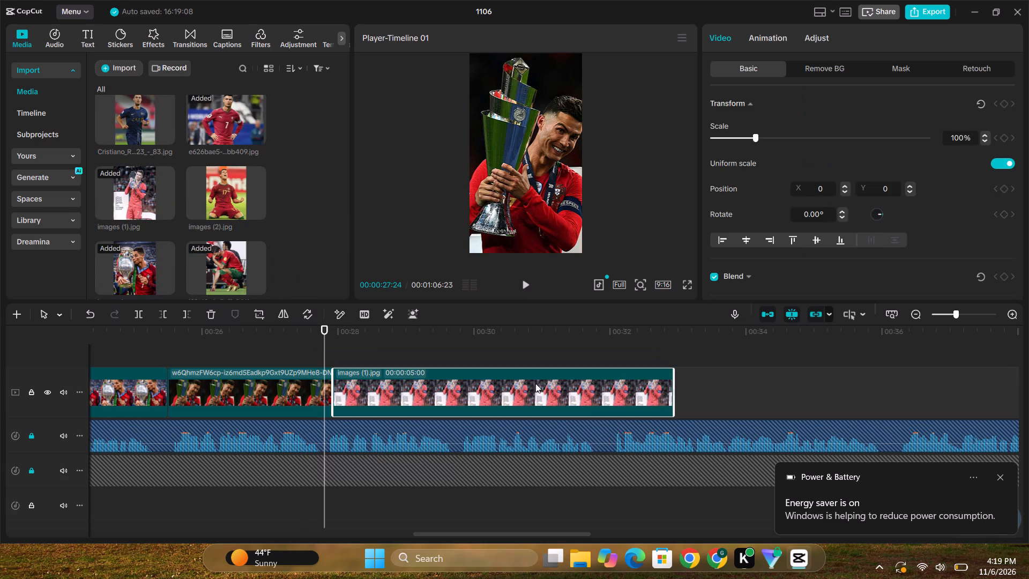
pyautogui.moveTo(676, 380); pyautogui.dragTo(452, 414)
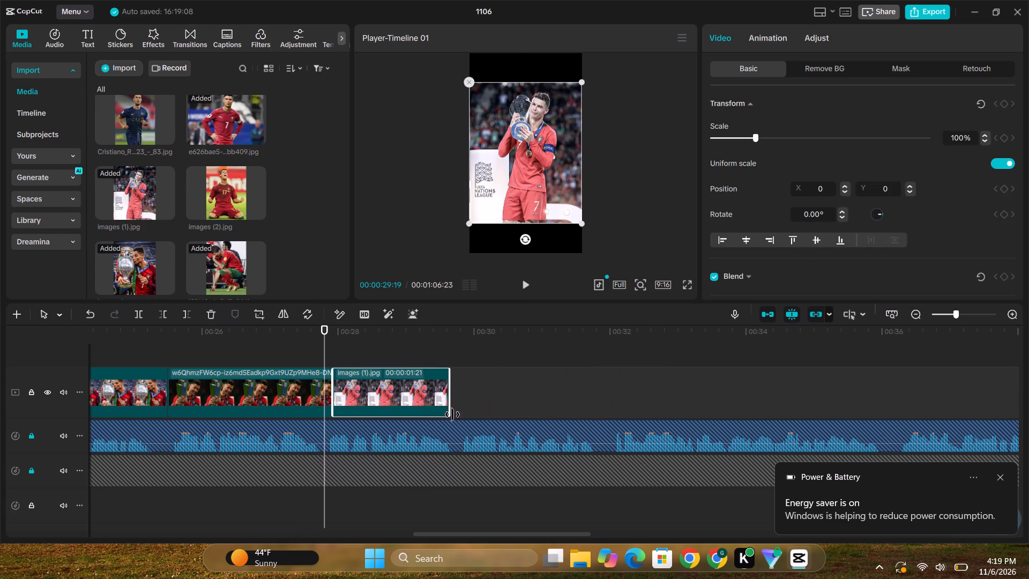
pyautogui.moveTo(452, 414); pyautogui.dragTo(454, 415)
# At 00:27:28, scale images (1).jpg to 141% so it fills the frame and add a scale keyframe.
pyautogui.click(334, 360)
pyautogui.click(354, 388)
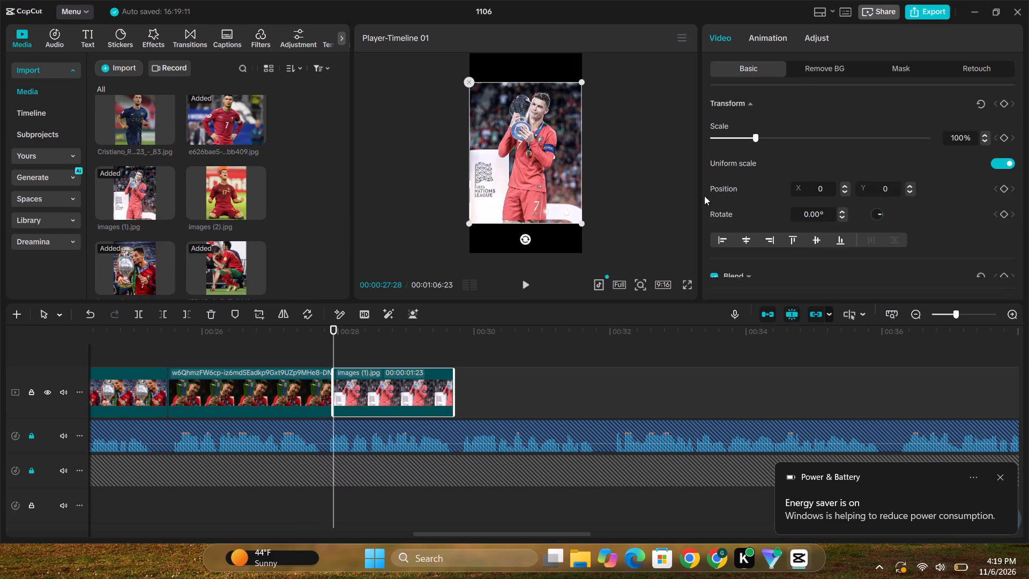
pyautogui.moveTo(467, 221); pyautogui.dragTo(446, 261)
pyautogui.moveTo(546, 162); pyautogui.dragTo(531, 162)
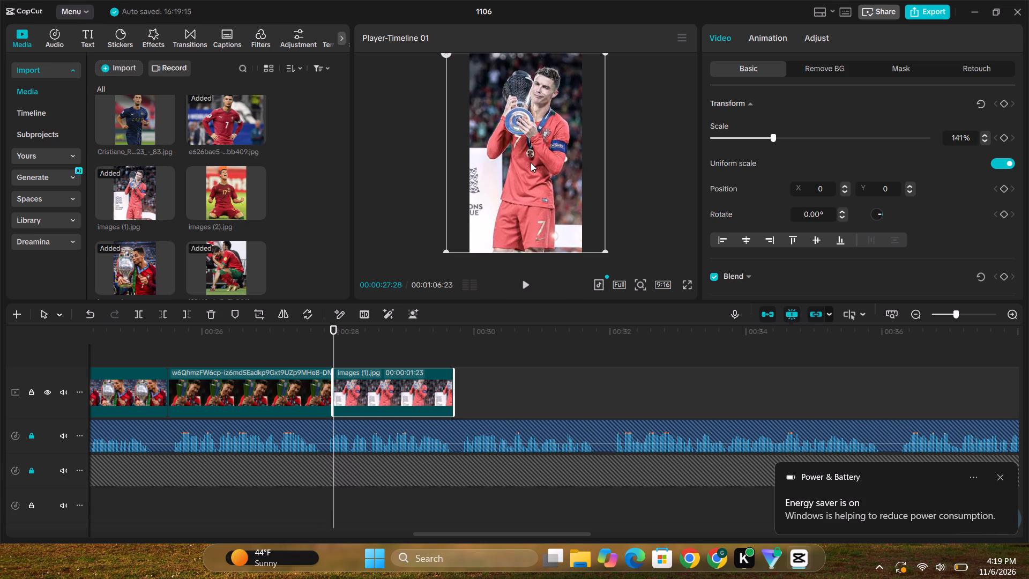
pyautogui.moveTo(531, 162); pyautogui.dragTo(530, 162)
pyautogui.click(1003, 135)
# Play to 00:29:19 near the end of images (1).jpg and set its scale to 146% there as an ending keyframe.
pyautogui.press('space')
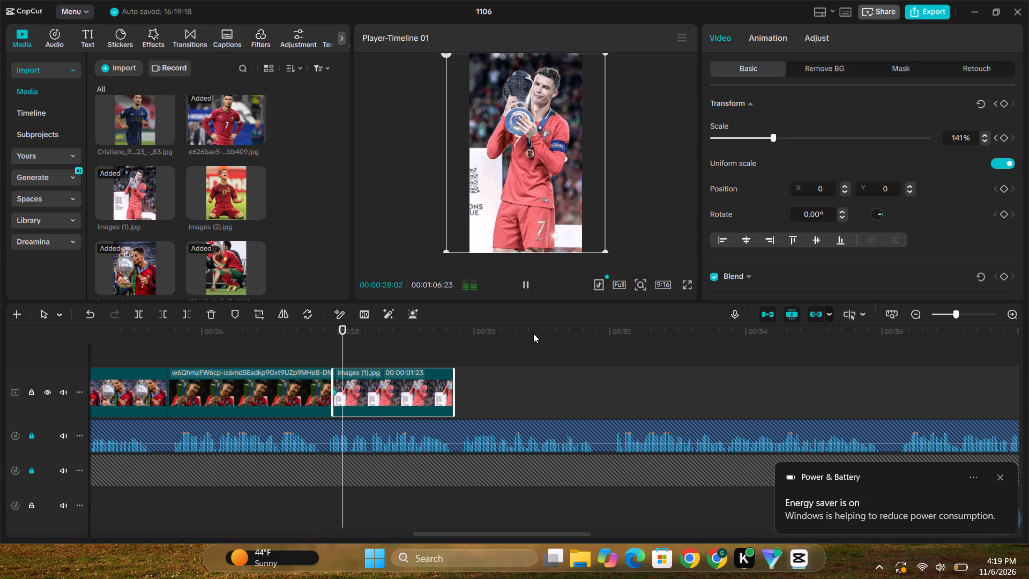
pyautogui.click(523, 283)
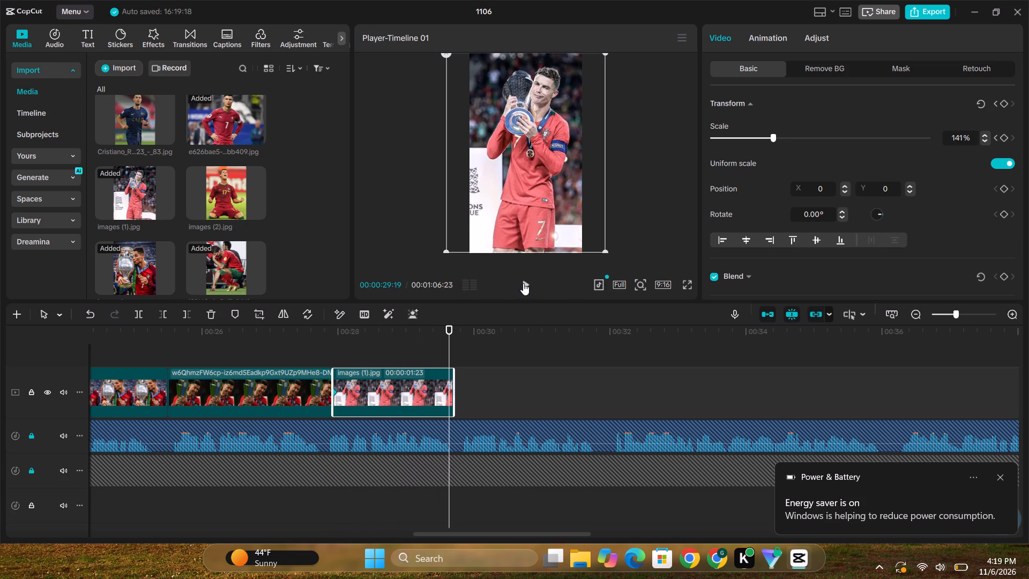
pyautogui.click(773, 138)
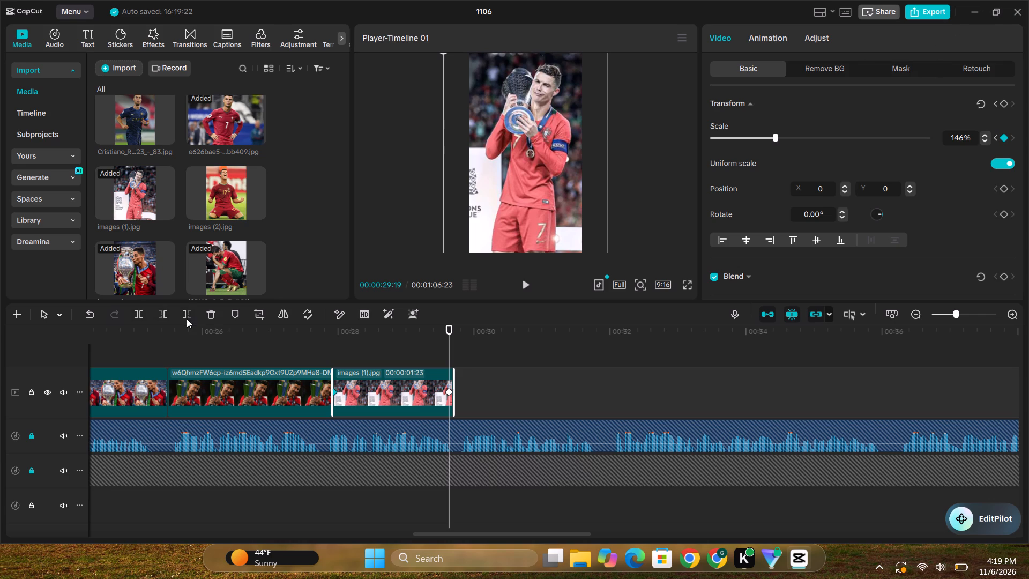
# Play back the w6QhmzFW and images (1).jpg clips to review their zooms and the cut against the voiceover.
pyautogui.click(326, 359)
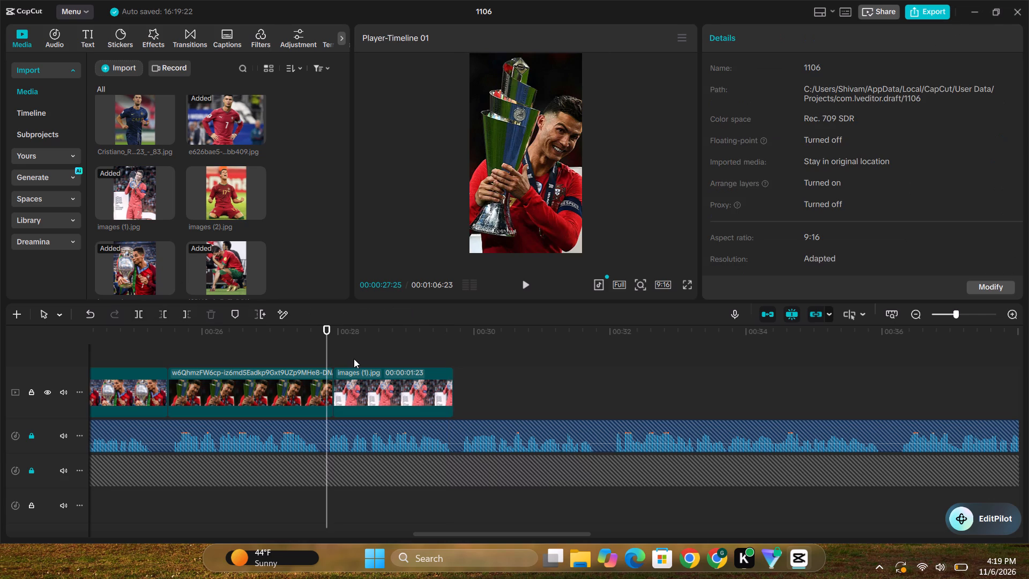
pyautogui.click(334, 351)
pyautogui.press('space')
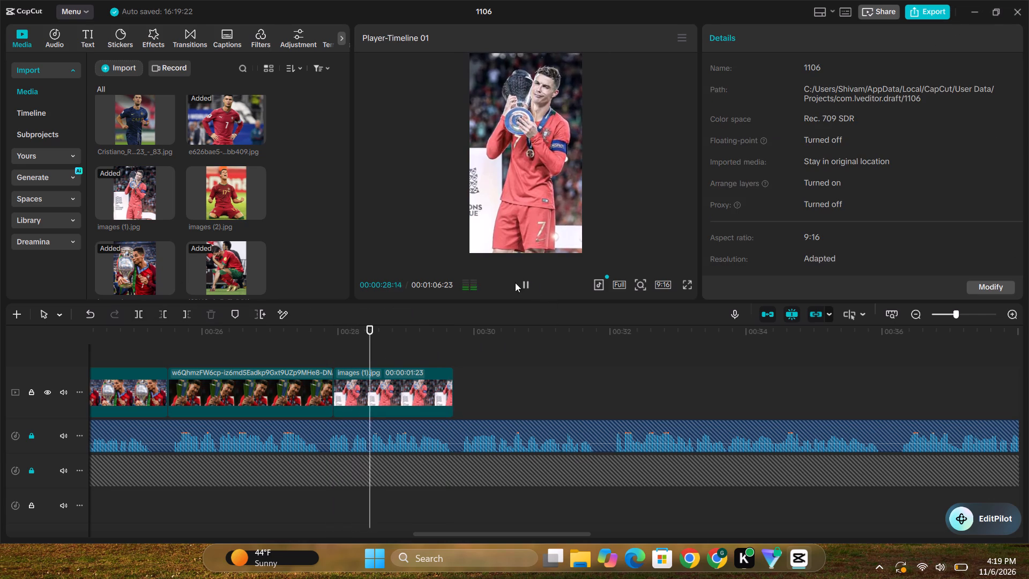
pyautogui.click(526, 281)
pyautogui.click(390, 326)
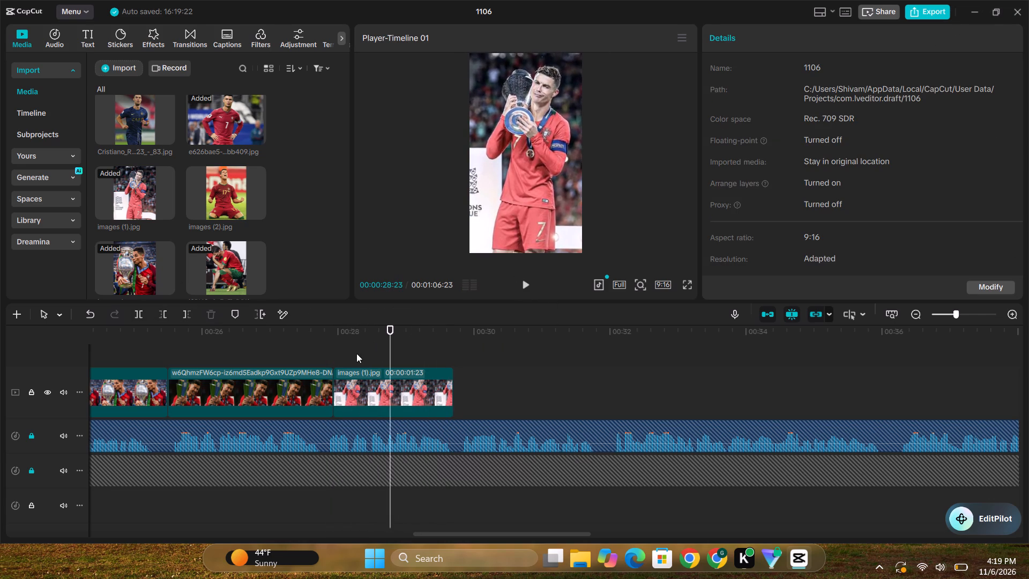
pyautogui.moveTo(359, 353); pyautogui.dragTo(365, 352)
pyautogui.press('space')
pyautogui.click(531, 288)
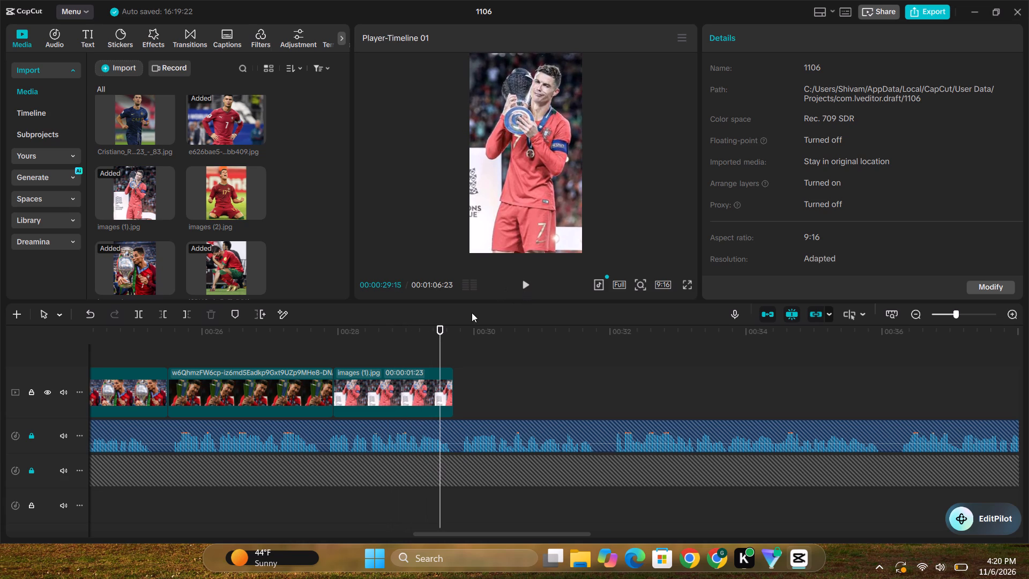
pyautogui.click(275, 358)
pyautogui.click(208, 351)
pyautogui.click(185, 347)
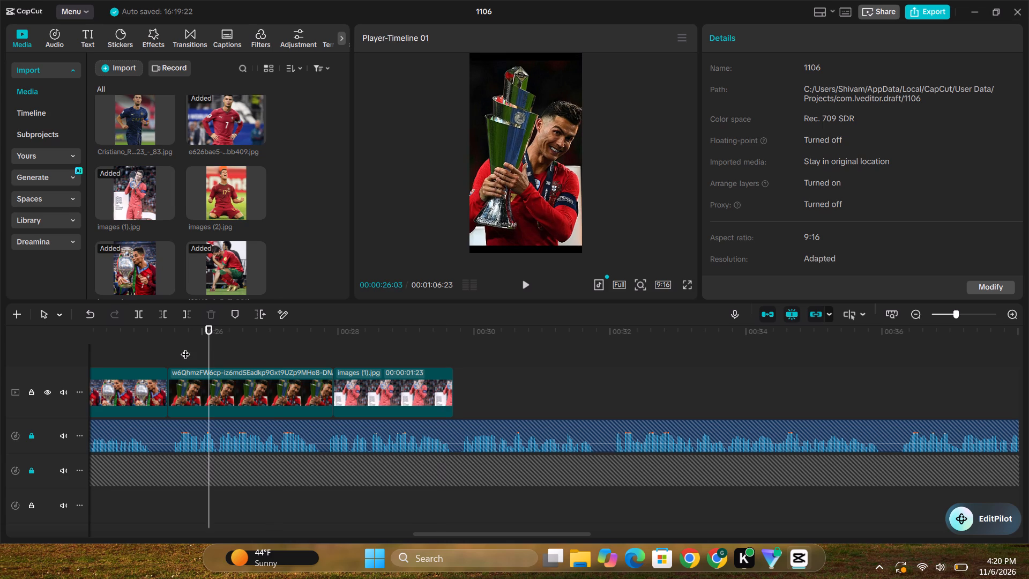
pyautogui.press('space')
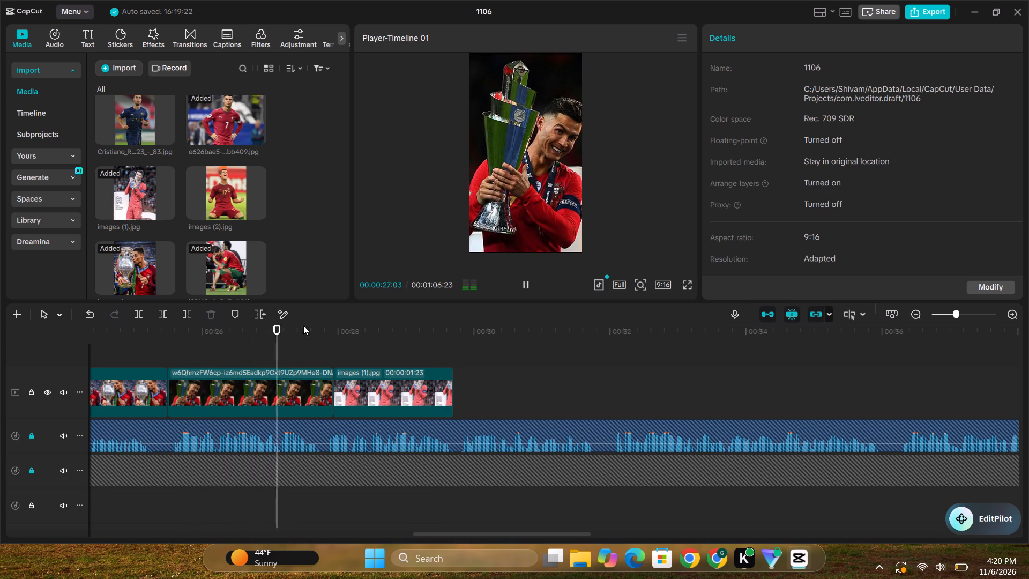
pyautogui.click(528, 288)
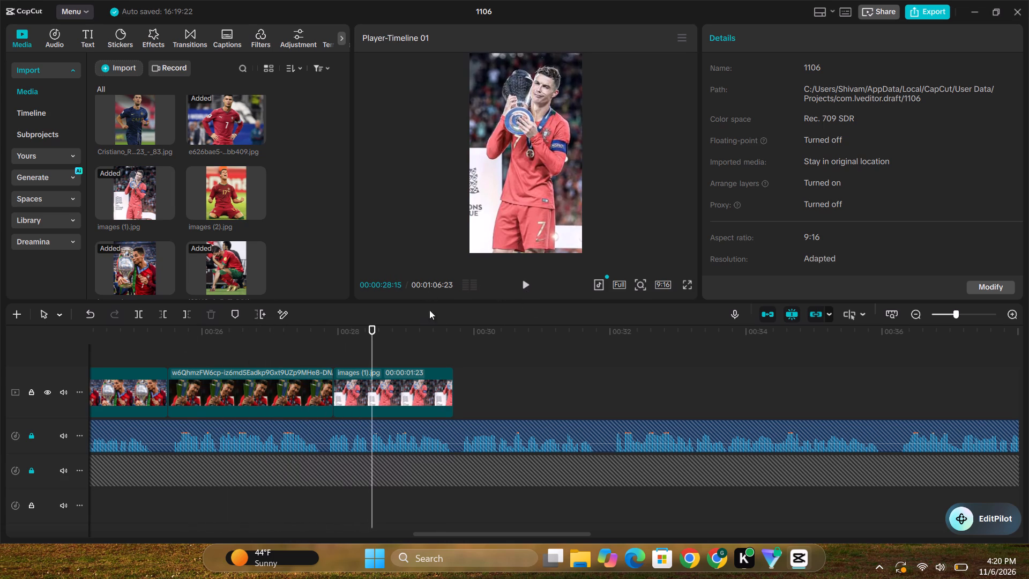
# Paste the copied mouse sound effect near the cut into images (1).jpg, shift it to start at about 00:27:21 and play it back.
pyautogui.click(323, 353)
pyautogui.hotkey('ctrl', 'v')
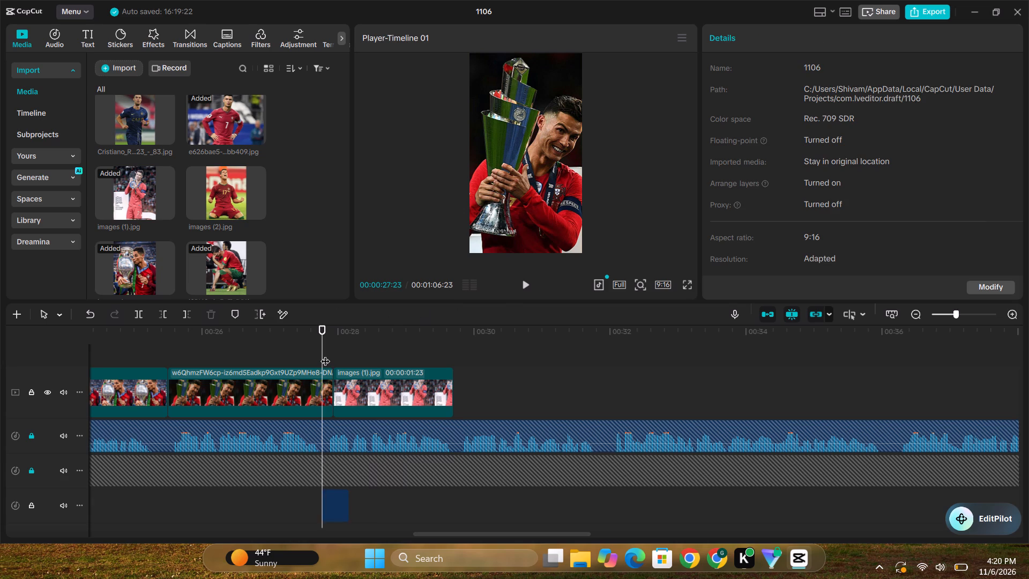
pyautogui.moveTo(334, 496); pyautogui.dragTo(329, 495)
pyautogui.click(303, 496)
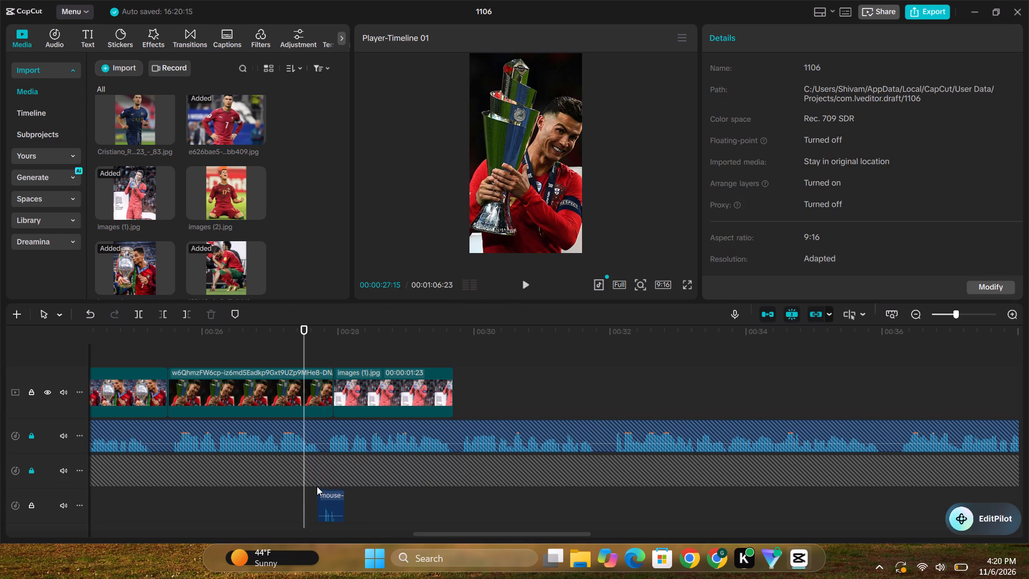
pyautogui.press('space')
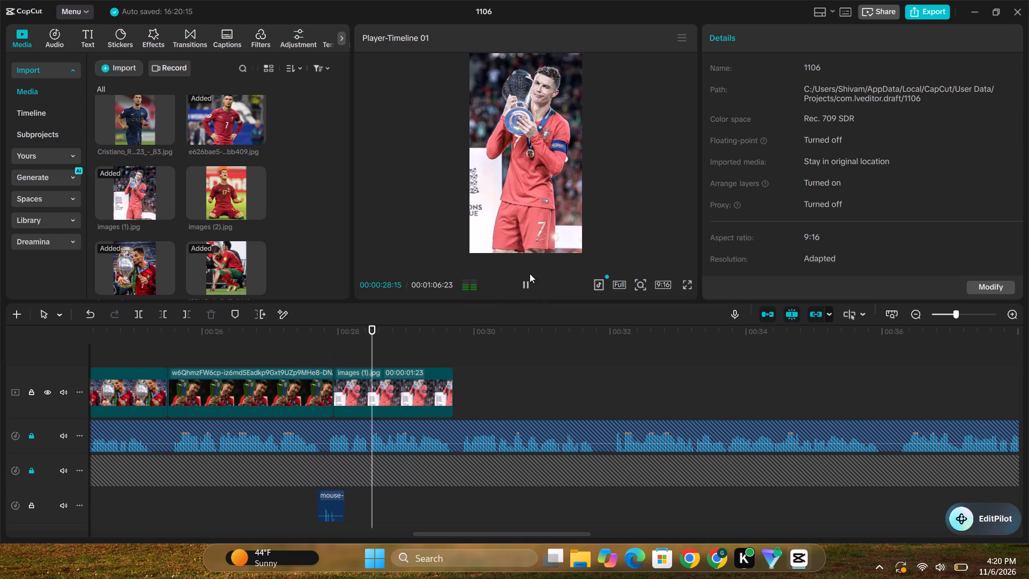
pyautogui.click(528, 277)
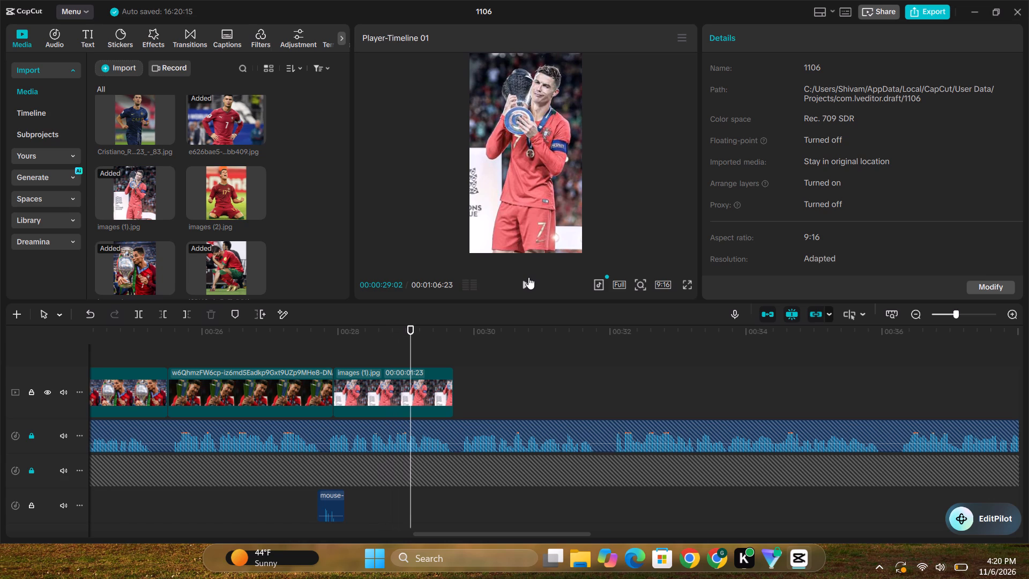
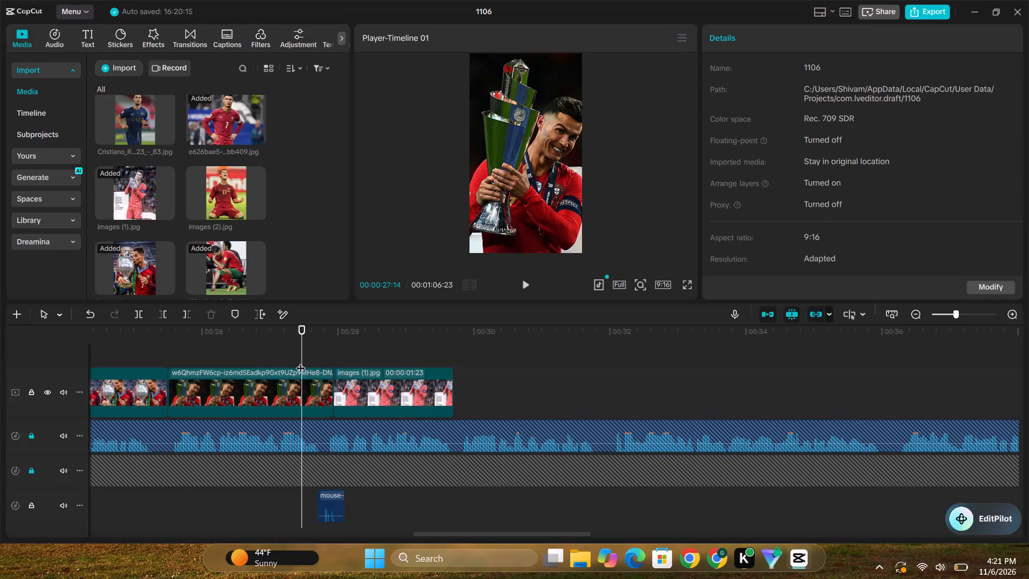
# Play back the end of images (1).jpg, append the World Cup X6 image (c63ba1f3) after it, and trim it to end just before 00:32.
pyautogui.press('space')
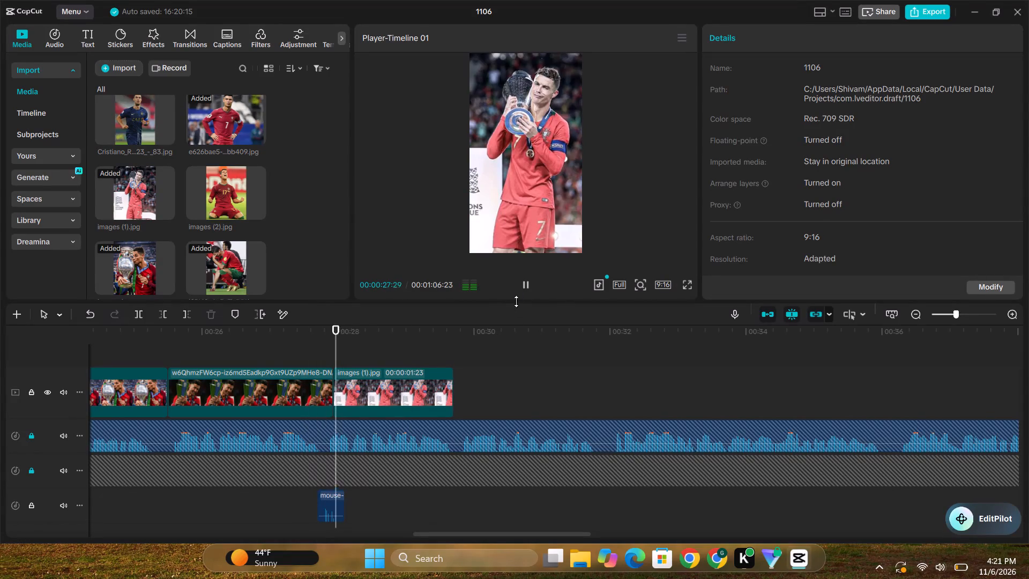
pyautogui.click(526, 282)
pyautogui.press('space')
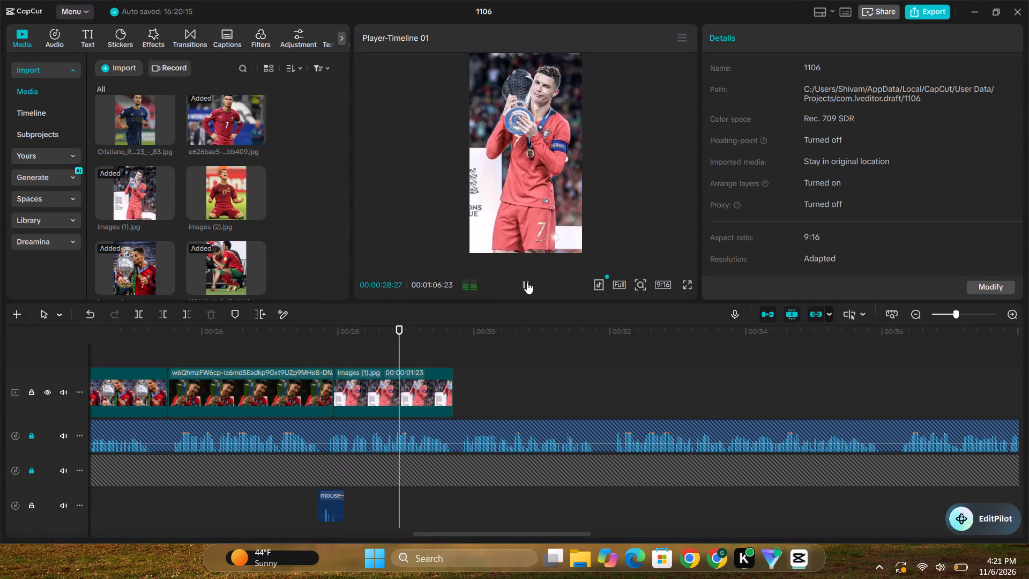
pyautogui.click(527, 282)
pyautogui.click(450, 349)
pyautogui.doubleClick(450, 354)
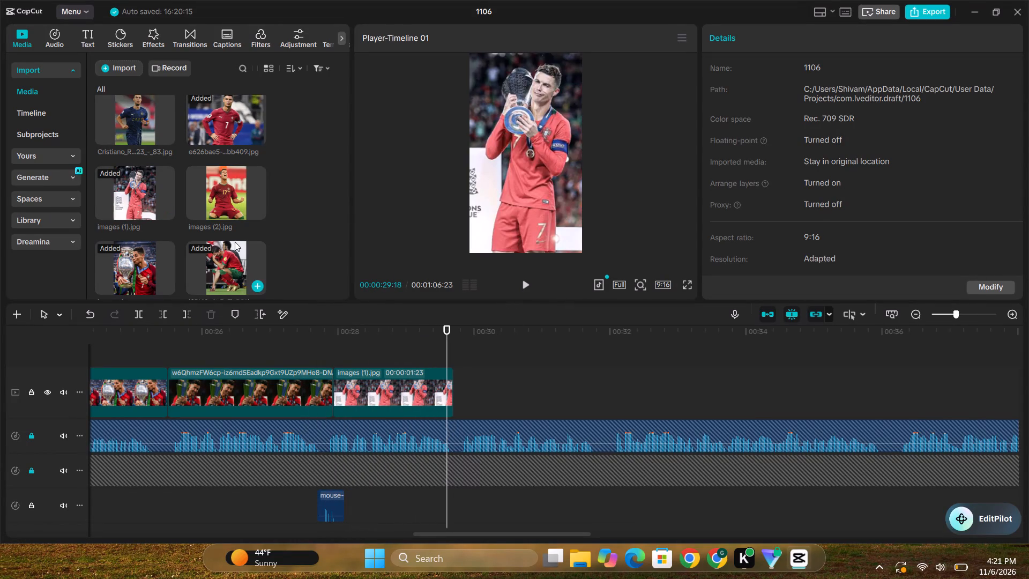
pyautogui.scroll(2, 191, 196)
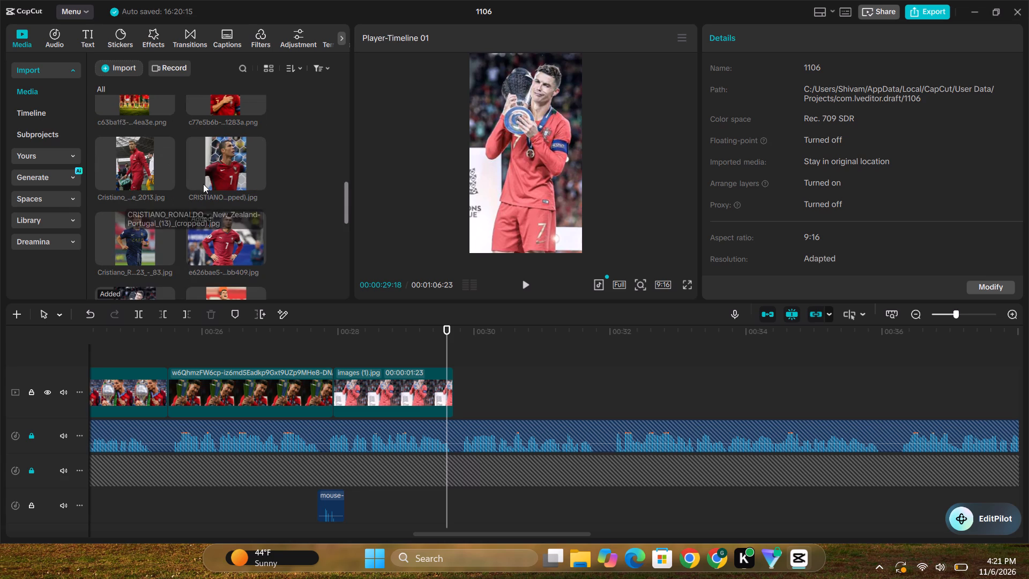
pyautogui.scroll(2, 204, 182)
pyautogui.moveTo(131, 206); pyautogui.dragTo(424, 341)
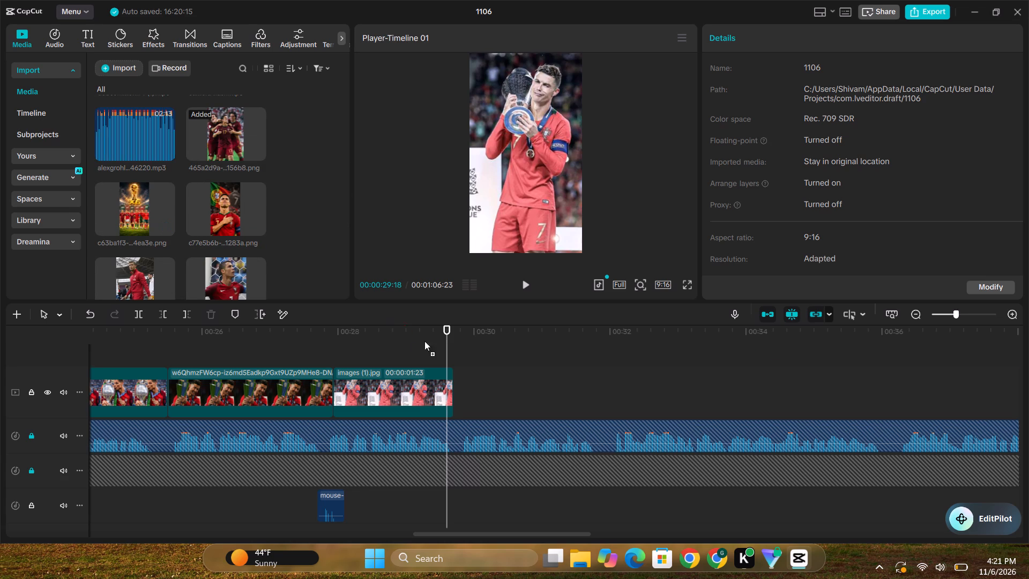
pyautogui.moveTo(424, 341); pyautogui.dragTo(446, 377)
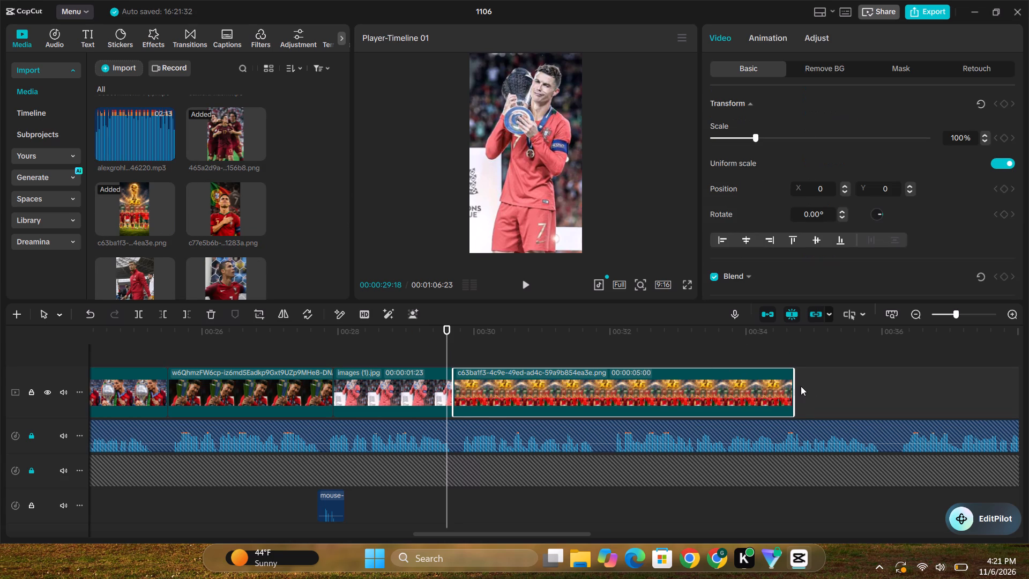
pyautogui.moveTo(796, 383); pyautogui.dragTo(608, 402)
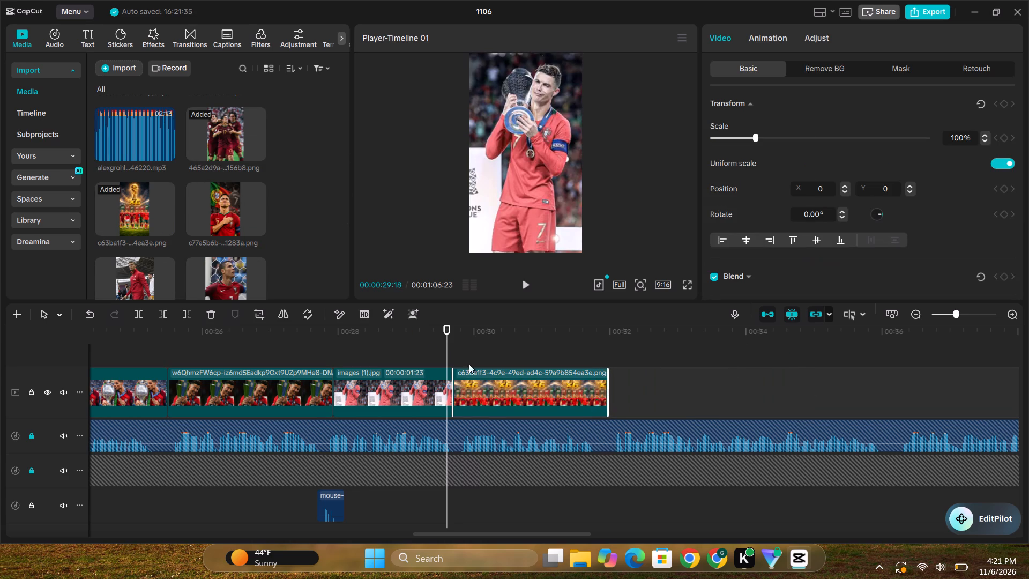
# Keyframe the World Cup X6 image's scale from 100% at 00:29:21 to 111% at 00:31:28, and play the zoom back.
pyautogui.click(456, 359)
pyautogui.click(474, 379)
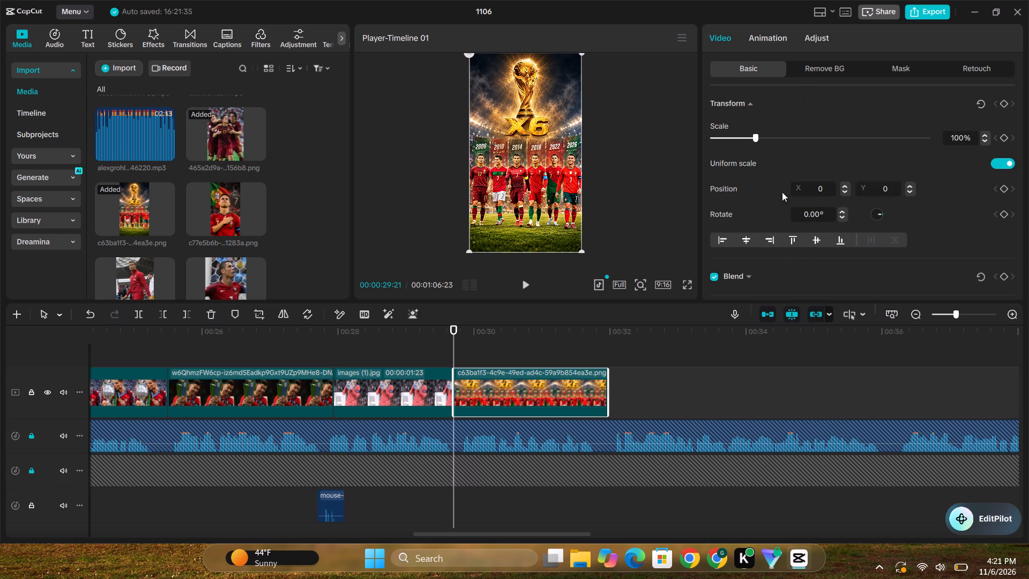
pyautogui.click(1002, 138)
pyautogui.press('space')
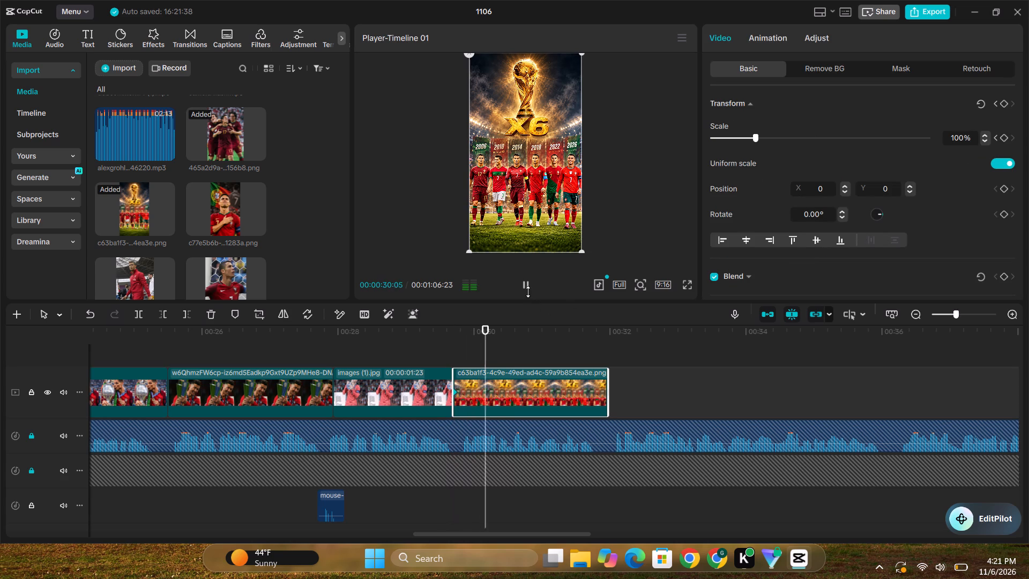
pyautogui.click(526, 285)
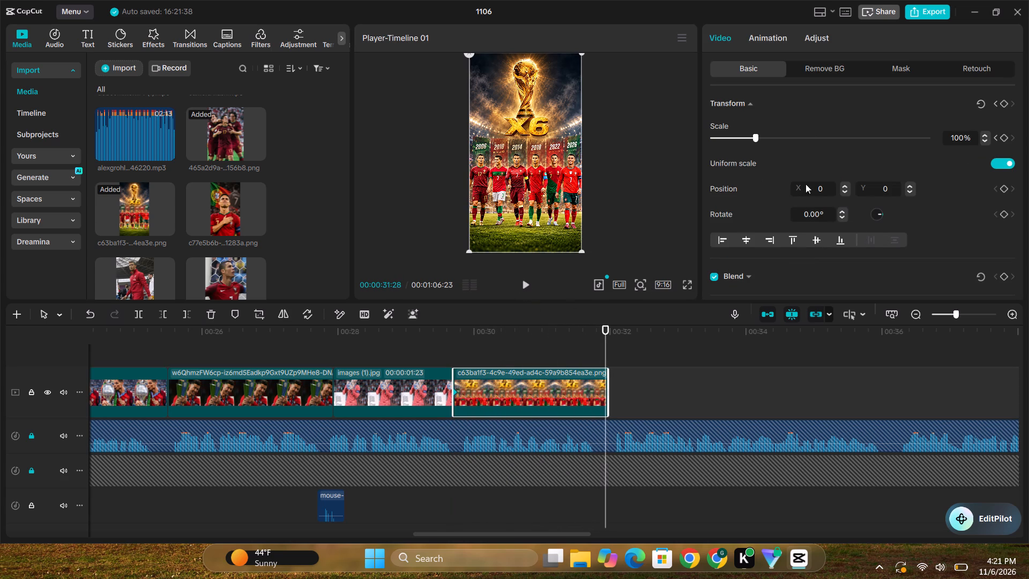
pyautogui.moveTo(756, 137); pyautogui.dragTo(760, 137)
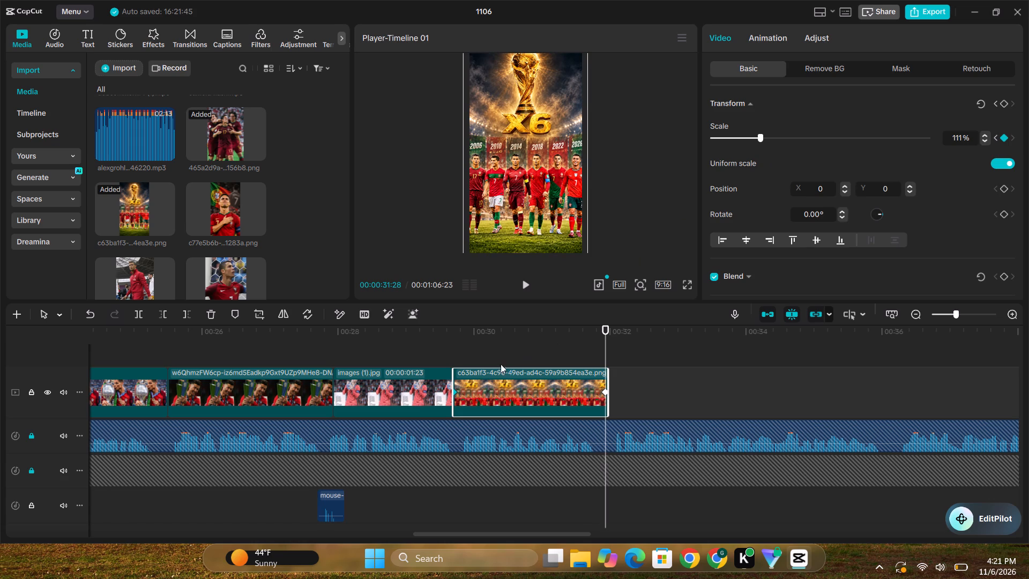
pyautogui.click(491, 356)
pyautogui.press('space')
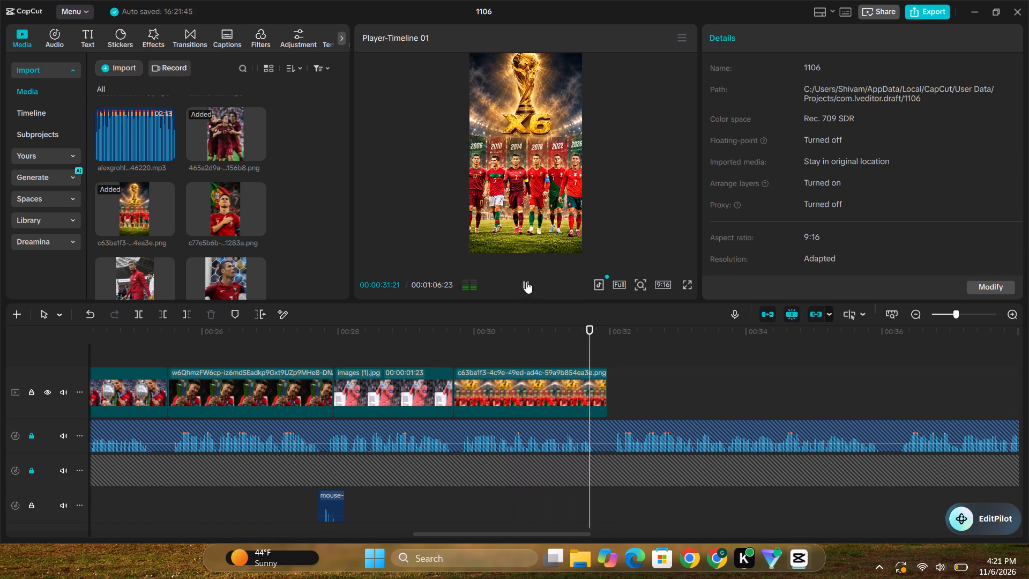
pyautogui.click(526, 281)
# Play the cut into the World Cup X6 image and move the mouse sound effect there, starting at about 00:29:14.
pyautogui.click(439, 341)
pyautogui.click(445, 352)
pyautogui.press('space')
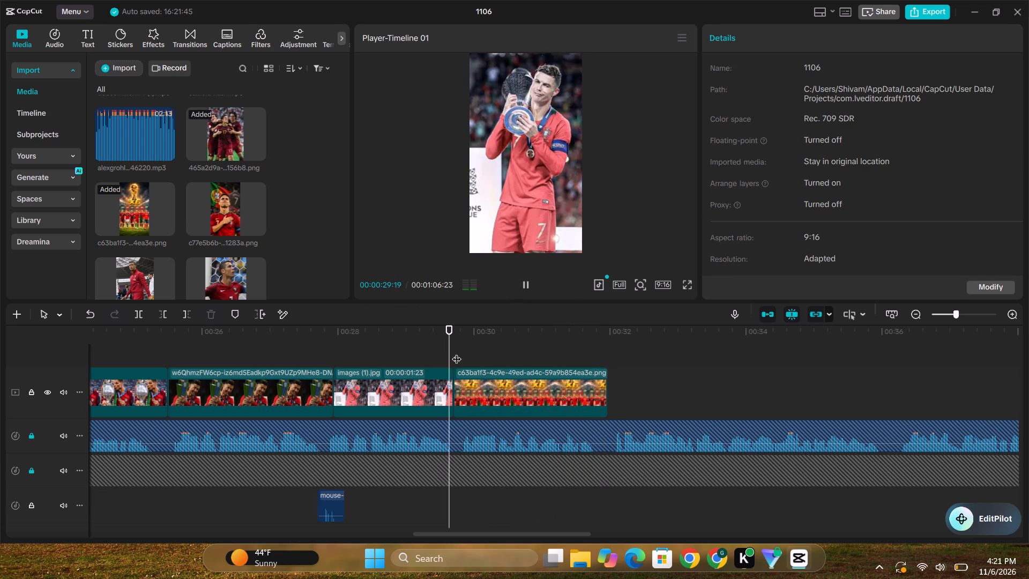
pyautogui.click(528, 279)
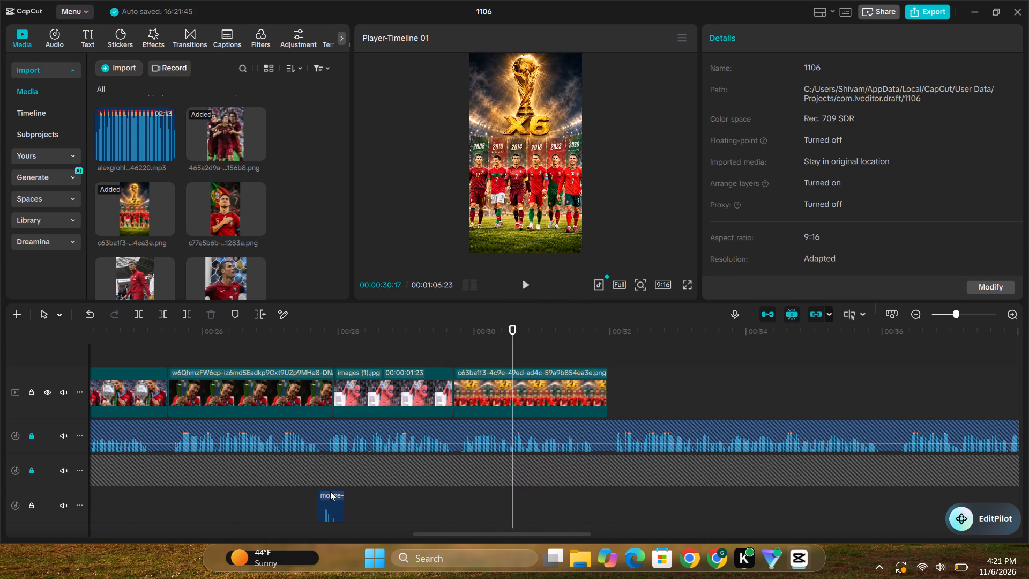
pyautogui.moveTo(335, 496); pyautogui.dragTo(452, 497)
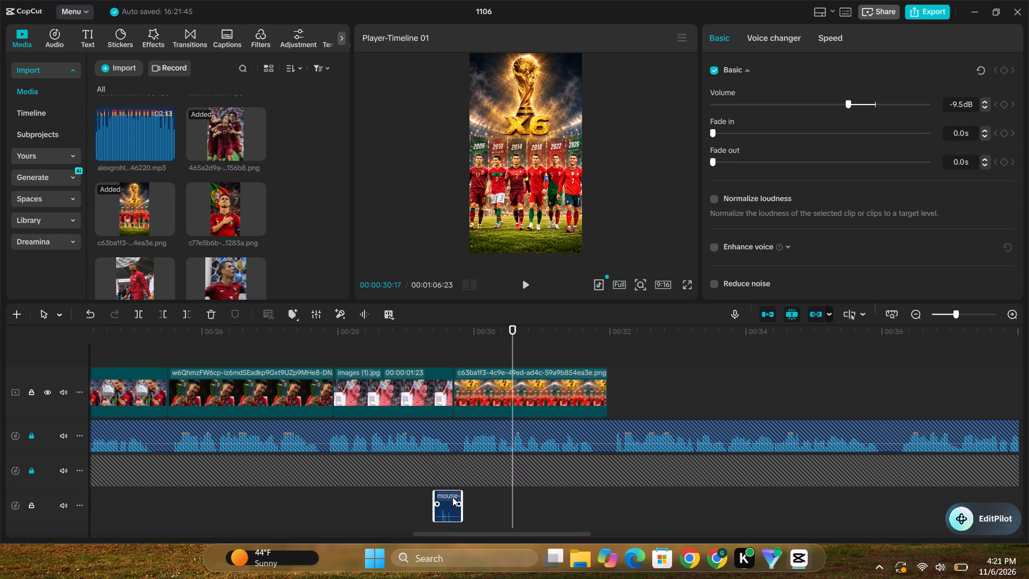
pyautogui.moveTo(452, 497); pyautogui.dragTo(452, 497)
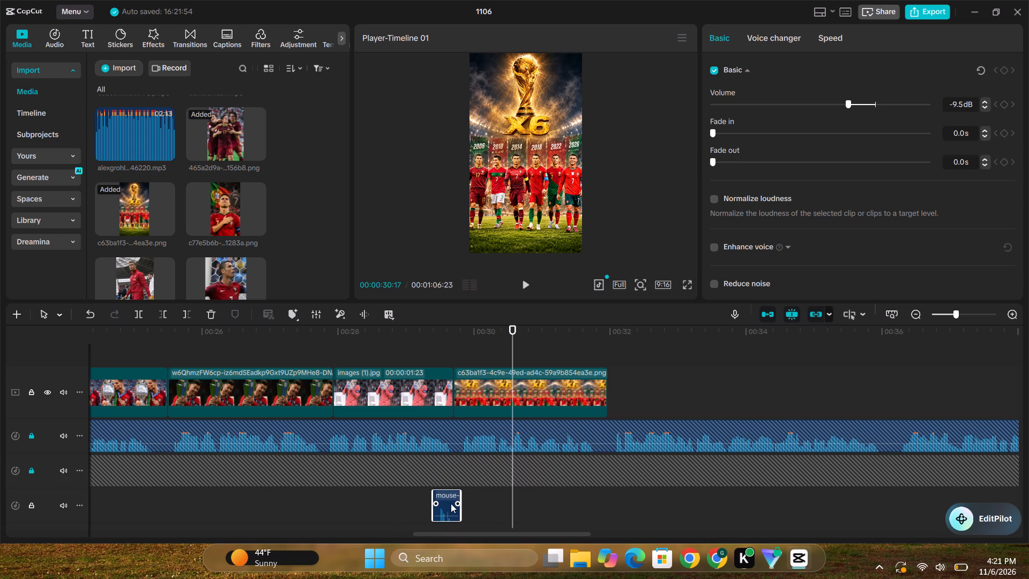
pyautogui.moveTo(451, 503); pyautogui.dragTo(456, 502)
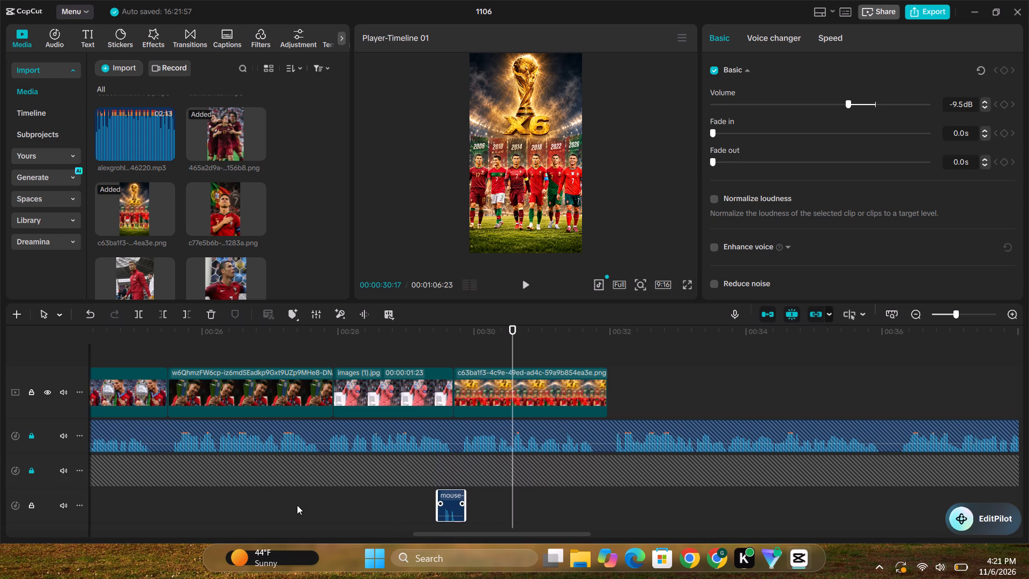
# Add a Shake & Flash transition between the w6QhmzFW and images (1).jpg clips and shorten it to 0.5s.
pyautogui.click(294, 504)
pyautogui.click(183, 40)
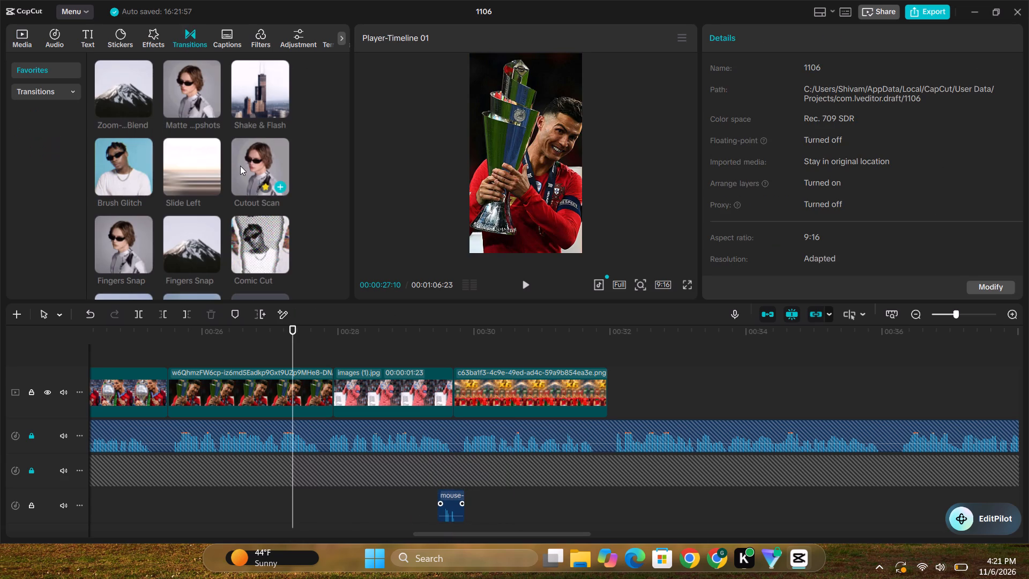
pyautogui.moveTo(256, 83); pyautogui.dragTo(308, 381)
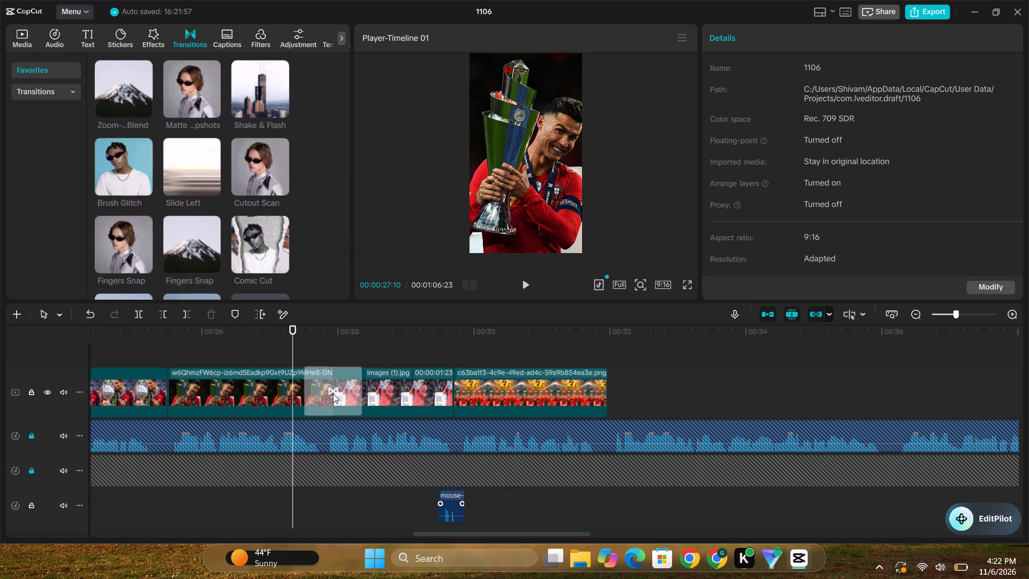
pyautogui.click(334, 382)
pyautogui.moveTo(305, 376); pyautogui.dragTo(317, 376)
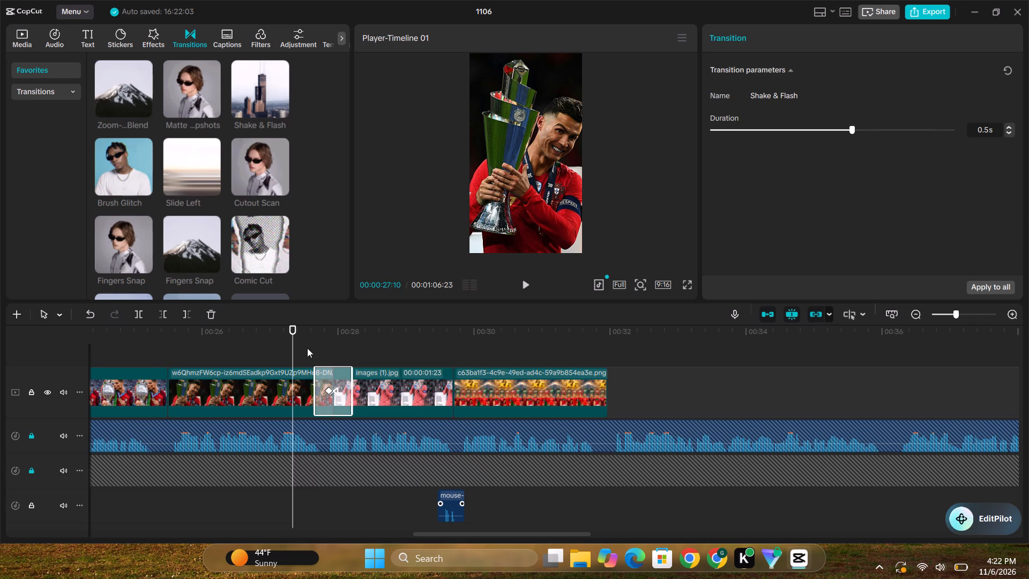
# Copy the camera sound effect under the transition before images.jpg and paste it at 00:27:20 under the Shake & Flash transition.
pyautogui.moveTo(441, 533); pyautogui.dragTo(370, 520)
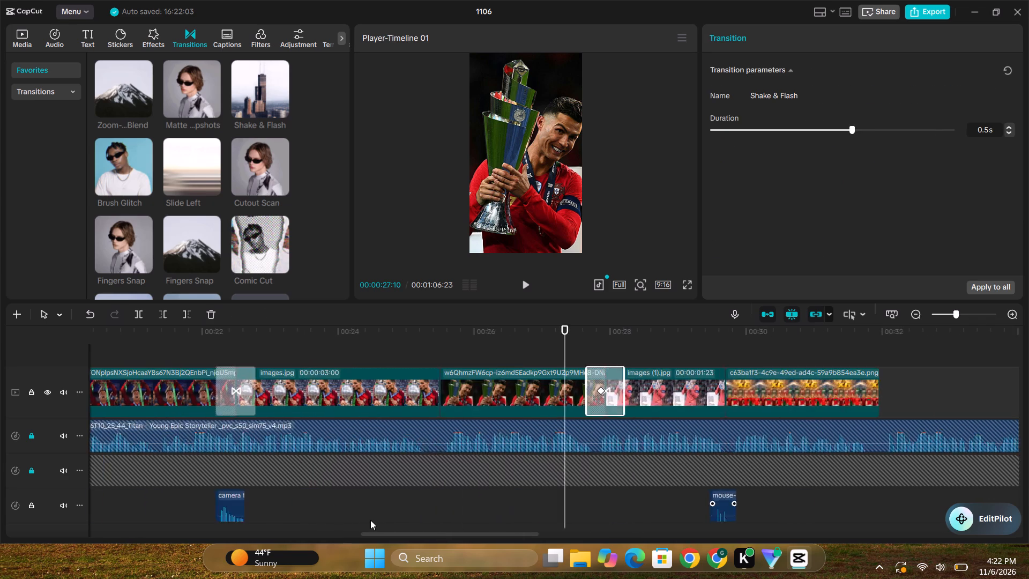
pyautogui.moveTo(370, 520); pyautogui.dragTo(354, 516)
pyautogui.click(412, 502)
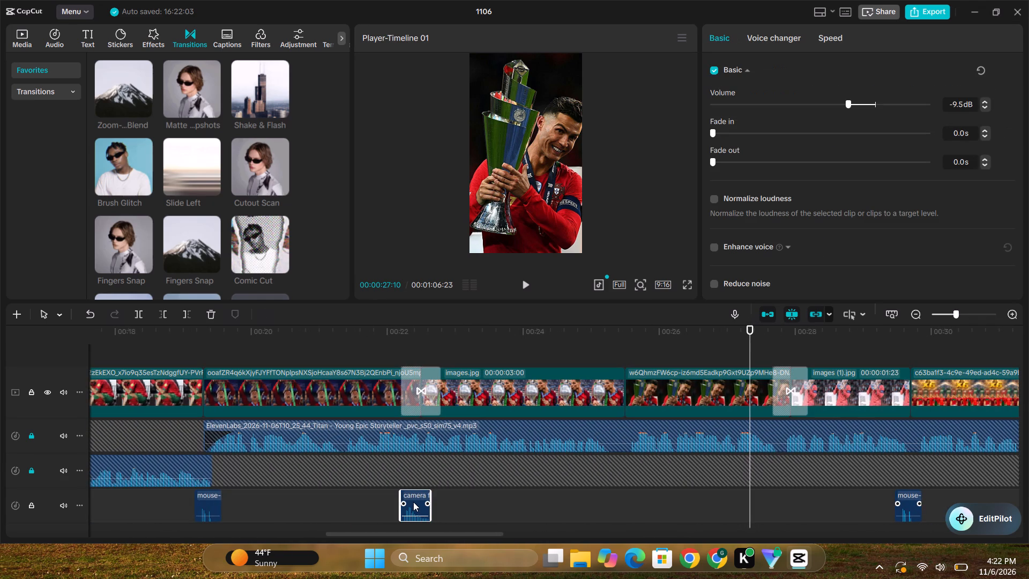
pyautogui.hotkey('ctrl', 'c')
pyautogui.moveTo(420, 531); pyautogui.dragTo(474, 529)
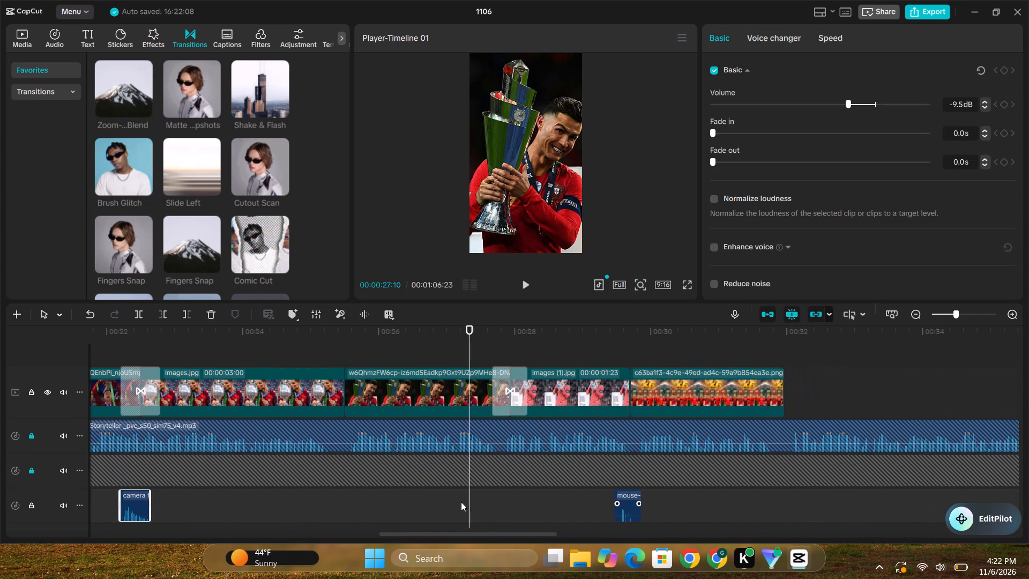
pyautogui.click(481, 491)
pyautogui.click(489, 495)
pyautogui.click(493, 498)
pyautogui.hotkey('ctrl', 'v')
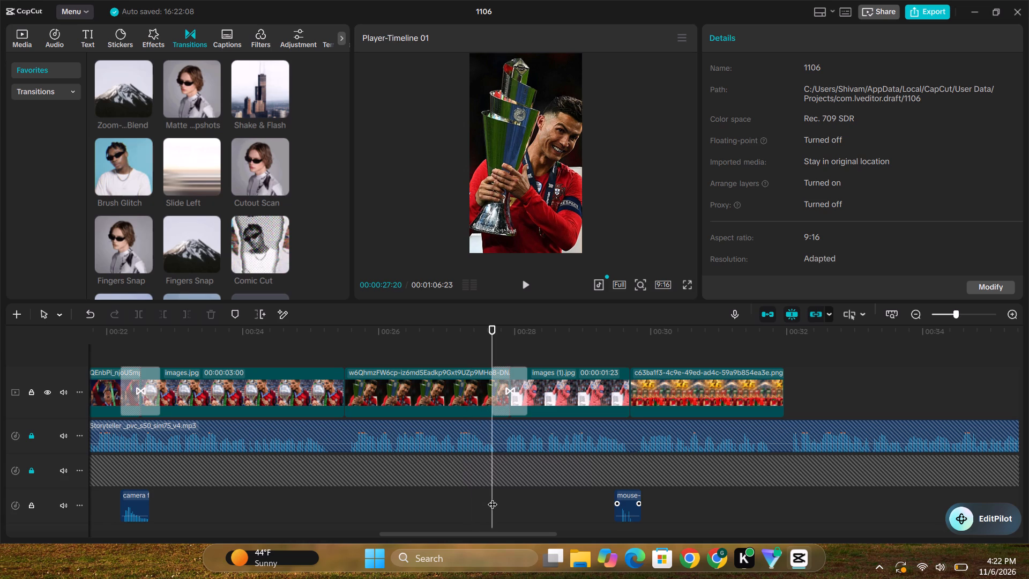
# Add a Black Fade transition between images.jpg and the w6QhmzFW clip, and play back from there to the end of the World Cup X6 image.
pyautogui.scroll(-1, 249, 253)
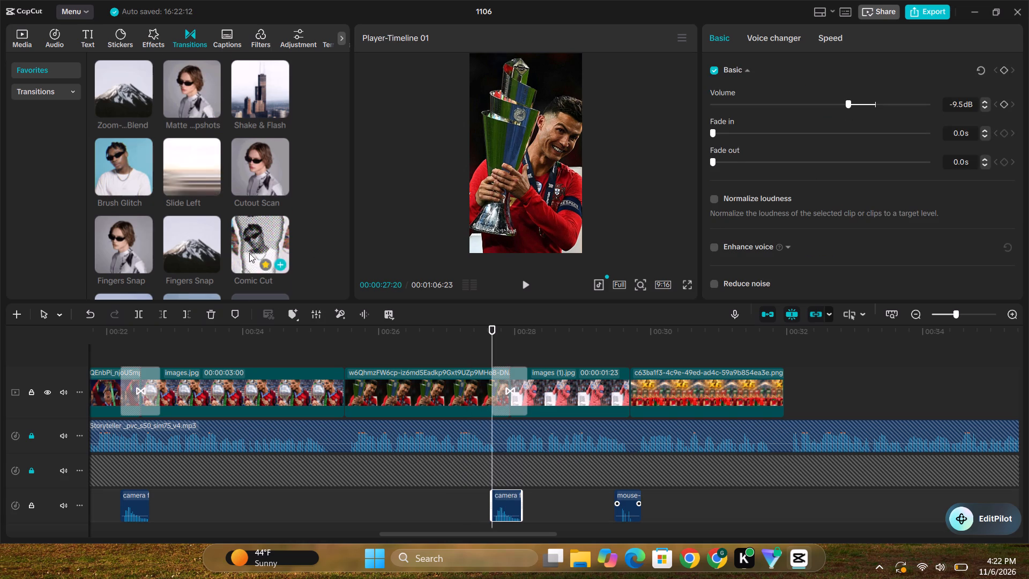
pyautogui.scroll(-1, 249, 253)
pyautogui.moveTo(247, 231); pyautogui.dragTo(329, 383)
pyautogui.click(307, 471)
pyautogui.press('space')
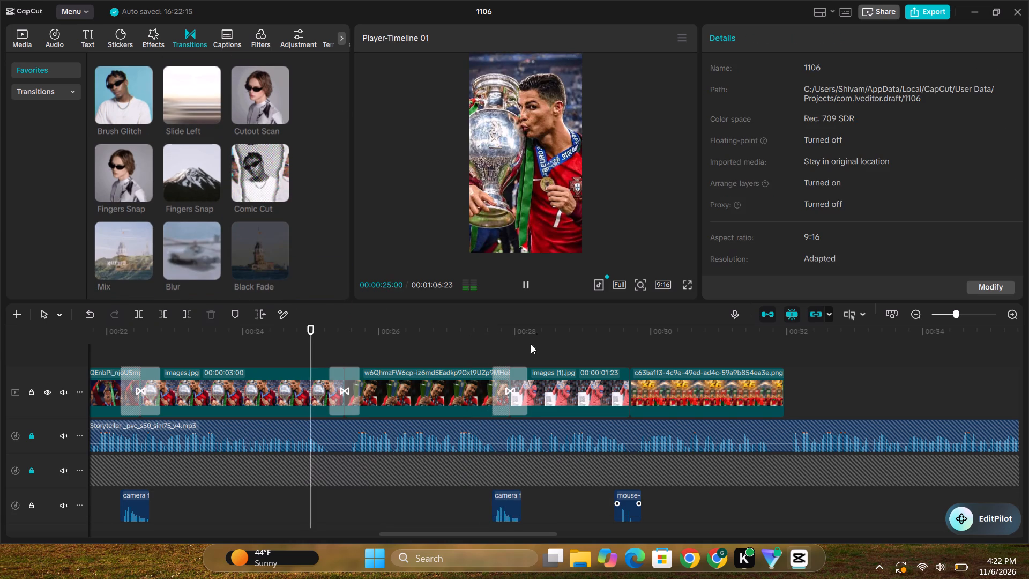
pyautogui.moveTo(543, 538); pyautogui.dragTo(552, 538)
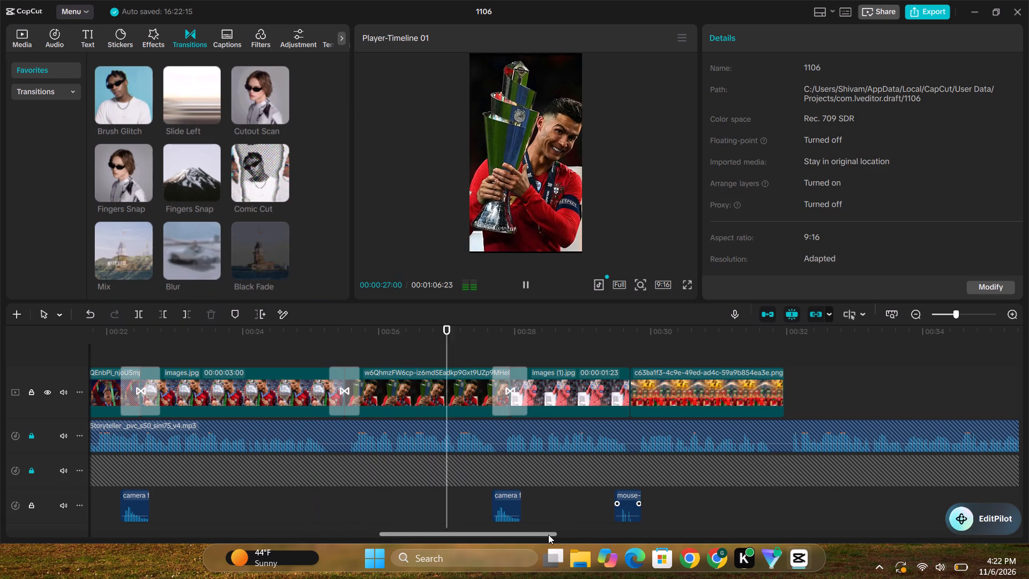
pyautogui.moveTo(548, 535); pyautogui.dragTo(623, 534)
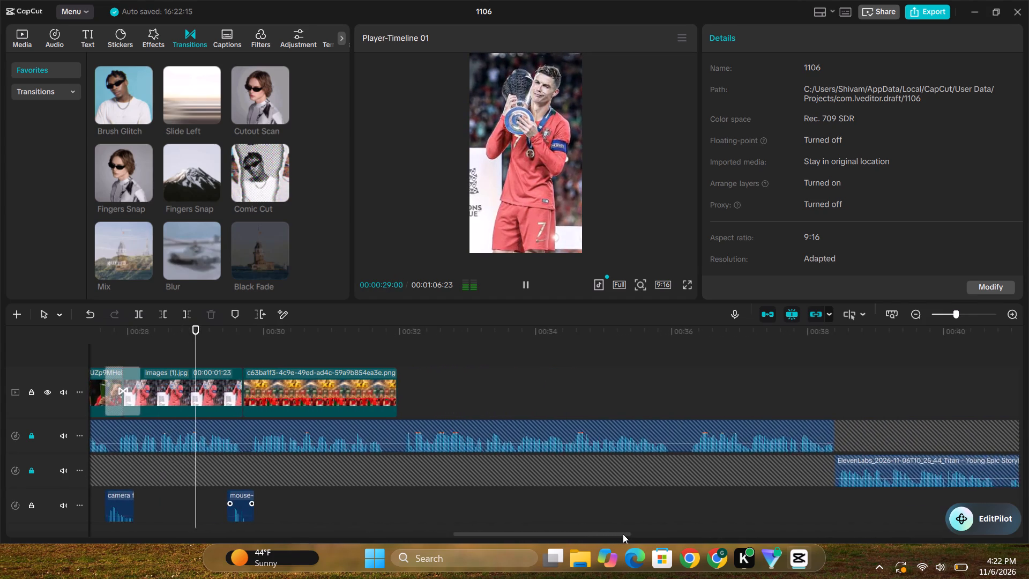
pyautogui.moveTo(623, 534); pyautogui.dragTo(647, 530)
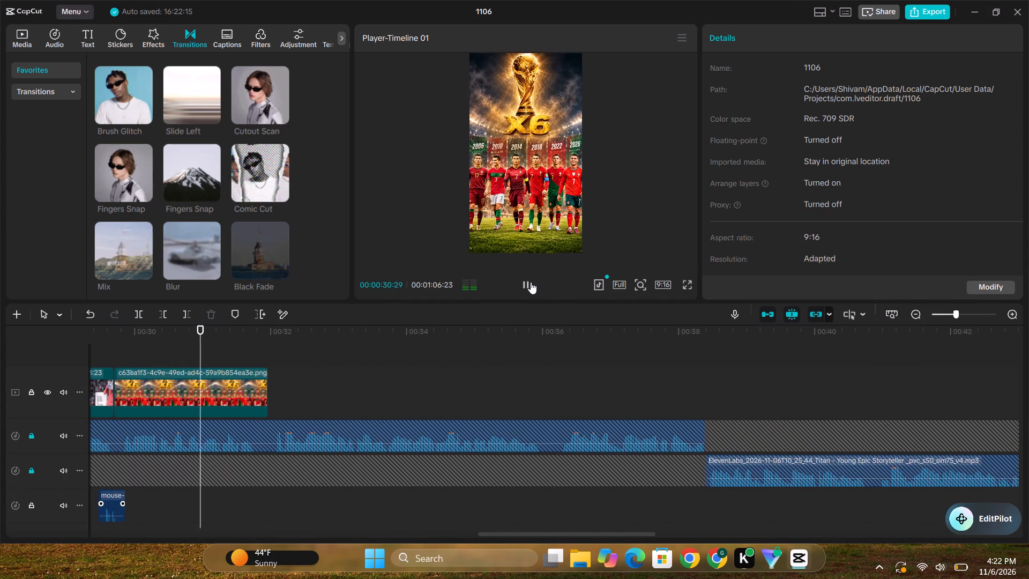
pyautogui.click(527, 283)
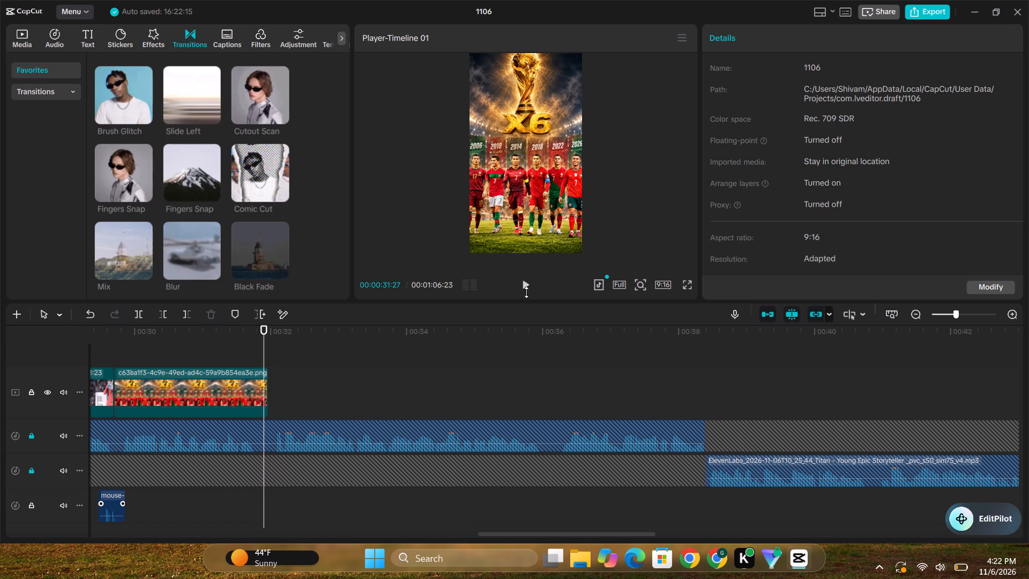
# Look through the imported media for an image to follow the World Cup X6 clip.
pyautogui.moveTo(588, 531); pyautogui.dragTo(826, 539)
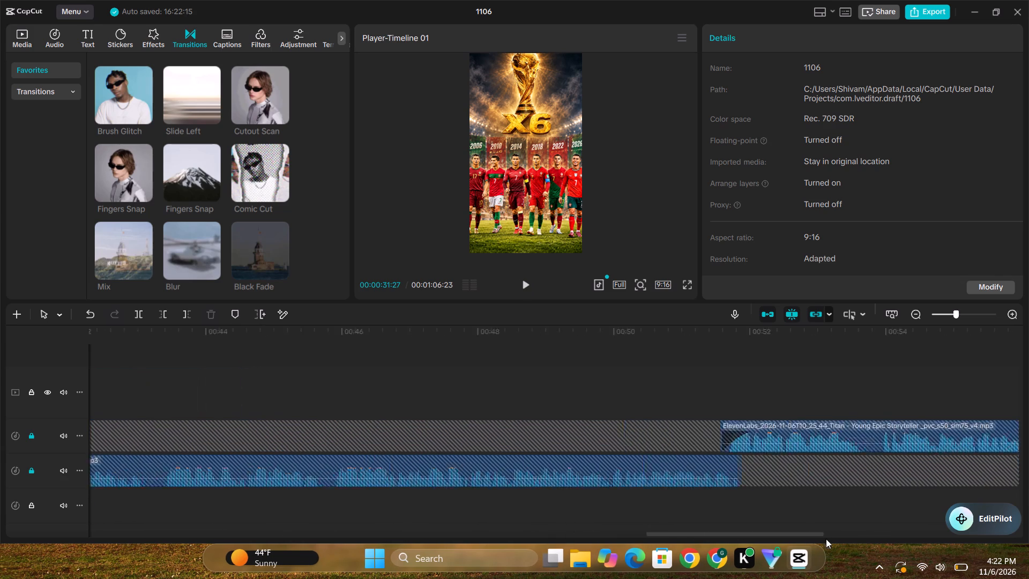
pyautogui.moveTo(826, 539); pyautogui.dragTo(577, 507)
pyautogui.click(24, 31)
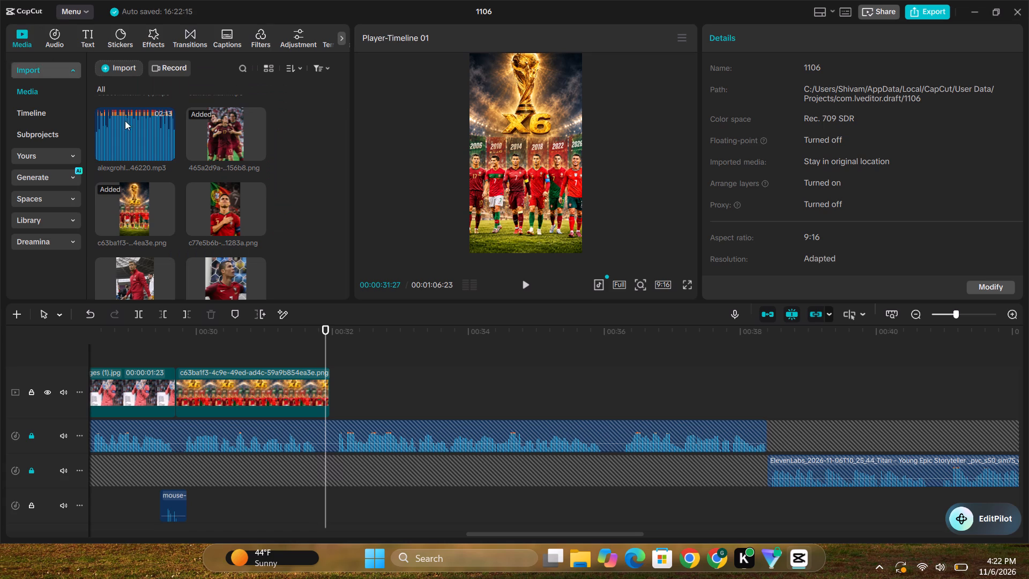
pyautogui.scroll(6, 171, 196)
pyautogui.scroll(-3, 174, 201)
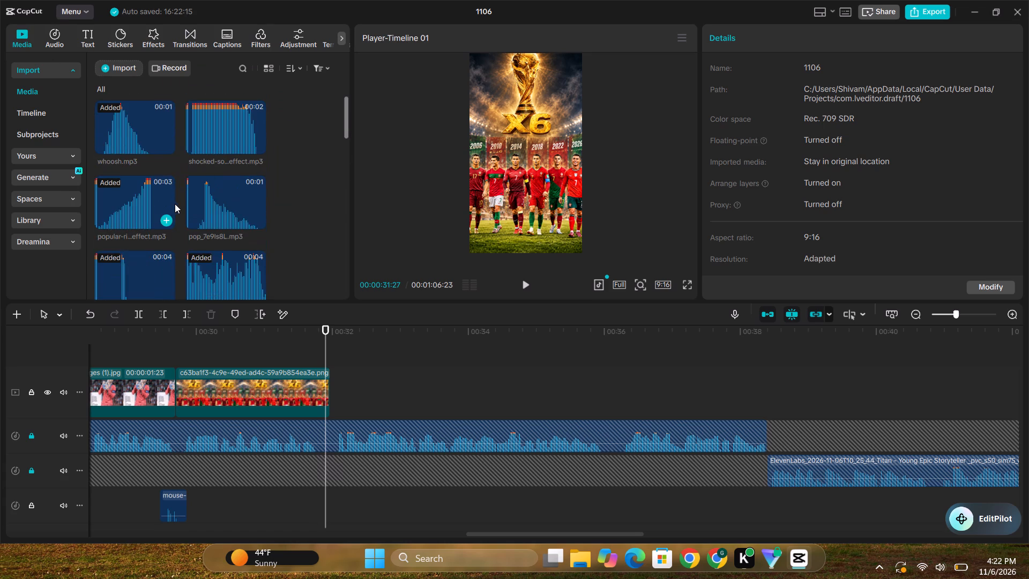
pyautogui.scroll(-14, 175, 204)
pyautogui.scroll(2, 184, 206)
pyautogui.scroll(-2, 184, 206)
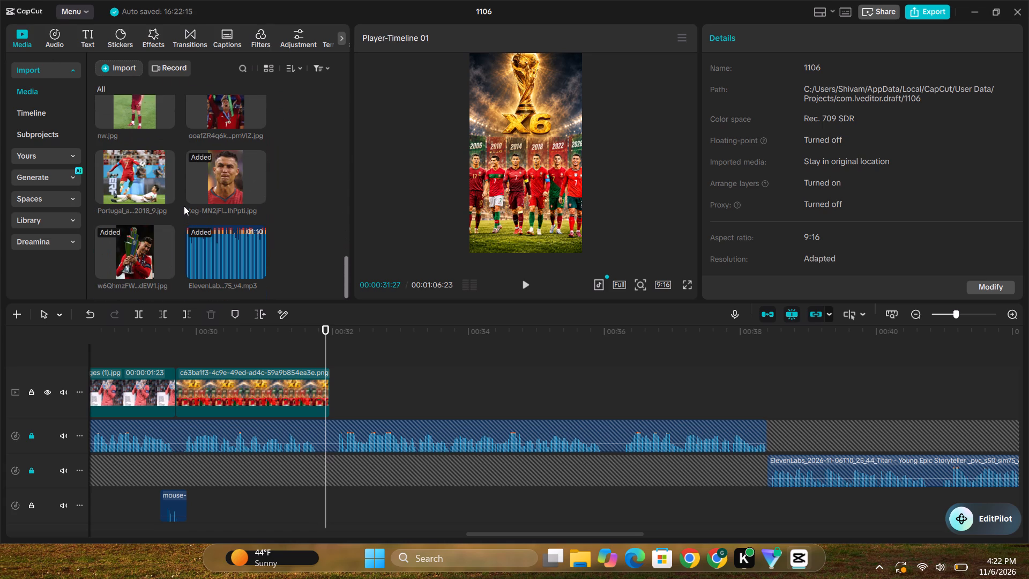
pyautogui.scroll(2, 184, 204)
pyautogui.scroll(-1, 184, 201)
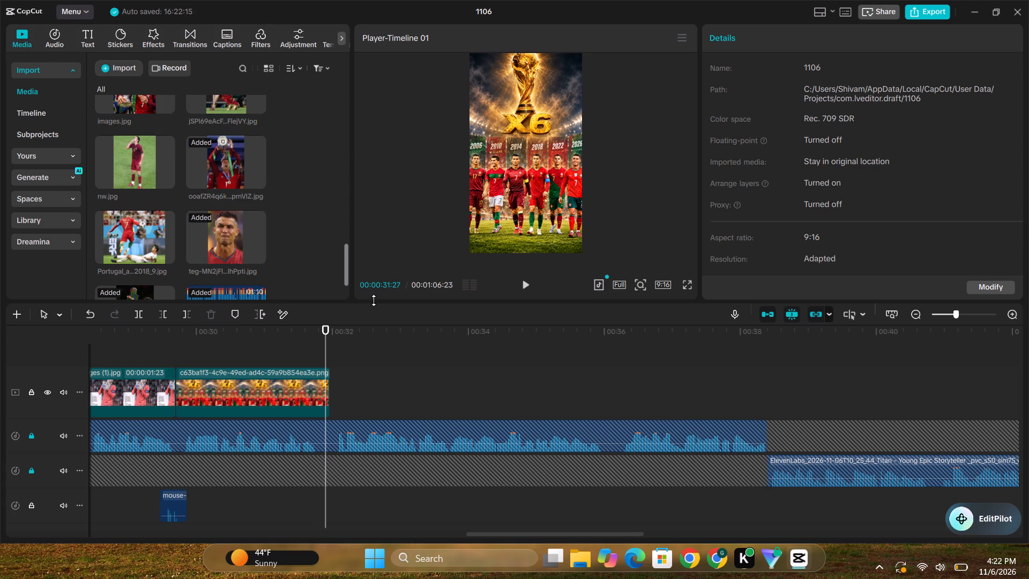
# Play the voiceover past the World Cup X6 image and extend that image clip to a duration of 00:00:06:12.
pyautogui.press('space')
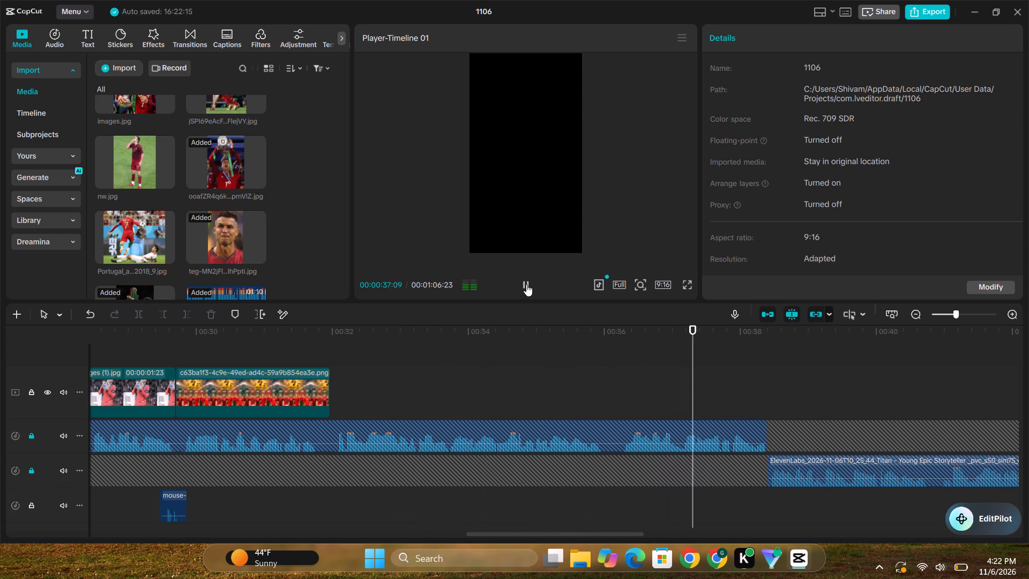
pyautogui.click(610, 399)
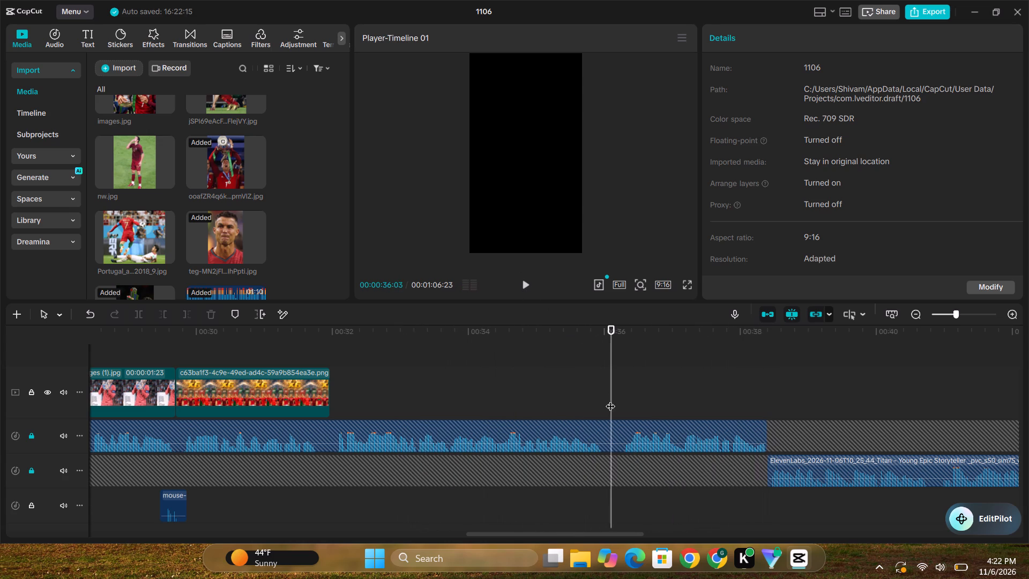
pyautogui.moveTo(325, 395); pyautogui.dragTo(342, 391)
pyautogui.click(333, 394)
pyautogui.click(338, 395)
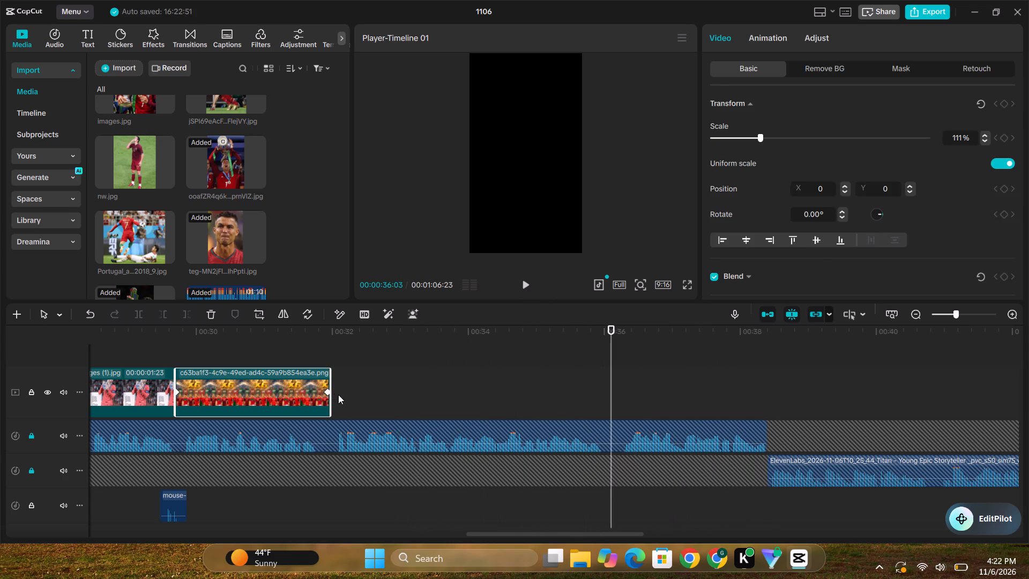
pyautogui.scroll(1, 170, 194)
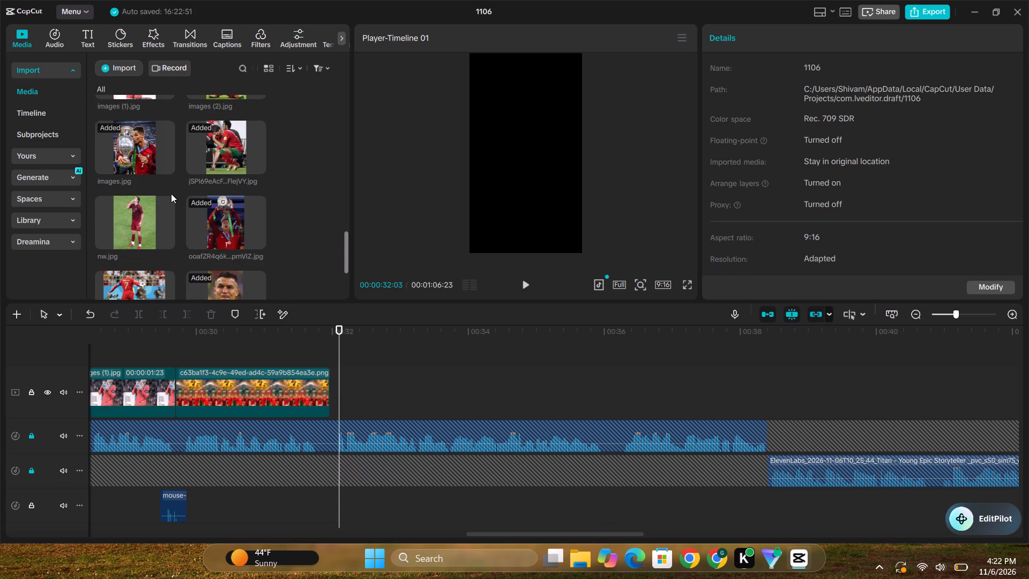
pyautogui.scroll(2, 171, 194)
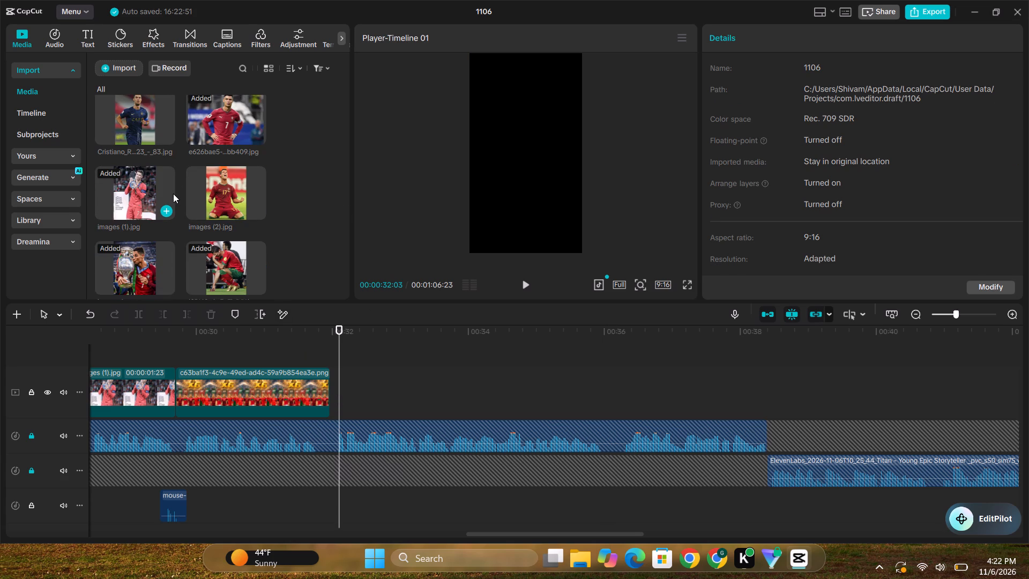
pyautogui.click(258, 410)
pyautogui.moveTo(332, 377); pyautogui.dragTo(621, 406)
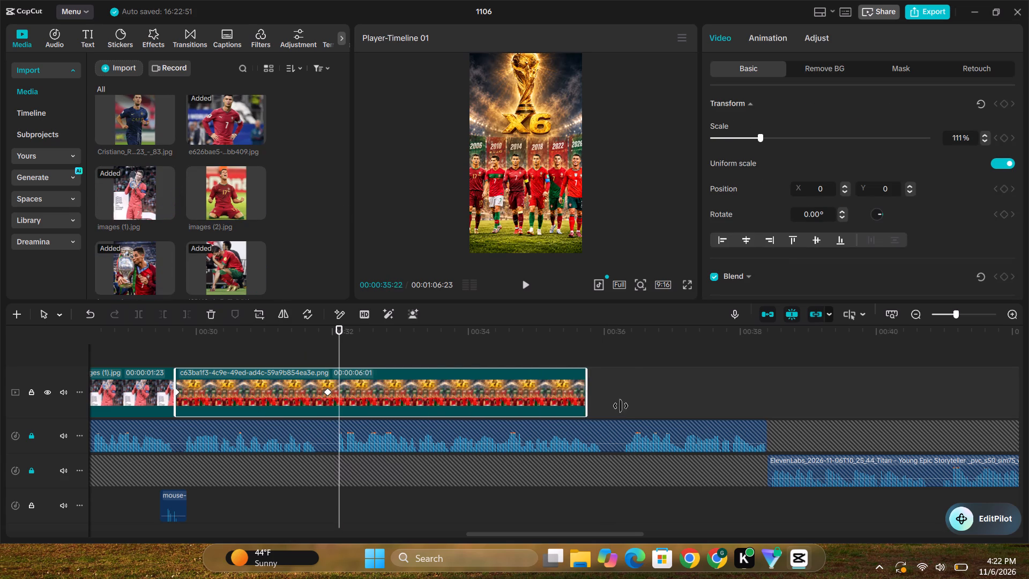
pyautogui.moveTo(621, 406); pyautogui.dragTo(610, 411)
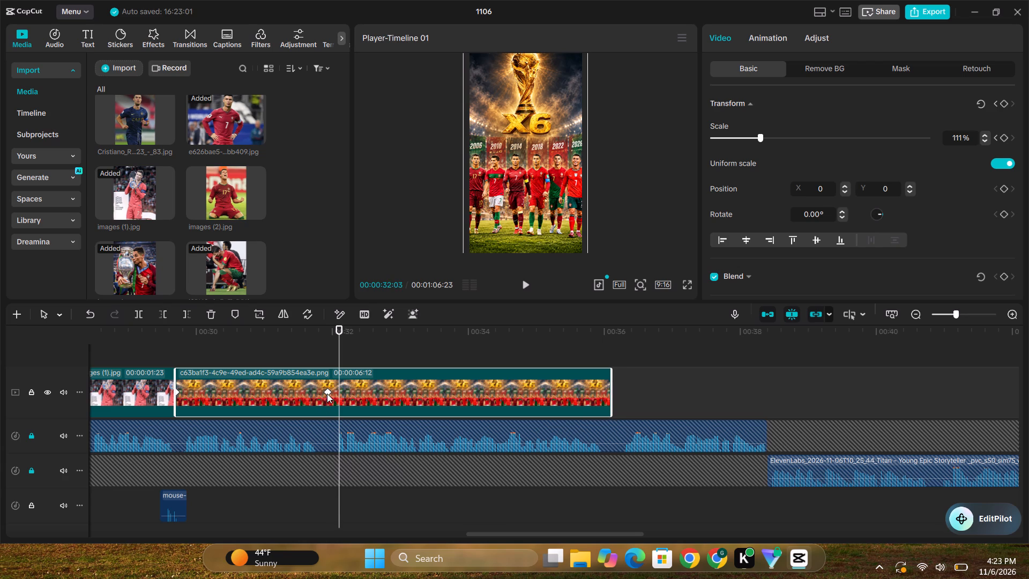
# Move the World Cup X6 image's closing zoom keyframe to about 00:35:29, near the clip's end, and play back the zoom.
pyautogui.moveTo(327, 390); pyautogui.dragTo(602, 394)
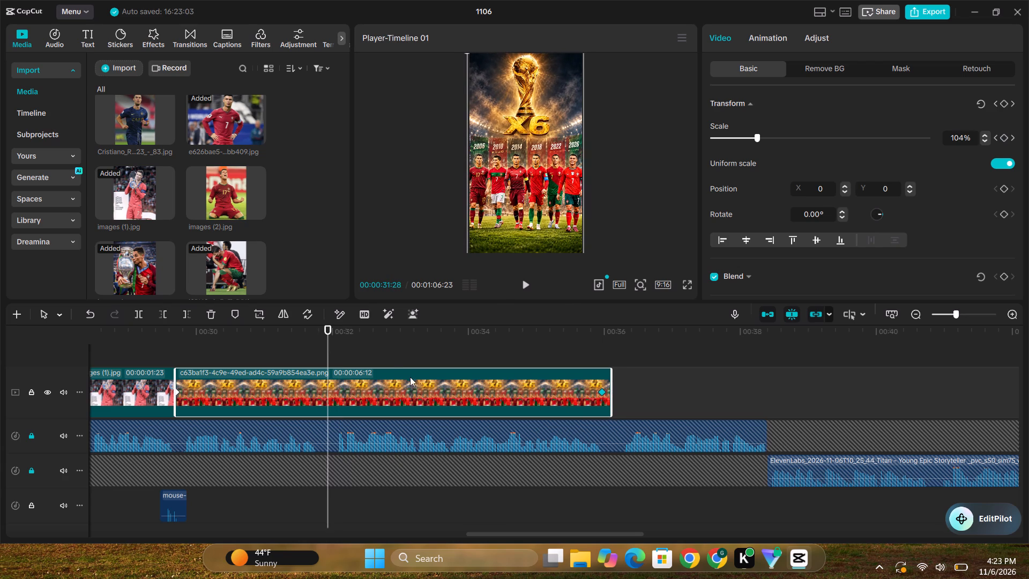
pyautogui.press('space')
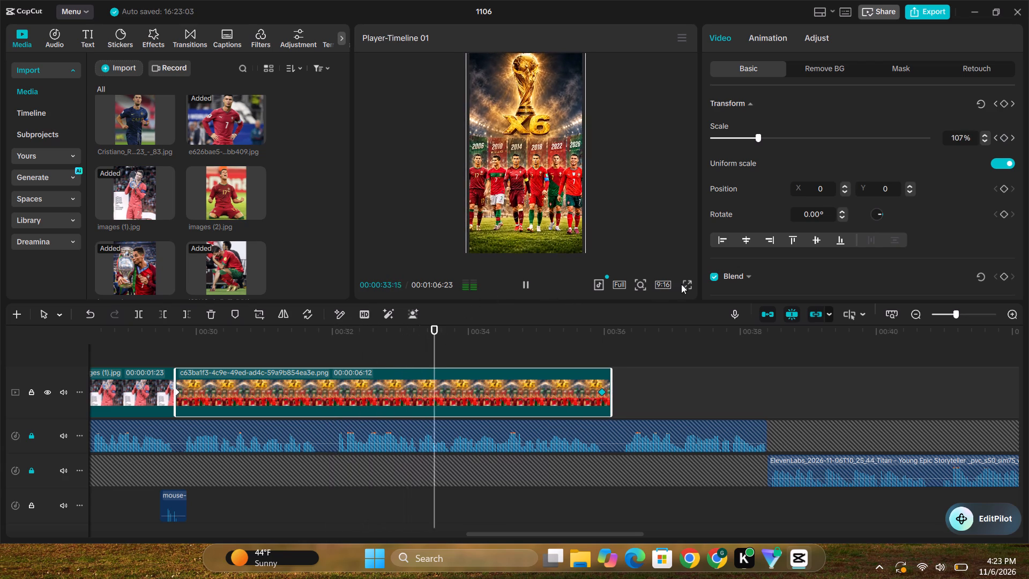
pyautogui.click(688, 284)
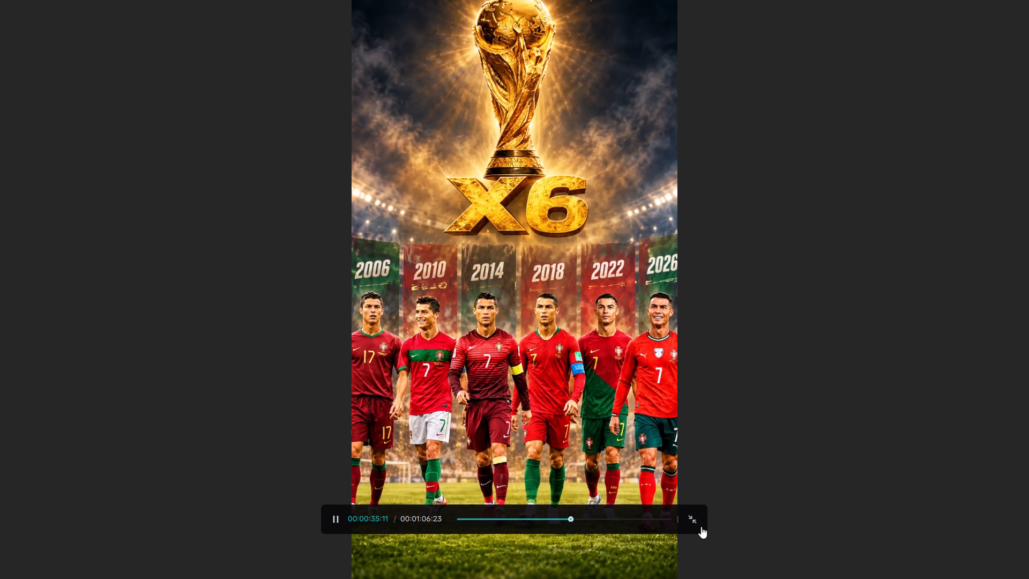
pyautogui.click(694, 524)
pyautogui.click(527, 279)
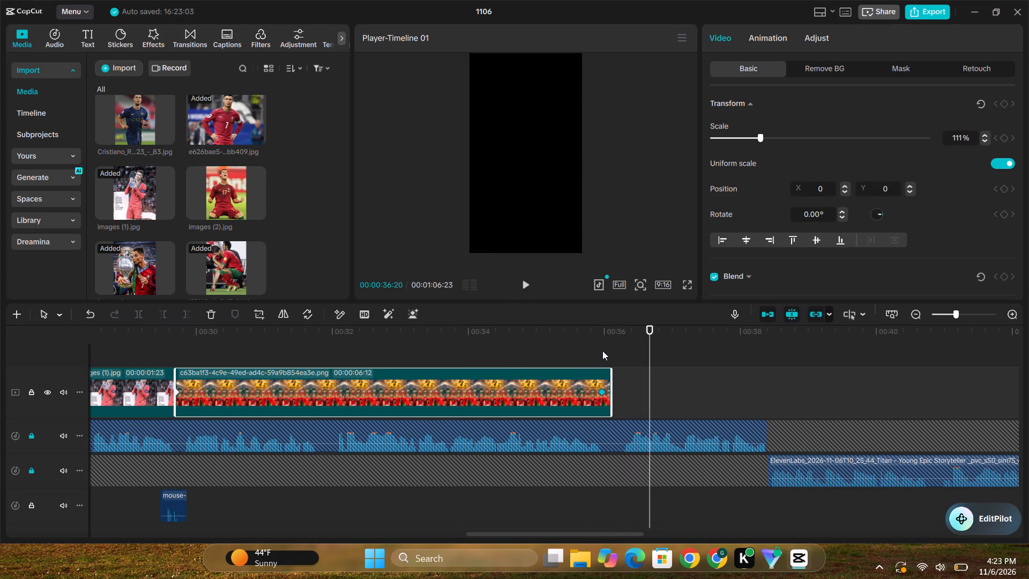
# Add the popular-riser-metallic sound effect under the end of the World Cup X6 image, trimmed to about 2 seconds and overlapping the cut.
pyautogui.click(602, 351)
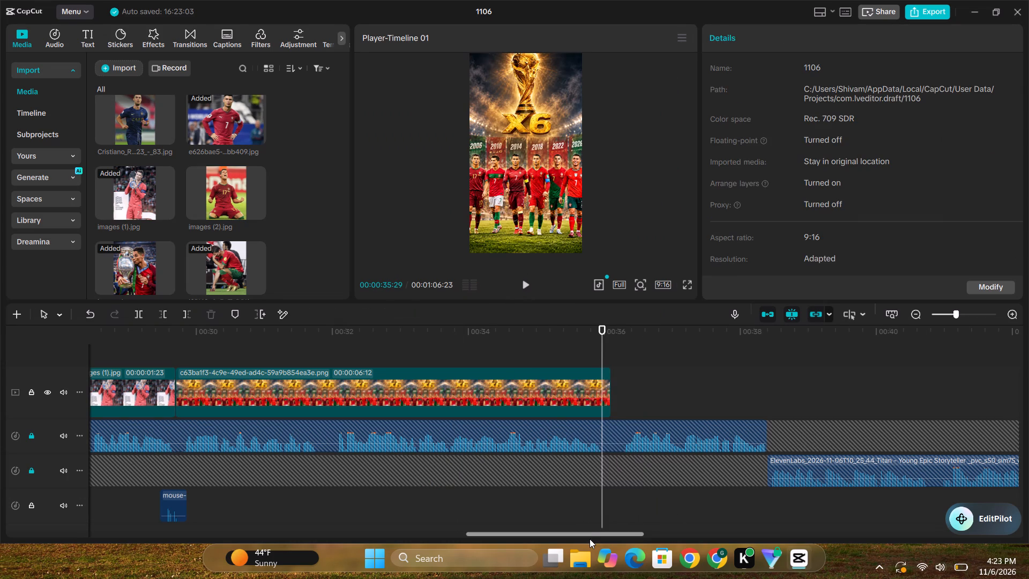
pyautogui.click(590, 537)
pyautogui.moveTo(593, 537); pyautogui.dragTo(620, 534)
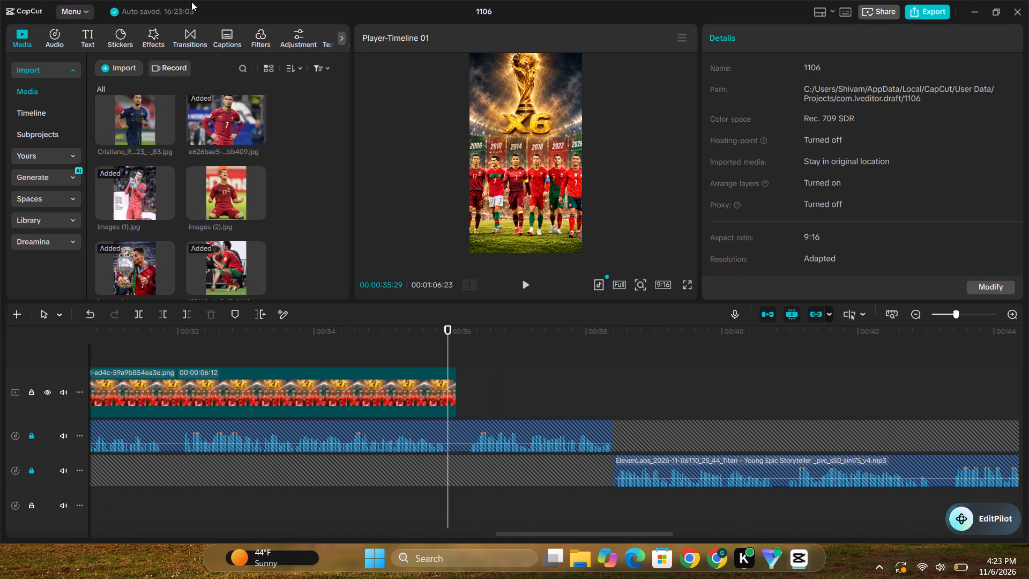
pyautogui.click(188, 39)
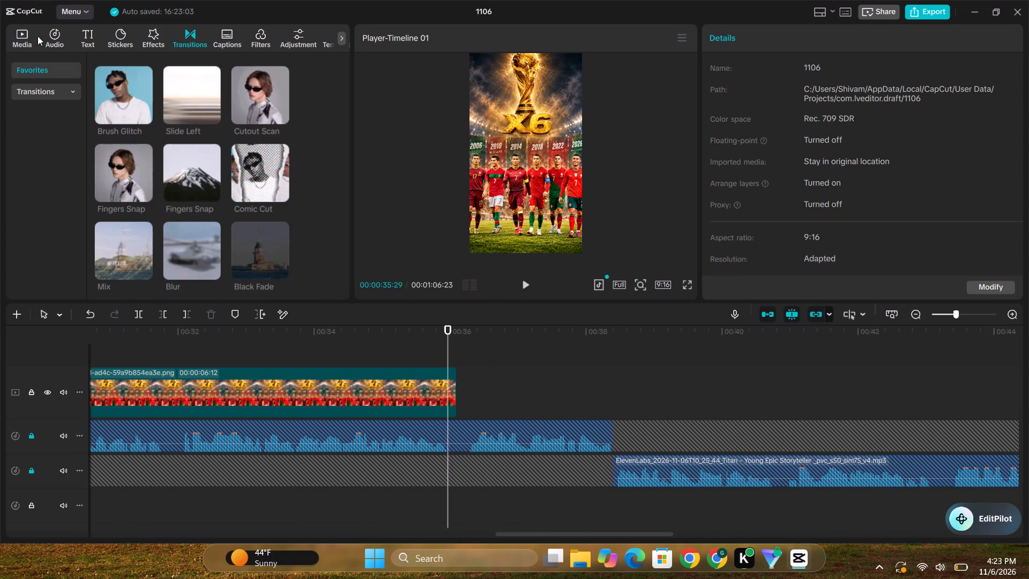
pyautogui.click(26, 33)
pyautogui.scroll(-5, 163, 164)
pyautogui.scroll(13, 166, 165)
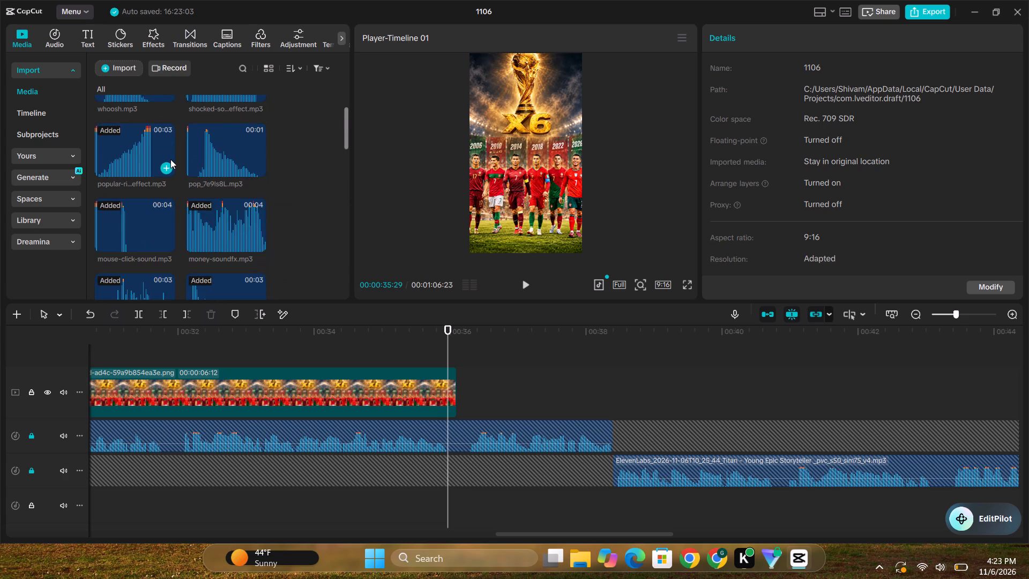
pyautogui.scroll(1, 170, 159)
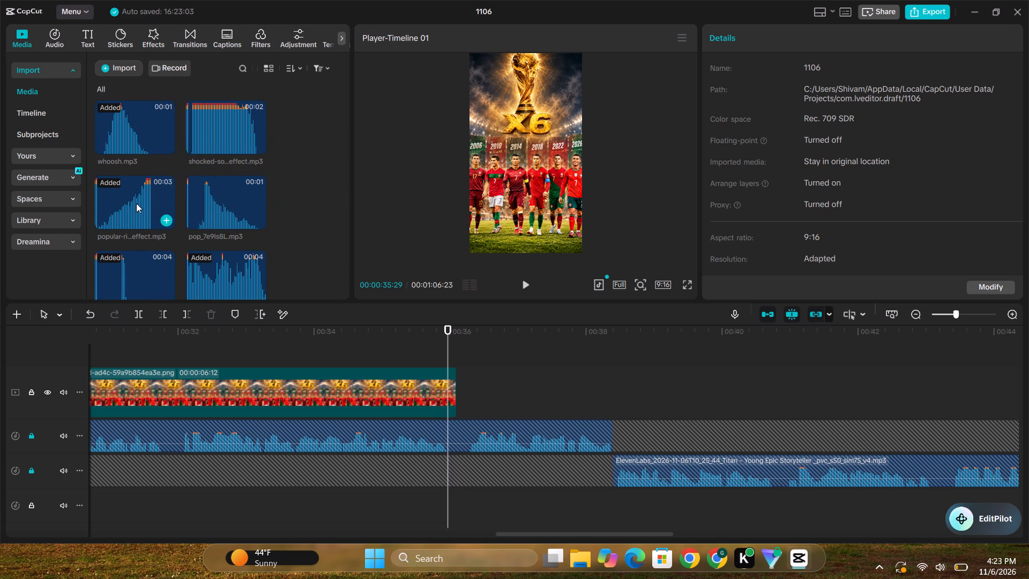
pyautogui.moveTo(136, 203); pyautogui.dragTo(287, 494)
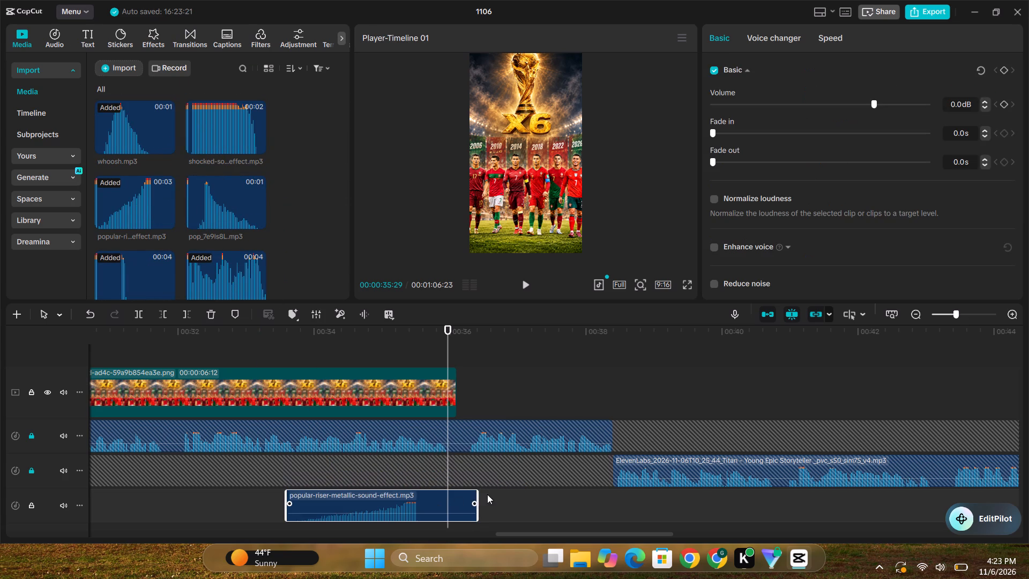
pyautogui.moveTo(478, 493); pyautogui.dragTo(423, 496)
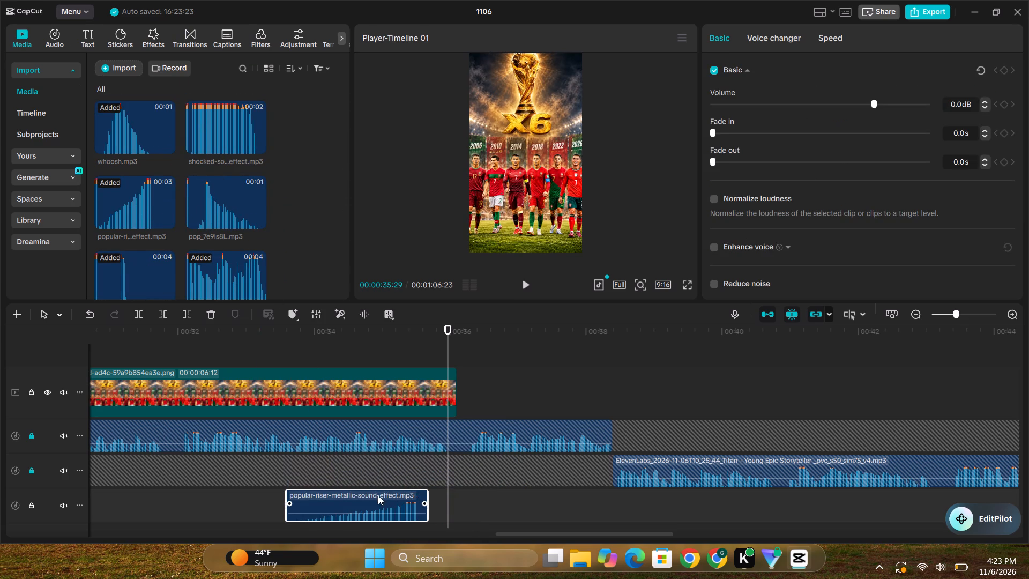
pyautogui.moveTo(378, 493); pyautogui.dragTo(423, 492)
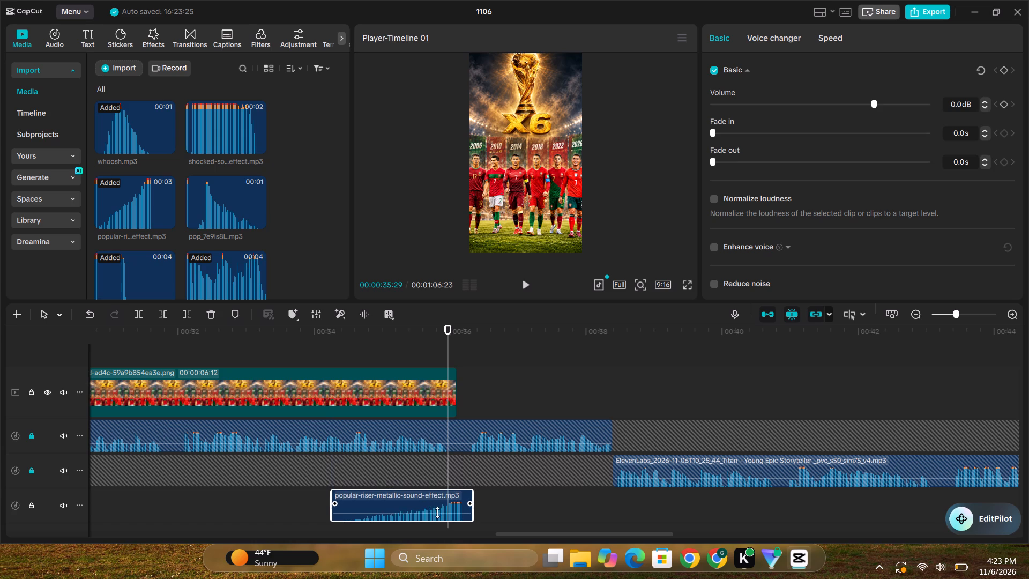
# Lower the riser sound effect's volume to -7.5 dB and play it back across the end of the World Cup X6 image.
pyautogui.moveTo(437, 513); pyautogui.dragTo(442, 516)
pyautogui.click(345, 533)
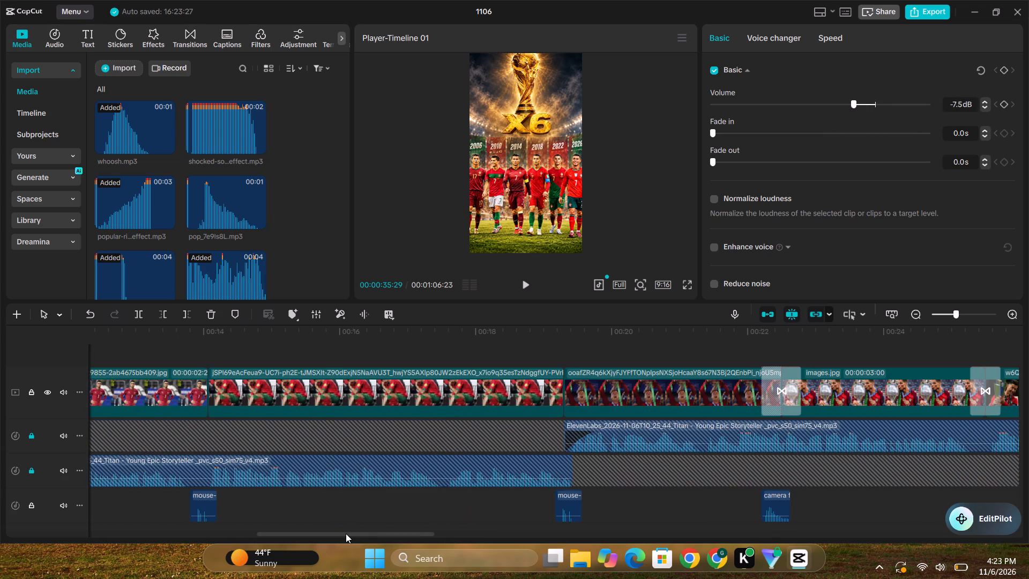
pyautogui.moveTo(346, 533); pyautogui.dragTo(554, 523)
pyautogui.click(452, 513)
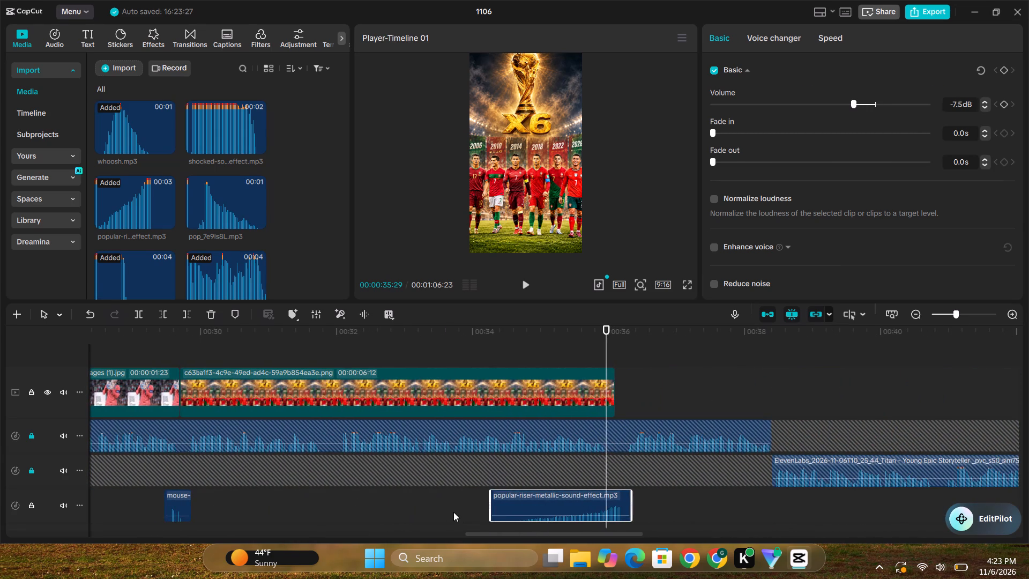
pyautogui.press('space')
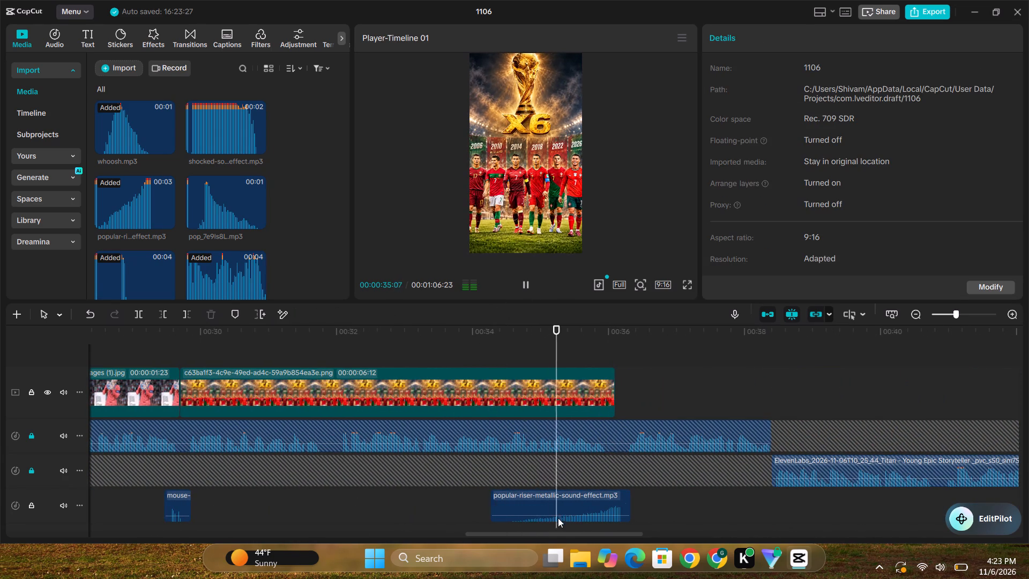
pyautogui.moveTo(568, 533); pyautogui.dragTo(576, 534)
pyautogui.click(524, 280)
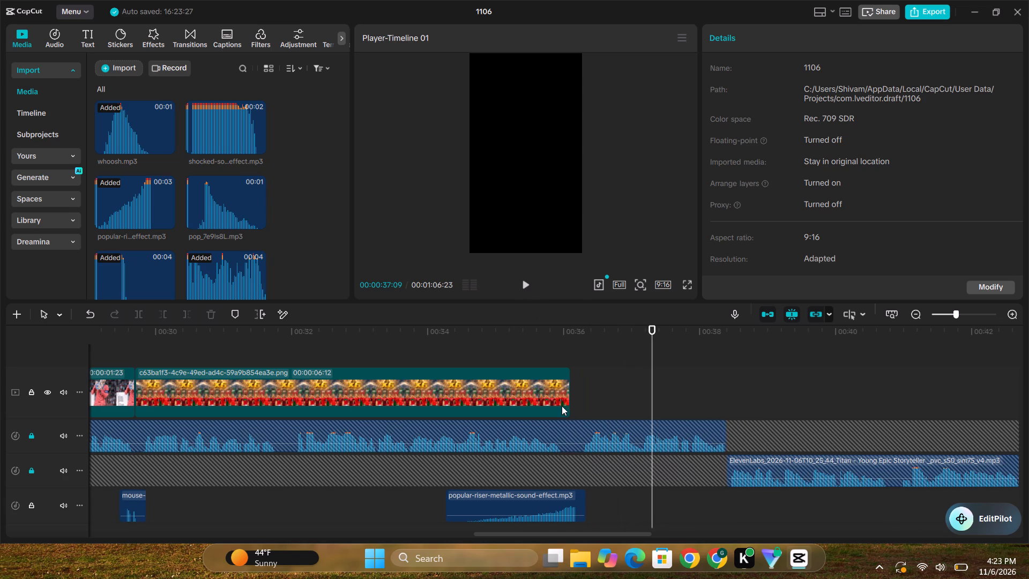
# Preview the unused Ronaldo images and place the Croatia vs. Portugal 10th June 2013 photo directly after the World Cup X6 image.
pyautogui.moveTo(520, 534); pyautogui.dragTo(527, 533)
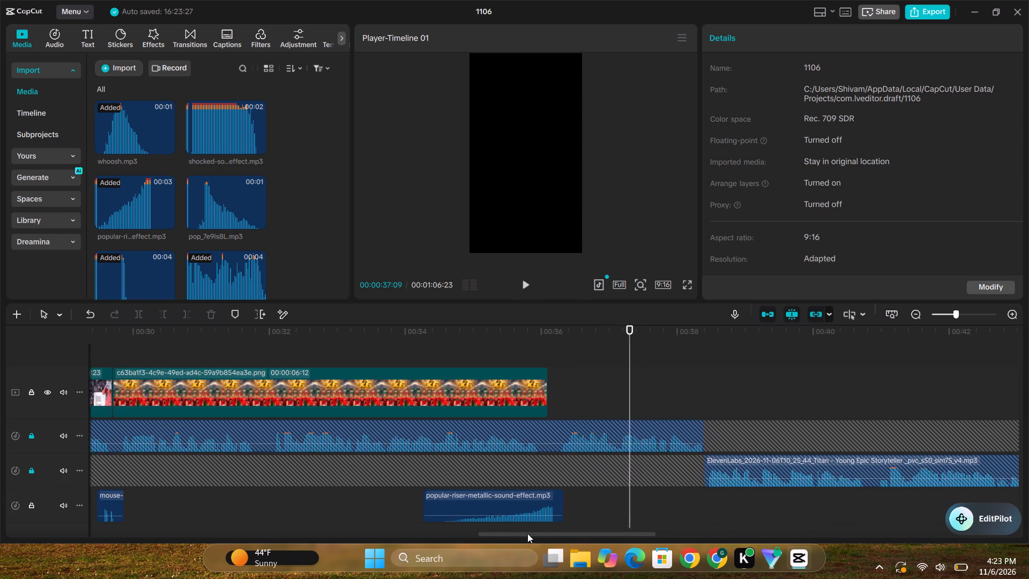
pyautogui.moveTo(527, 533); pyautogui.dragTo(555, 533)
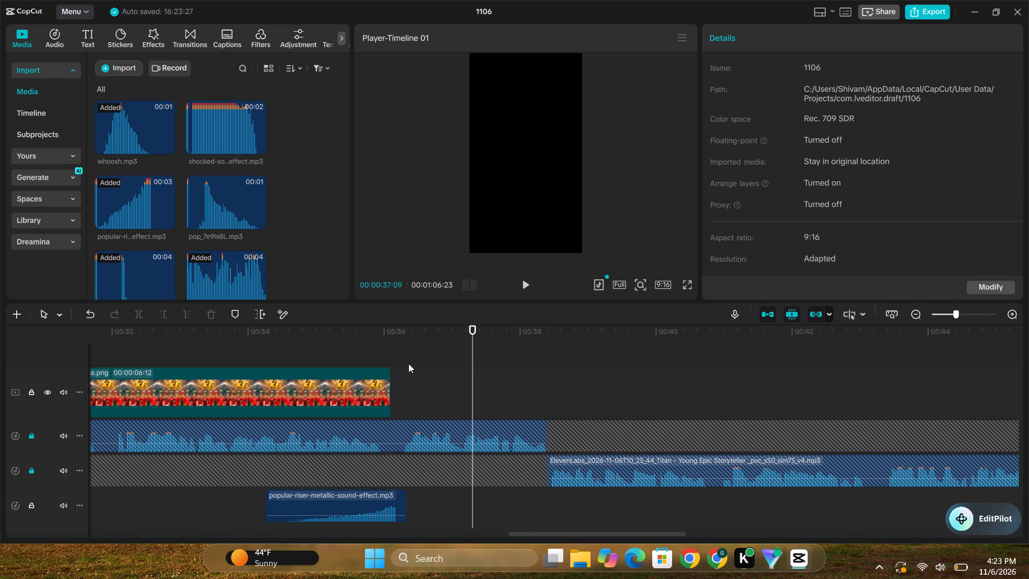
pyautogui.click(10, 42)
pyautogui.scroll(4, 198, 182)
pyautogui.scroll(-3, 200, 183)
pyautogui.scroll(1, 207, 188)
pyautogui.scroll(-4, 208, 188)
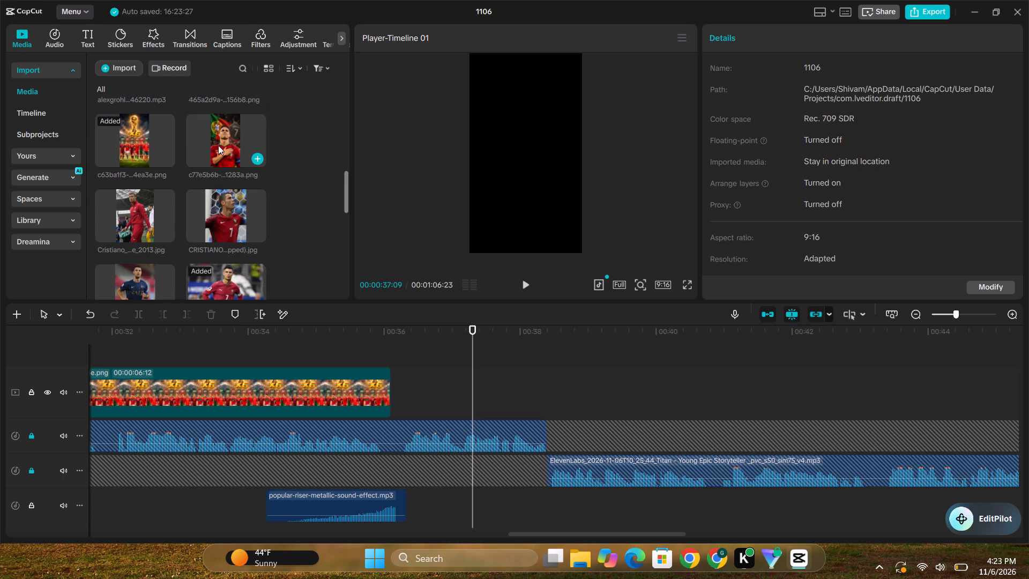
pyautogui.click(223, 141)
pyautogui.scroll(-1, 243, 113)
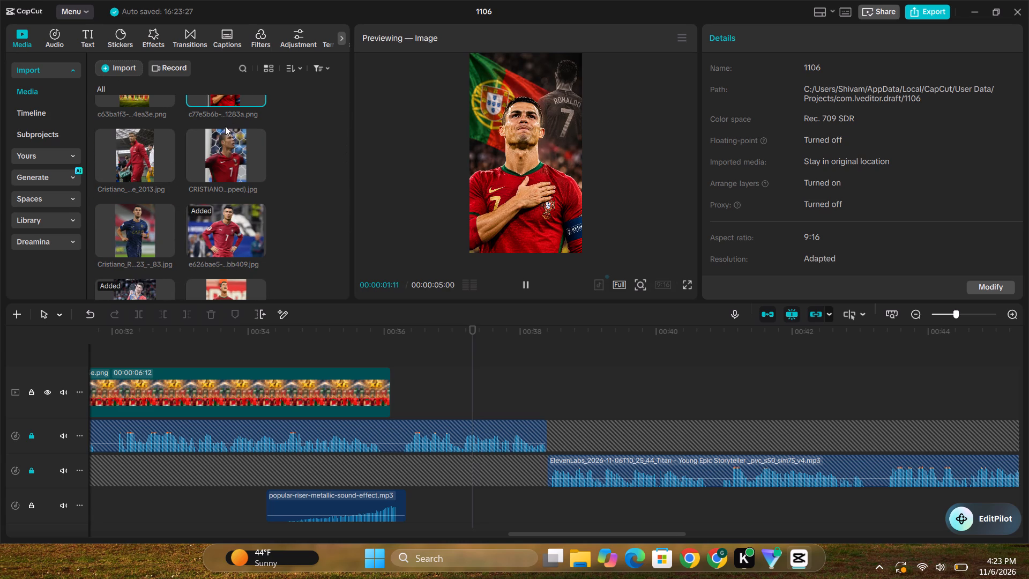
pyautogui.click(229, 135)
pyautogui.click(145, 146)
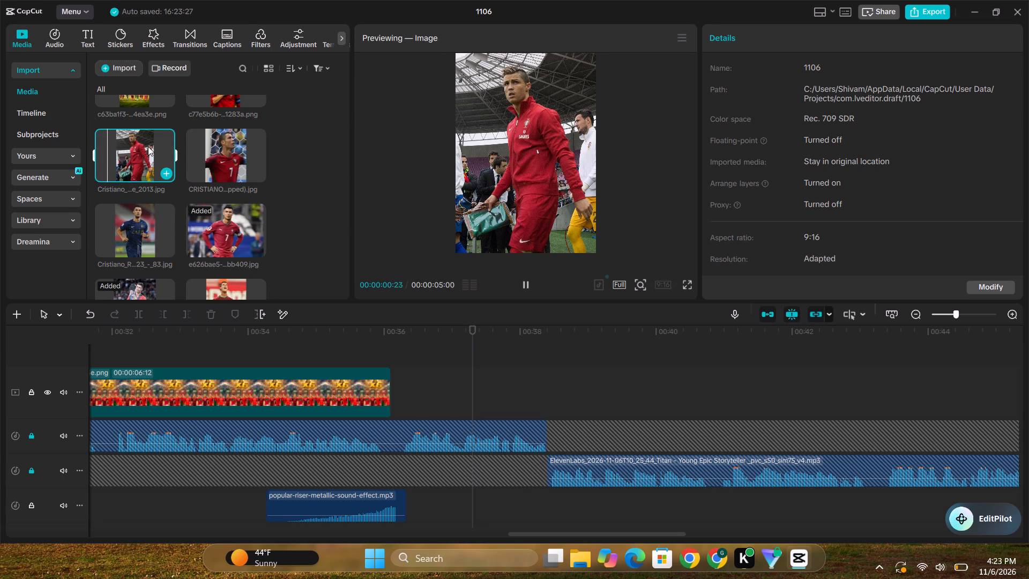
pyautogui.scroll(-1, 143, 163)
pyautogui.scroll(-1, 208, 189)
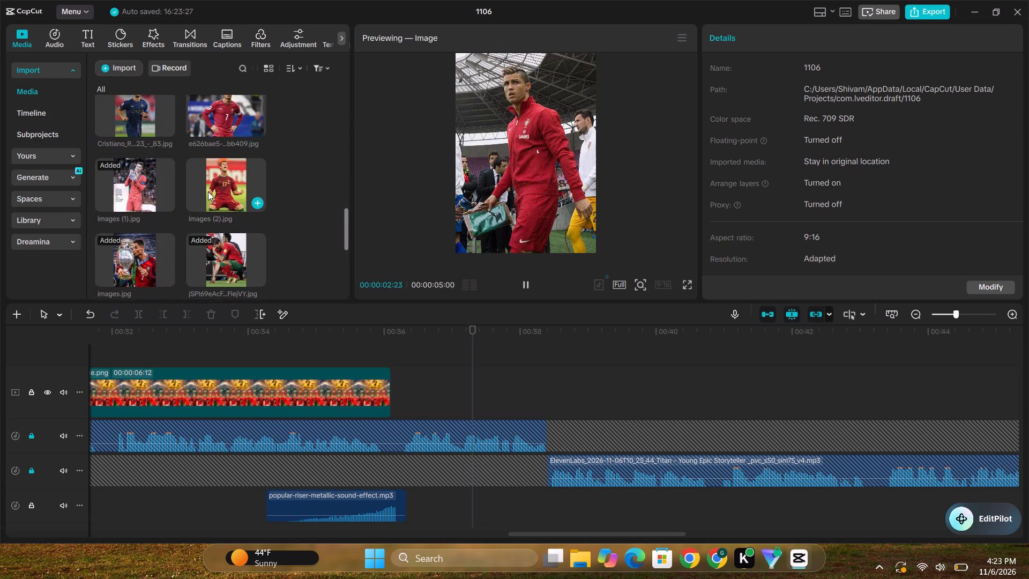
pyautogui.scroll(-4, 208, 191)
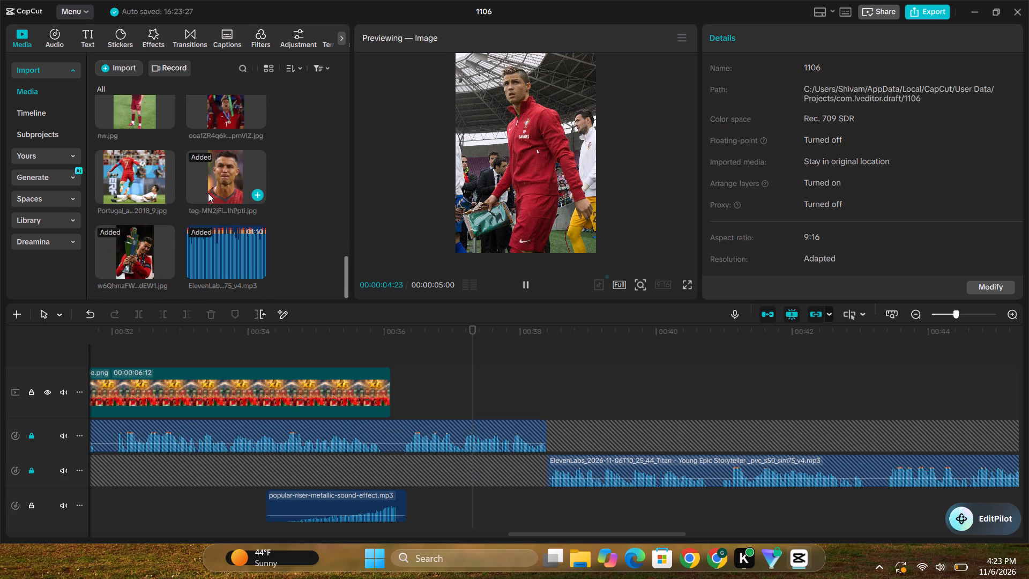
pyautogui.scroll(-2, 208, 193)
pyautogui.scroll(5, 208, 193)
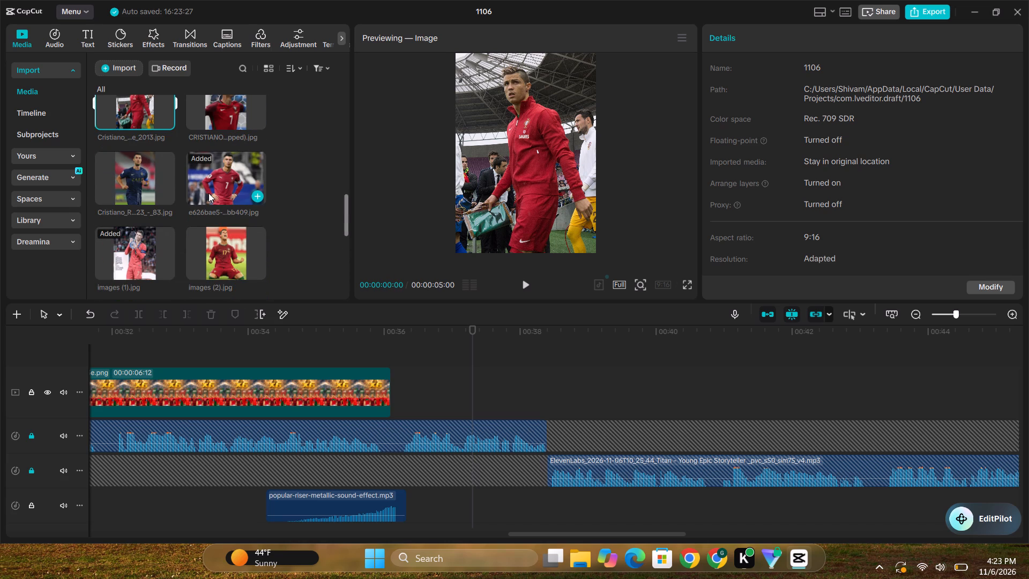
pyautogui.scroll(1, 210, 193)
pyautogui.moveTo(133, 155); pyautogui.dragTo(413, 405)
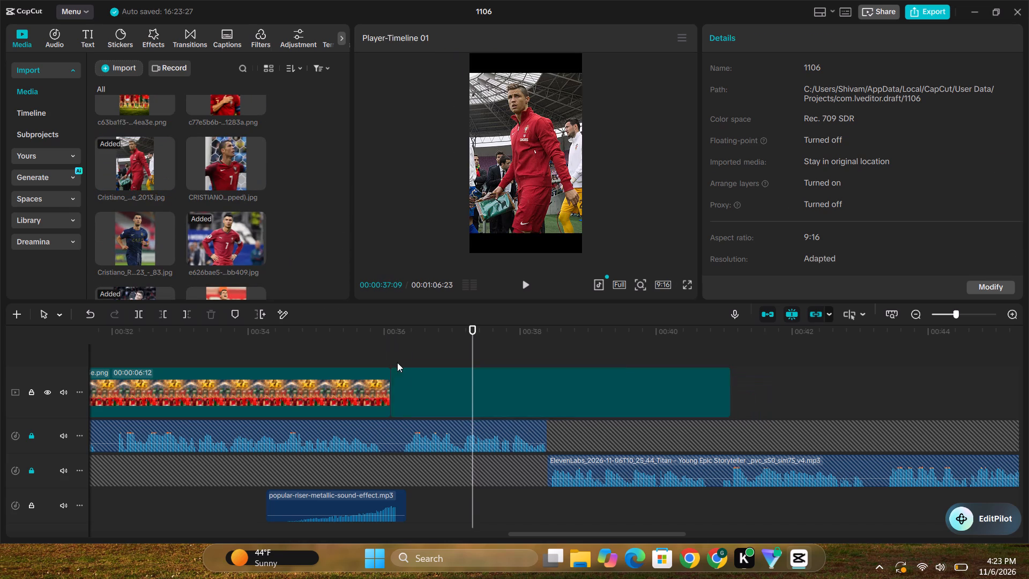
# Scale the Croatia vs. Portugal photo to 115% and add a scale keyframe at its start, about 00:36:03.
pyautogui.click(391, 356)
pyautogui.click(424, 381)
pyautogui.click(515, 204)
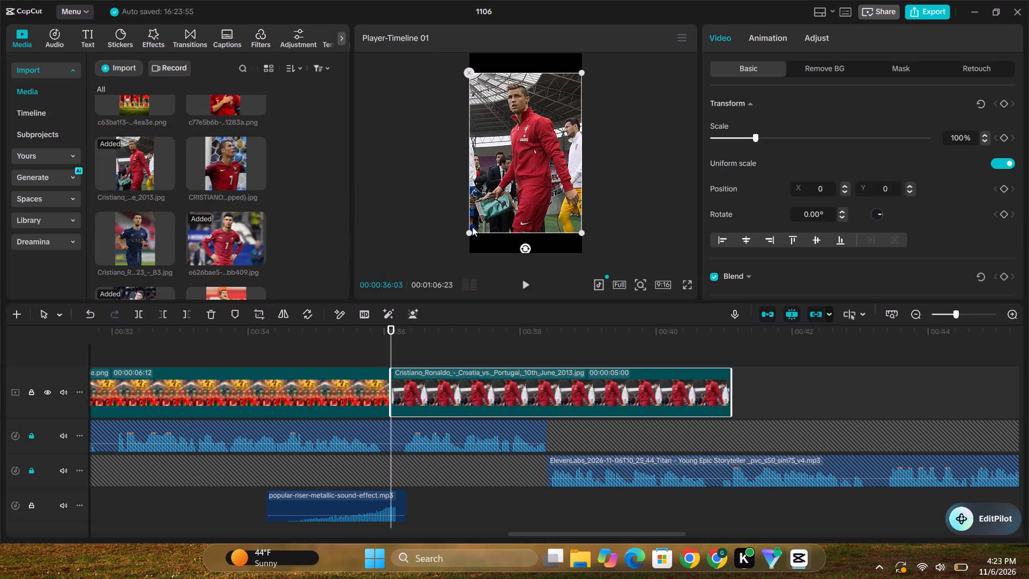
pyautogui.moveTo(470, 232); pyautogui.dragTo(466, 254)
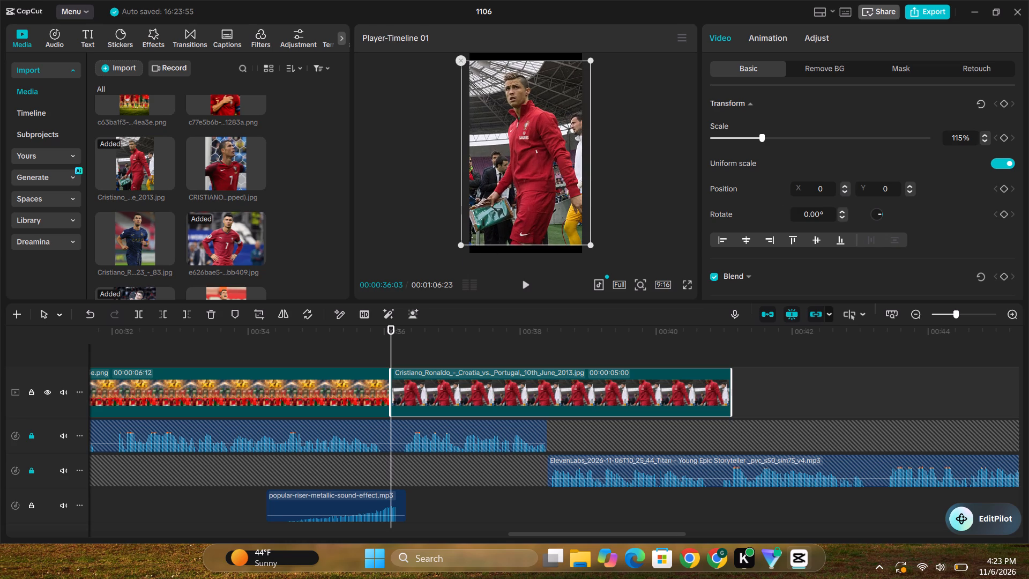
pyautogui.click(1006, 144)
pyautogui.click(1004, 140)
# Play the voiceover across the Croatia vs. Portugal photo to about 00:43:11 and look through the imported images for the following shot.
pyautogui.press('space')
pyautogui.click(526, 280)
pyautogui.click(526, 280)
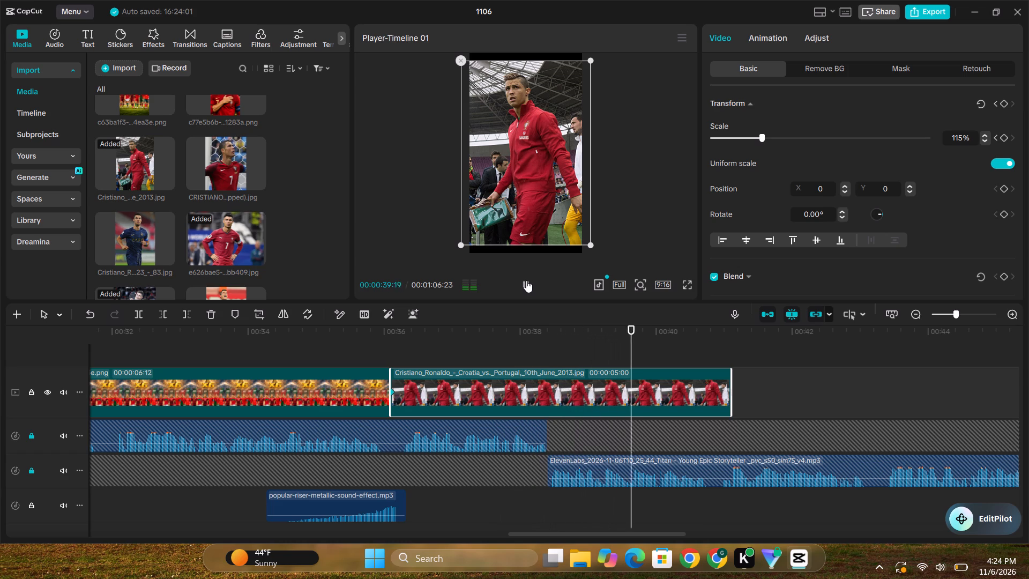
pyautogui.click(526, 280)
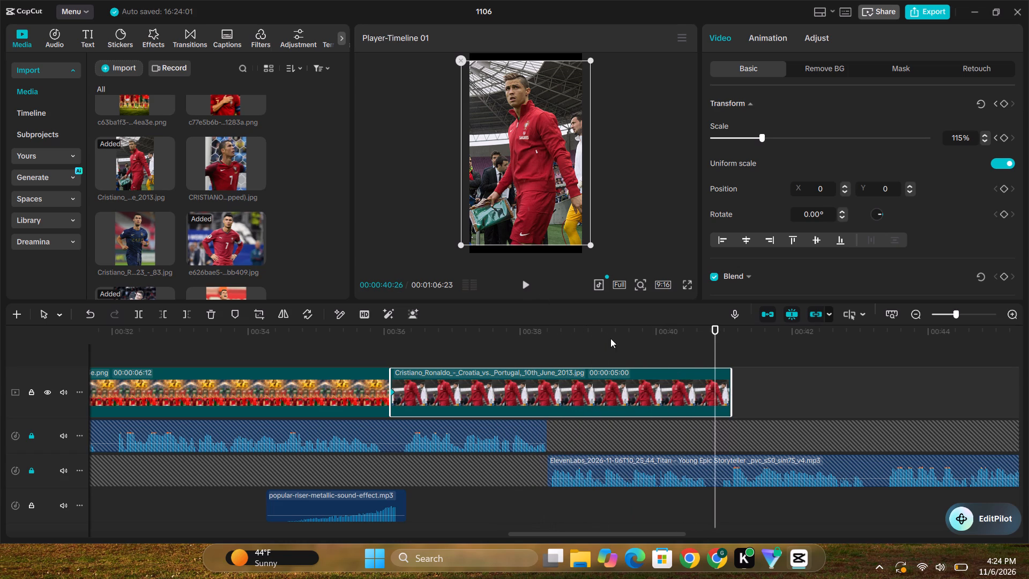
pyautogui.moveTo(577, 535); pyautogui.dragTo(609, 538)
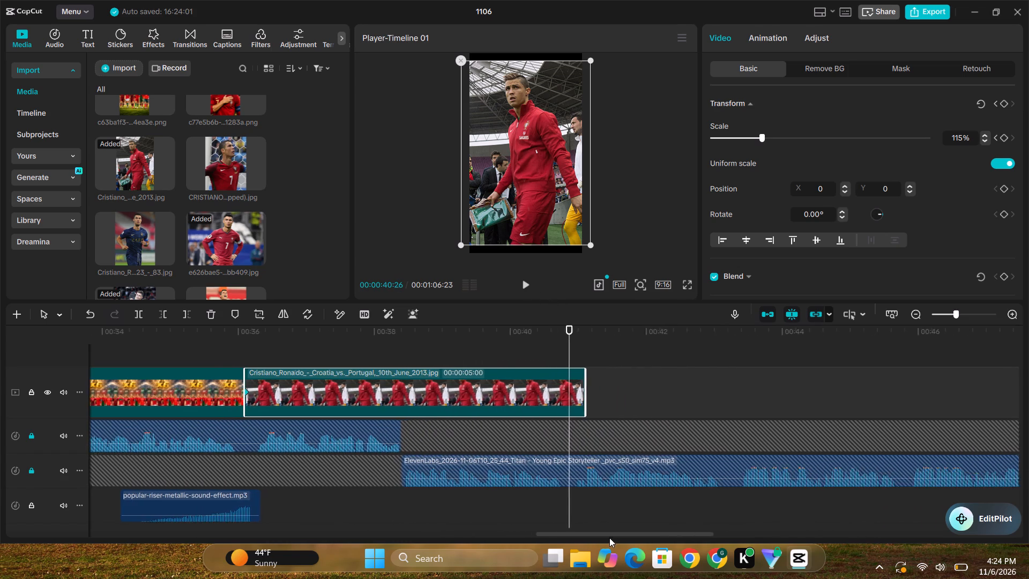
pyautogui.moveTo(609, 538); pyautogui.dragTo(618, 539)
pyautogui.press('space')
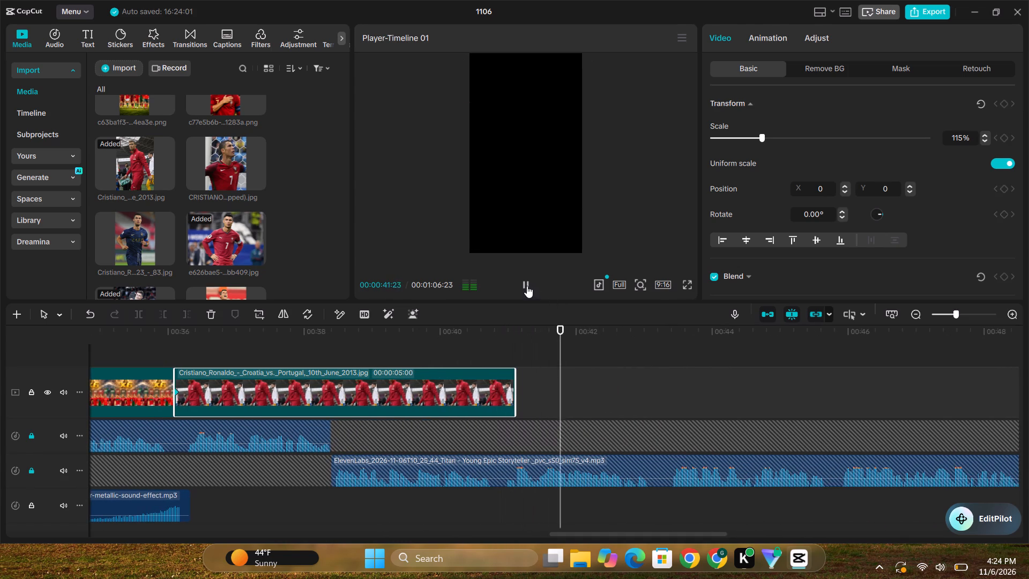
pyautogui.click(527, 285)
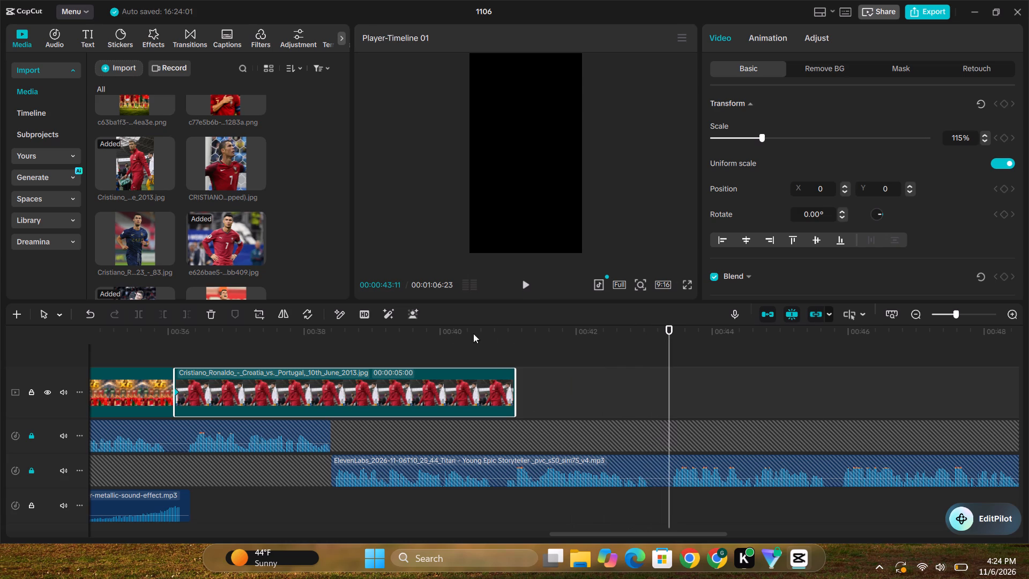
pyautogui.scroll(3, 121, 180)
pyautogui.scroll(-4, 149, 146)
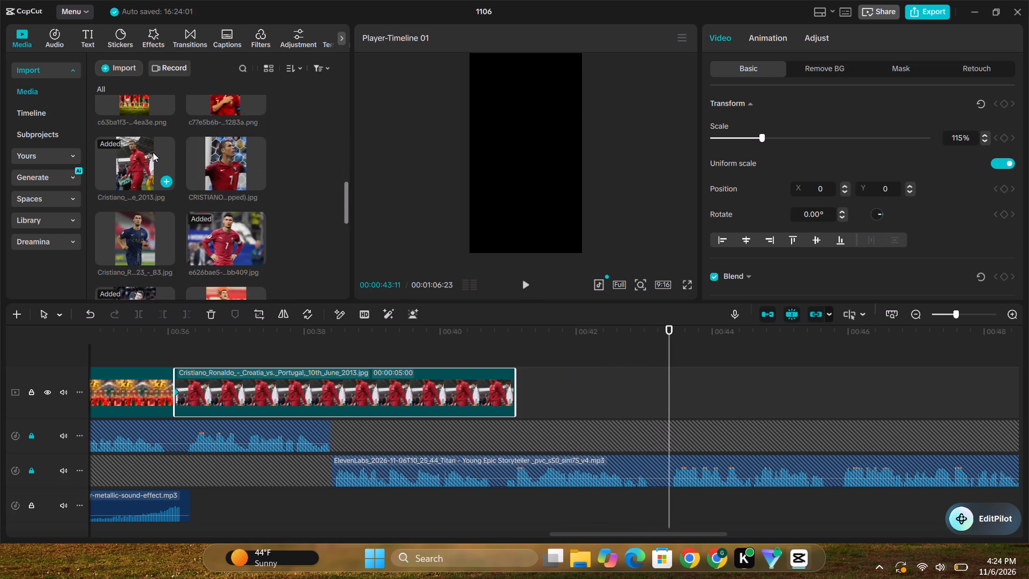
pyautogui.scroll(-2, 159, 185)
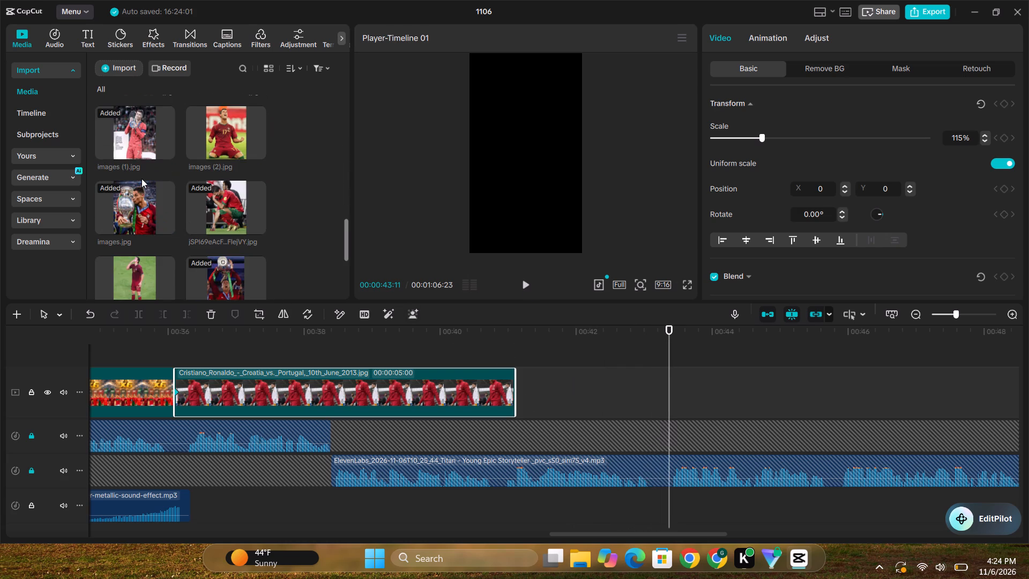
pyautogui.scroll(-1, 141, 179)
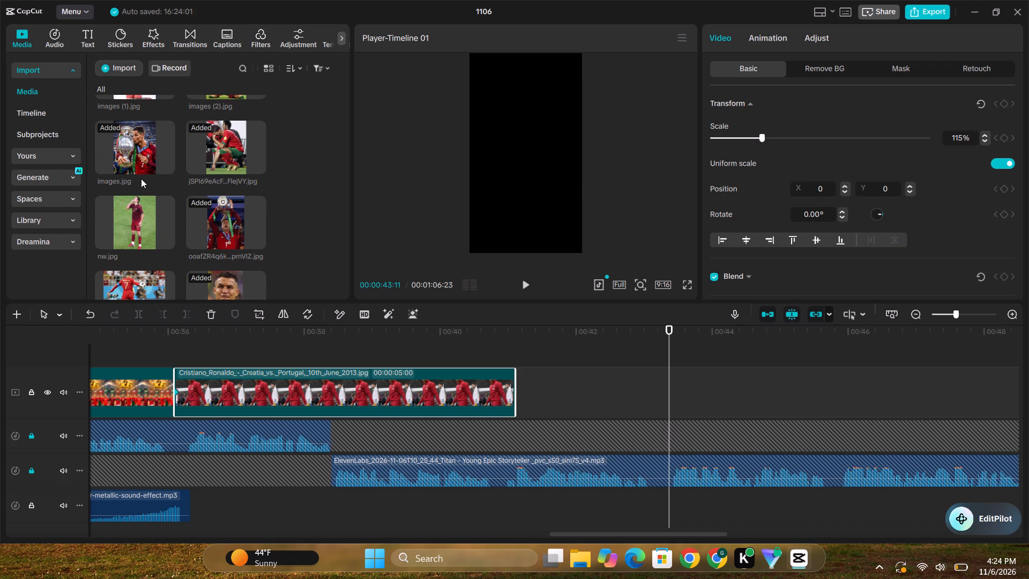
pyautogui.scroll(1, 141, 179)
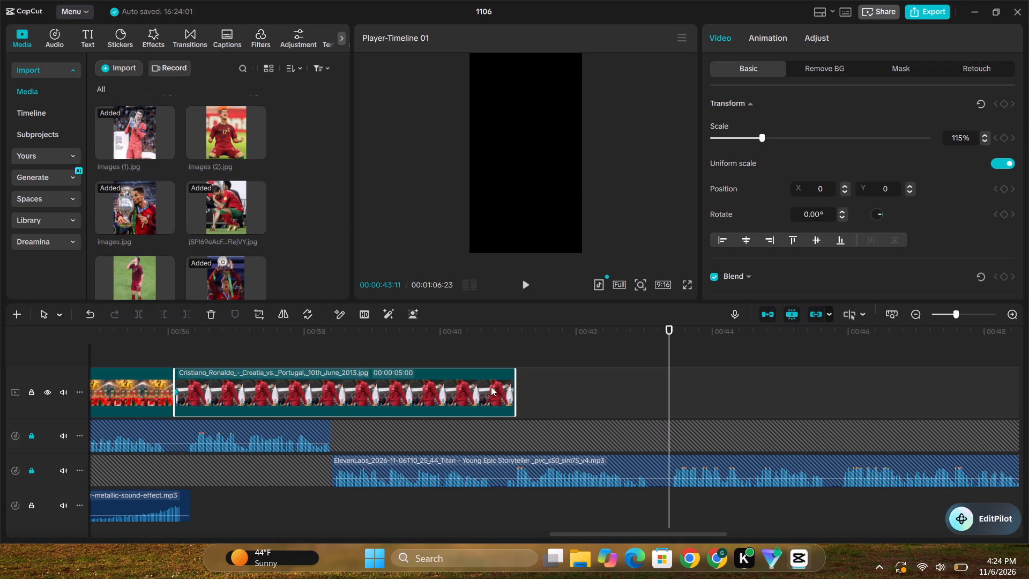
# Listen to the voiceover from just before the end of the Croatia vs. Portugal photo through to about 00:51:17.
pyautogui.click(499, 387)
pyautogui.click(488, 354)
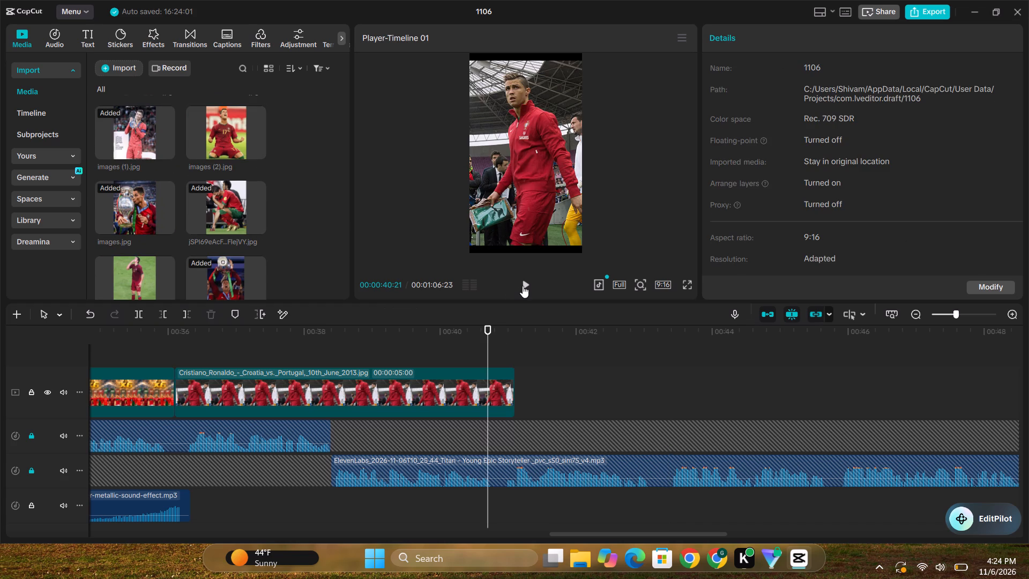
pyautogui.doubleClick(523, 285)
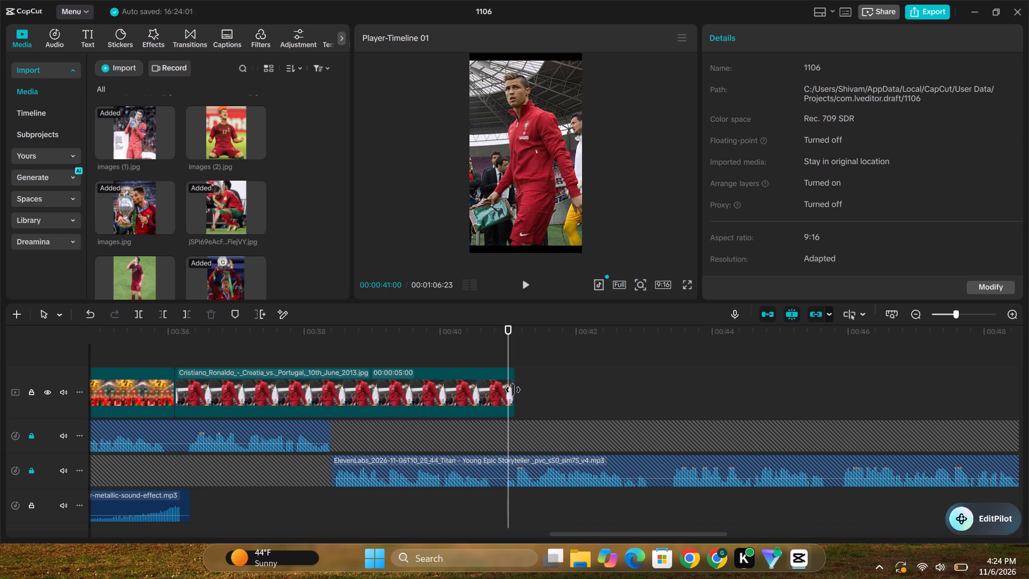
pyautogui.press('space')
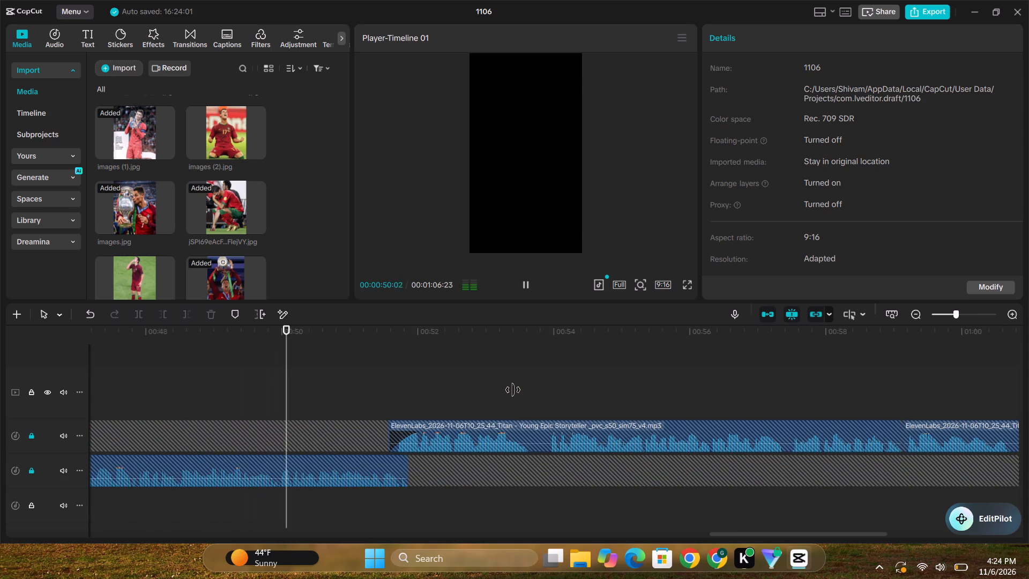
pyautogui.press('space')
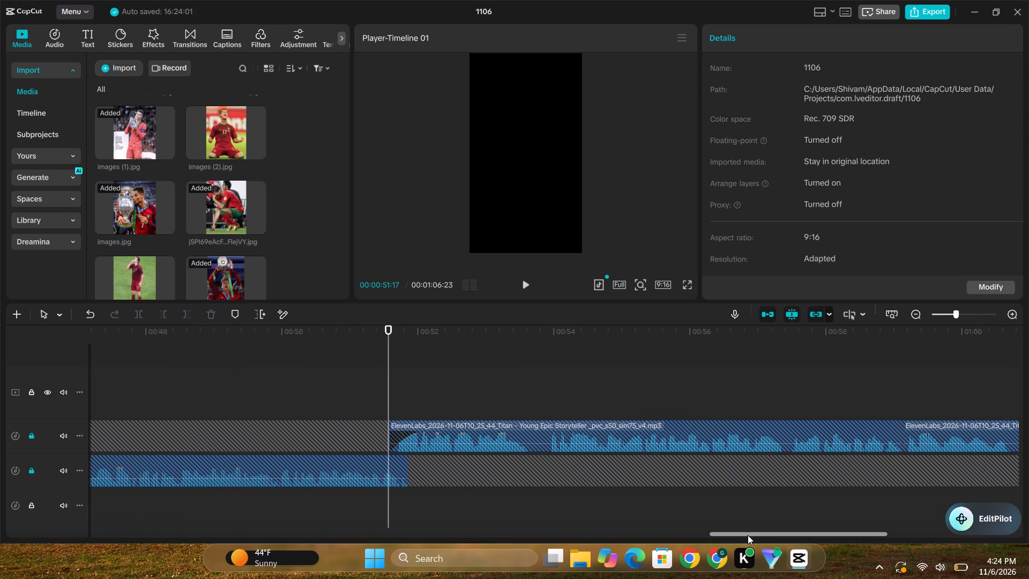
# Trim the end of the Croatia vs. Portugal photo clip to a duration of 00:00:04:26.
pyautogui.moveTo(748, 535); pyautogui.dragTo(567, 530)
pyautogui.moveTo(575, 536); pyautogui.dragTo(589, 538)
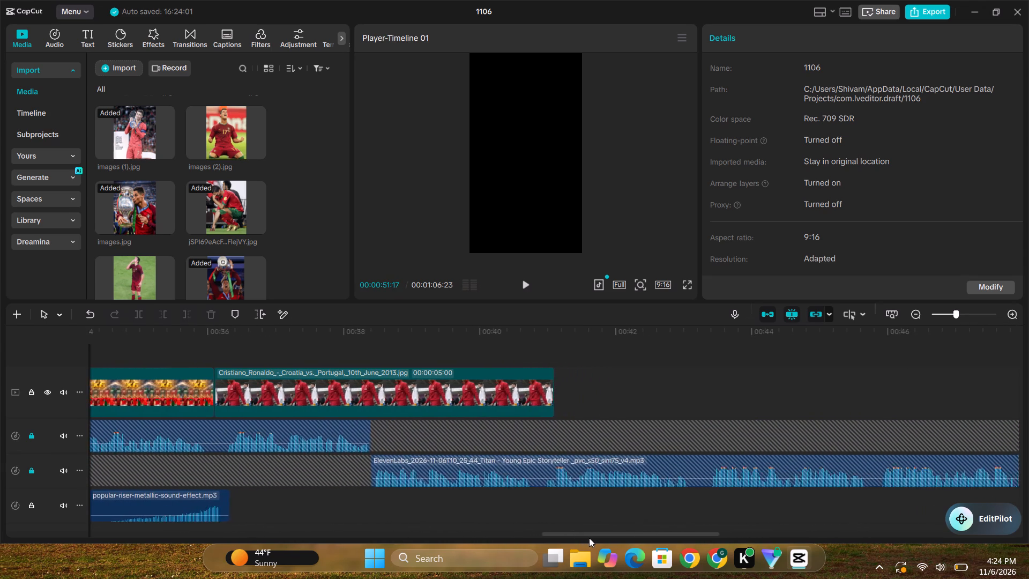
pyautogui.moveTo(589, 538); pyautogui.dragTo(596, 538)
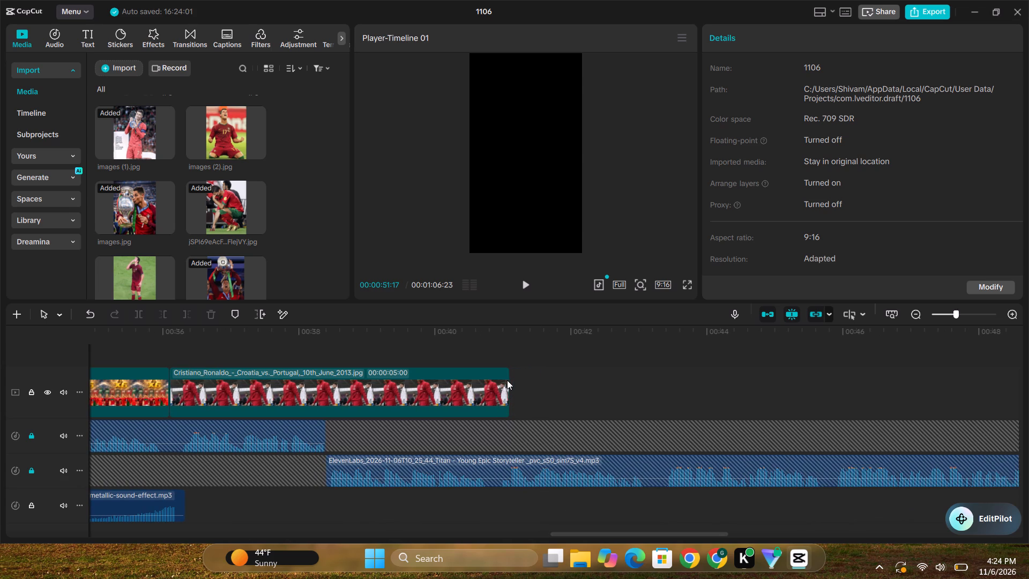
pyautogui.click(507, 380)
pyautogui.moveTo(509, 380); pyautogui.dragTo(499, 381)
pyautogui.click(497, 363)
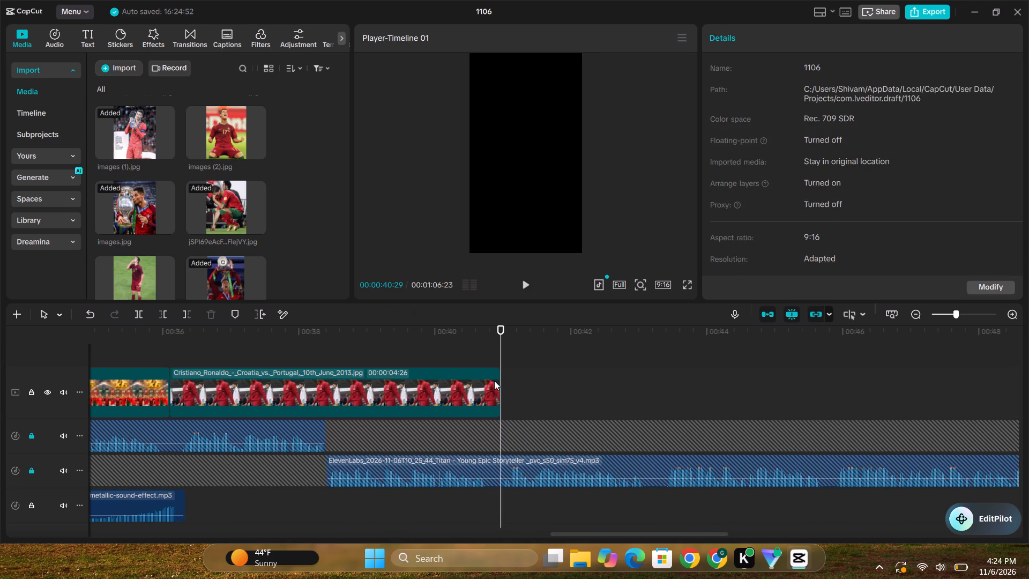
# Keyframe the Croatia vs. Portugal photo's scale at 120% at its end, about 00:40:29, and play back the zoom past the cut.
pyautogui.click(494, 381)
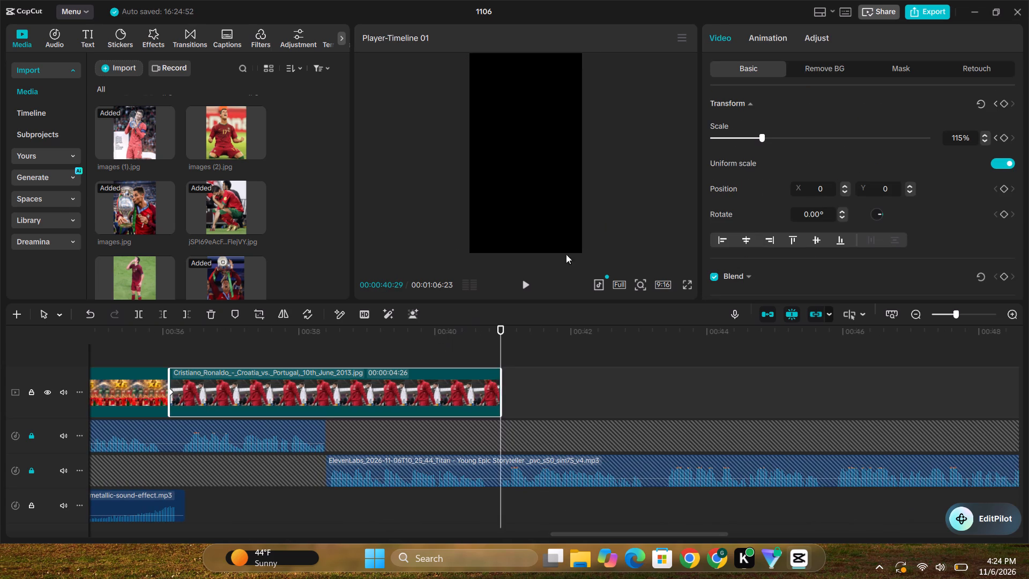
pyautogui.click(764, 136)
pyautogui.click(385, 343)
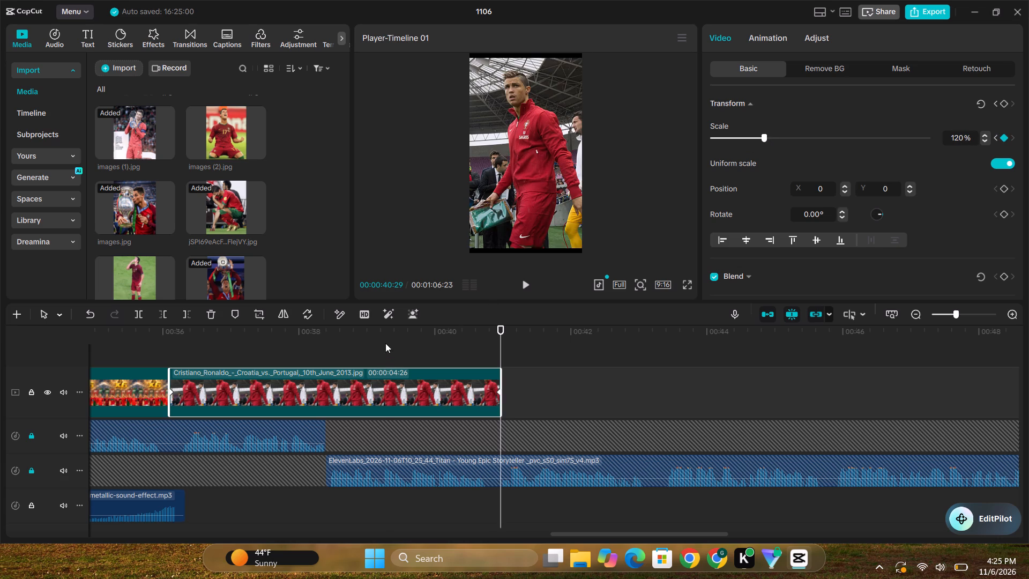
pyautogui.press('space')
pyautogui.press('space')
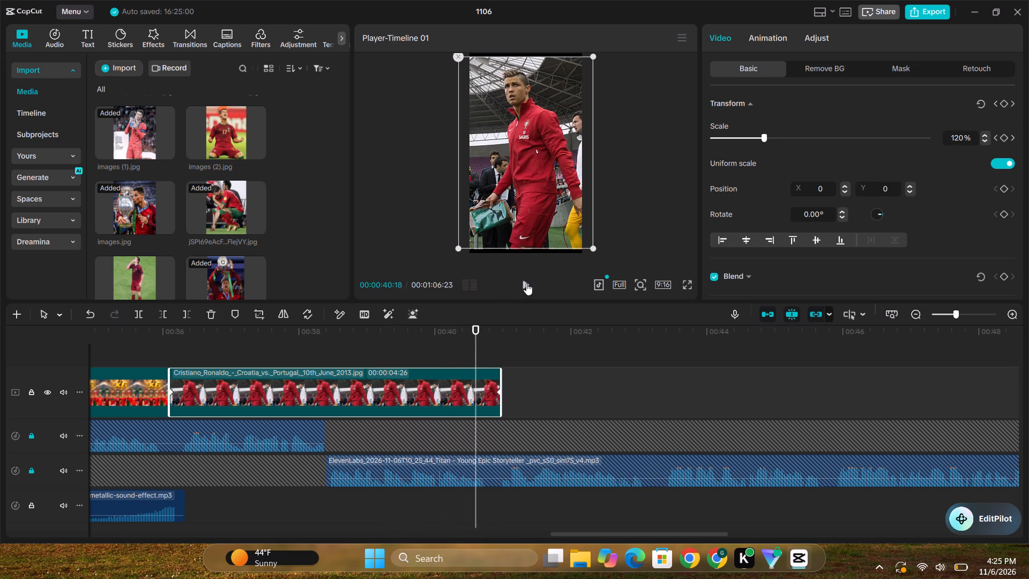
pyautogui.click(526, 283)
pyautogui.click(529, 284)
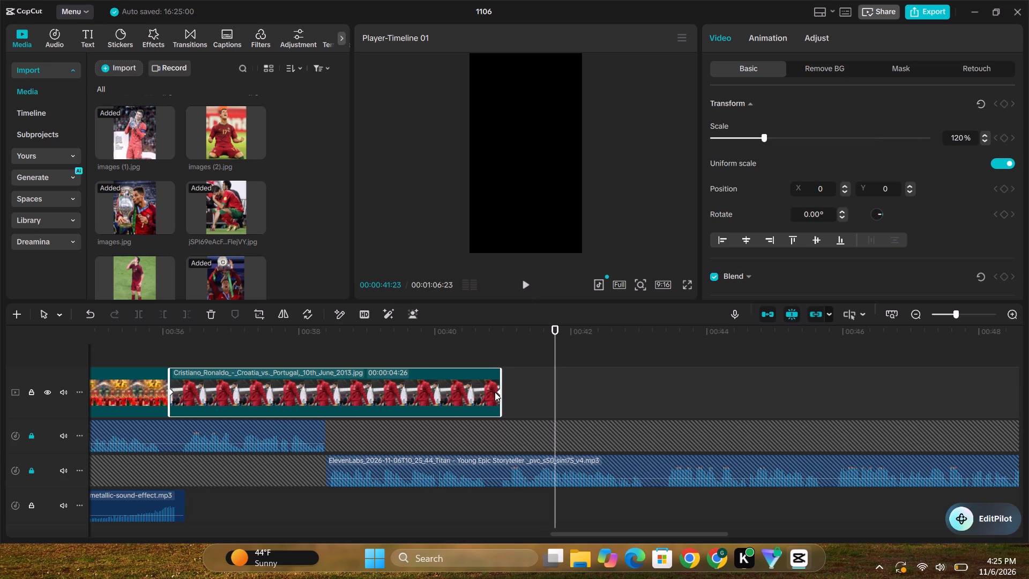
# Raise the end scale keyframe of the Croatia vs. Portugal photo to 125% and play back past the cut to about 00:43:00.
pyautogui.click(499, 392)
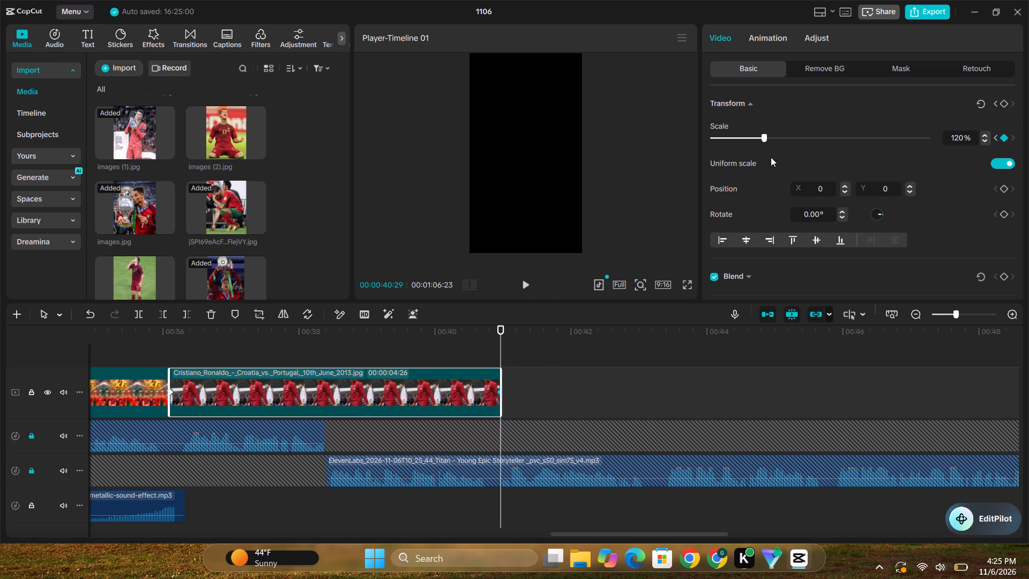
pyautogui.click(766, 136)
pyautogui.click(402, 338)
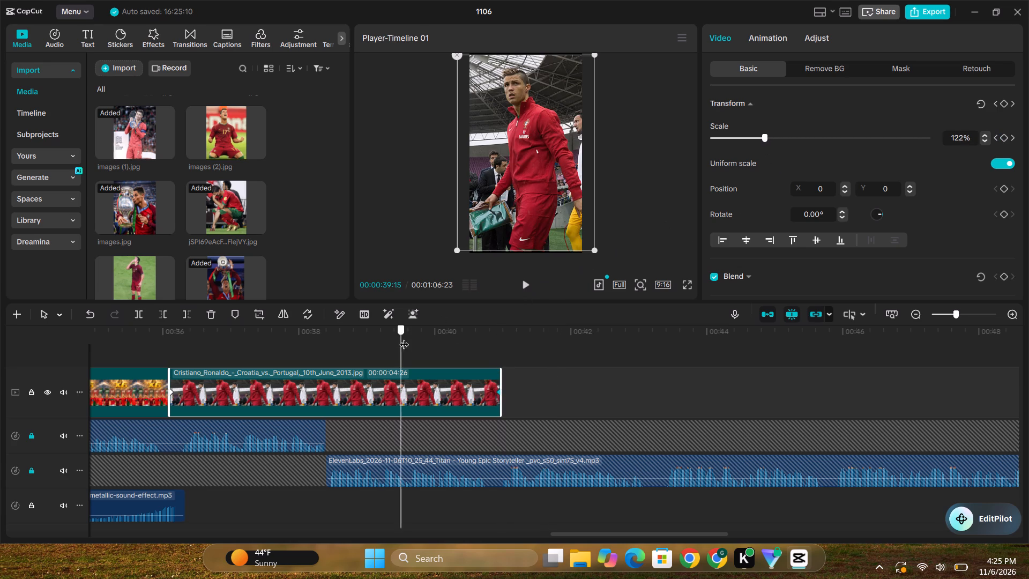
pyautogui.press('space')
pyautogui.click(528, 286)
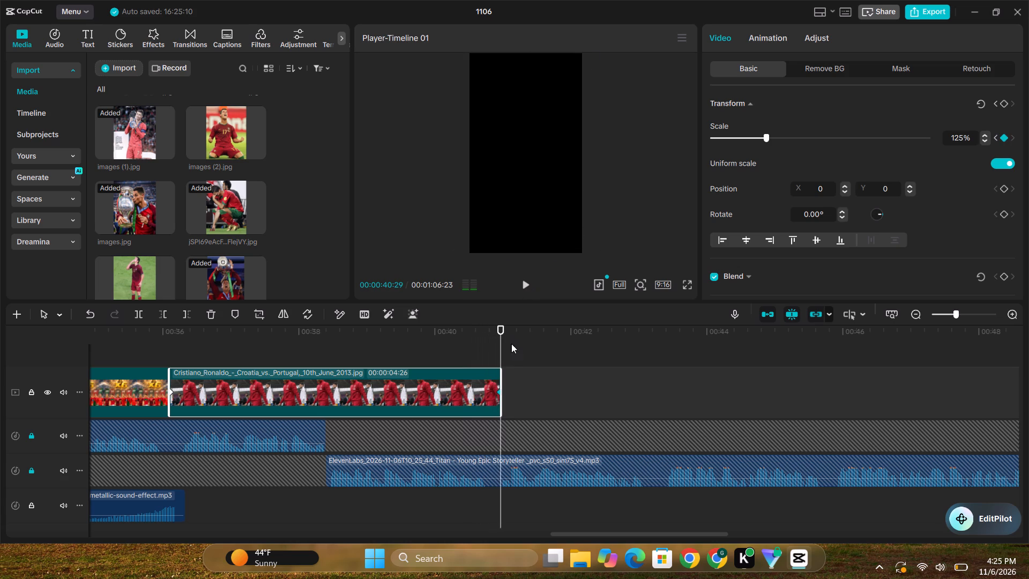
pyautogui.press('space')
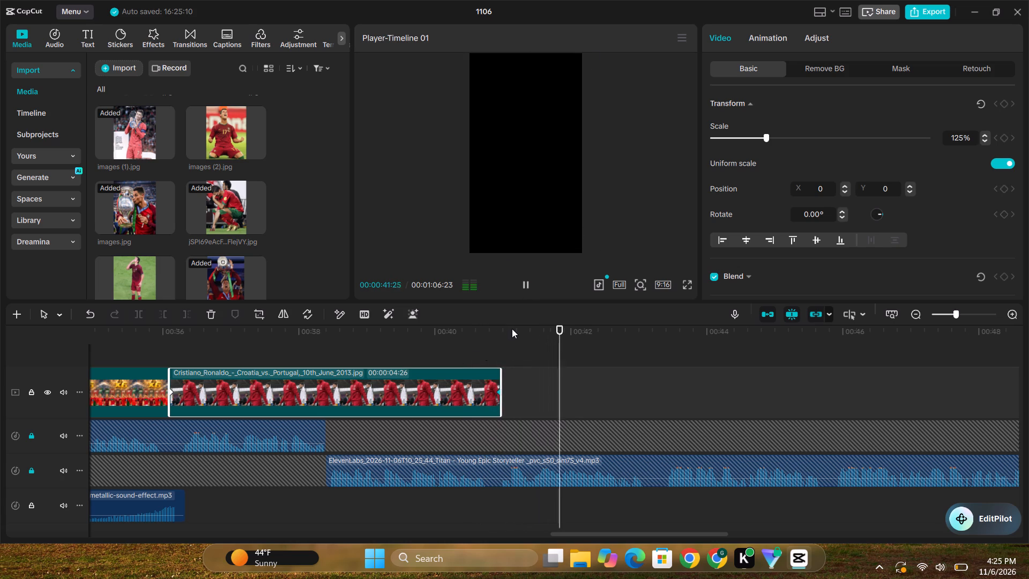
pyautogui.press('space')
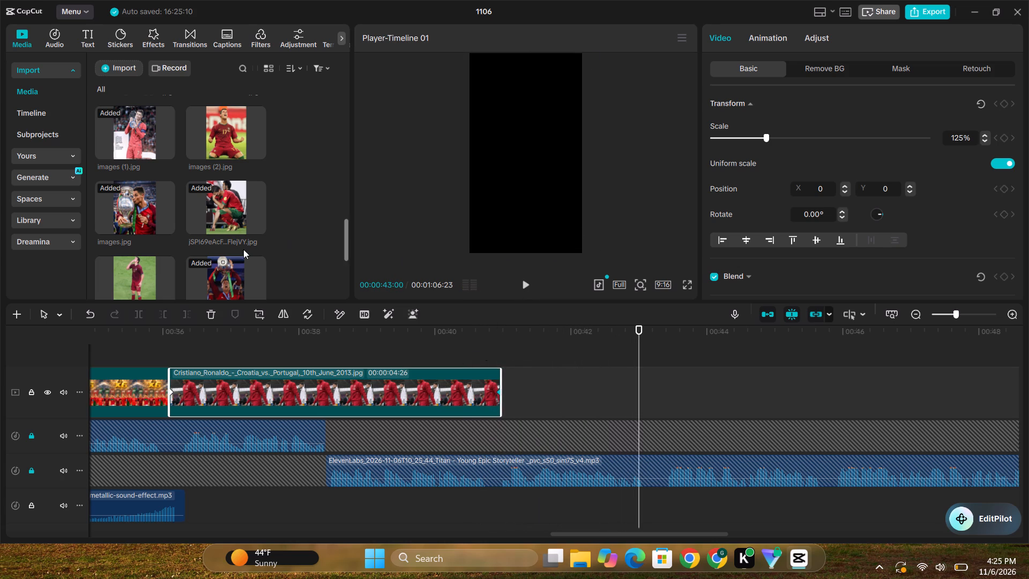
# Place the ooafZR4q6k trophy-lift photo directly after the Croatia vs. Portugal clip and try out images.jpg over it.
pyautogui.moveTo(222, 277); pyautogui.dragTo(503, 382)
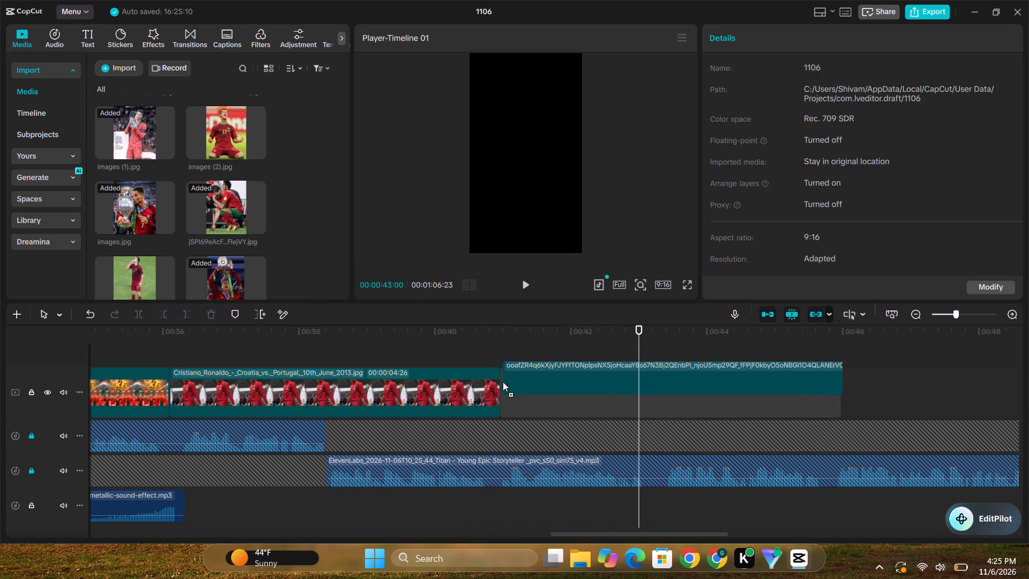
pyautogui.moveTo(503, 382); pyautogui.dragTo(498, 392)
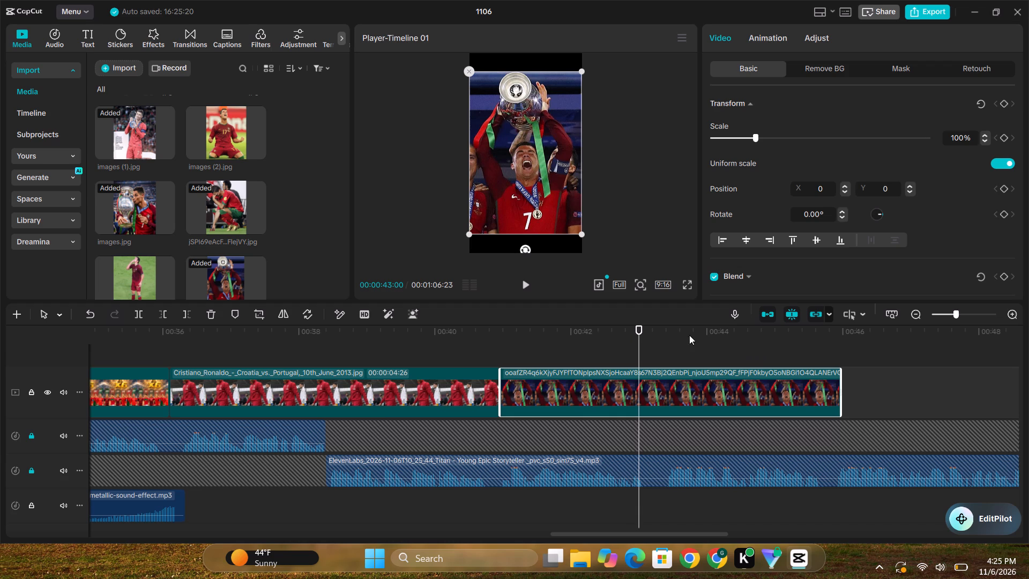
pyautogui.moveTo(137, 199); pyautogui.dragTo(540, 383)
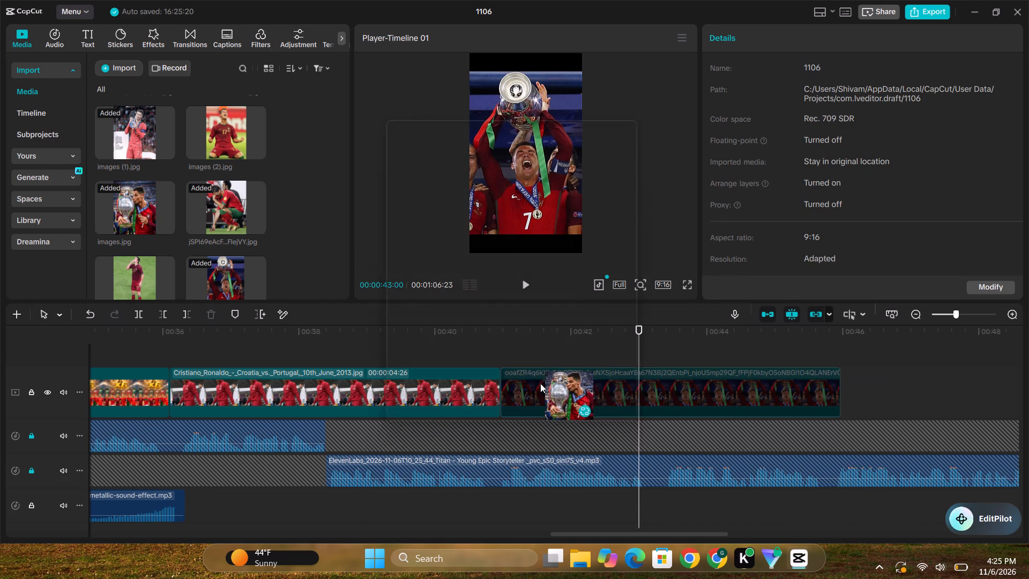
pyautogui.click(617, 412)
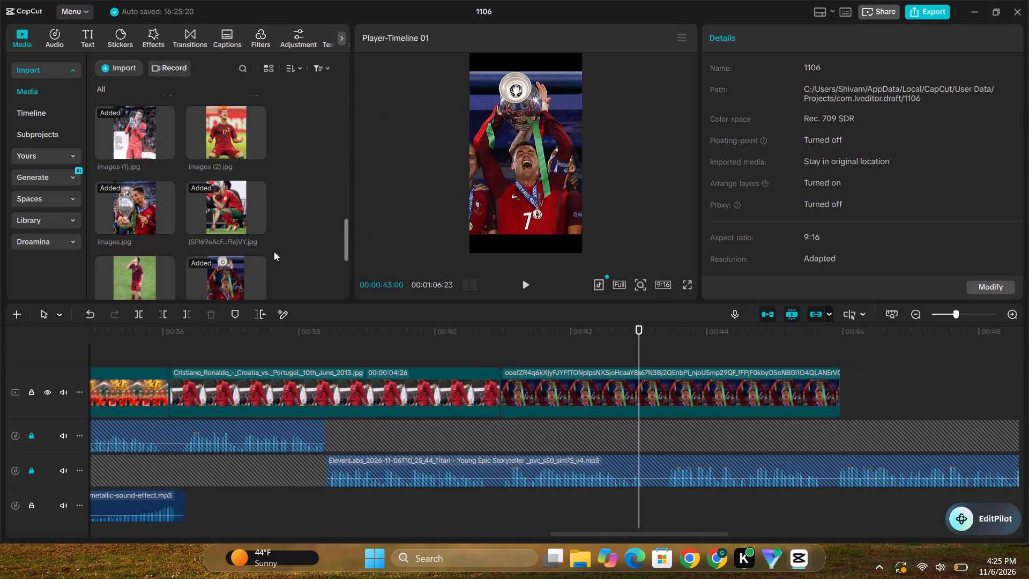
# Insert the w6QhmzFW photo of Ronaldo hugging the trophy after the Croatia vs. Portugal clip and delete the ooafZR4q6k clip behind it.
pyautogui.scroll(-3, 191, 246)
pyautogui.moveTo(153, 243); pyautogui.dragTo(162, 244)
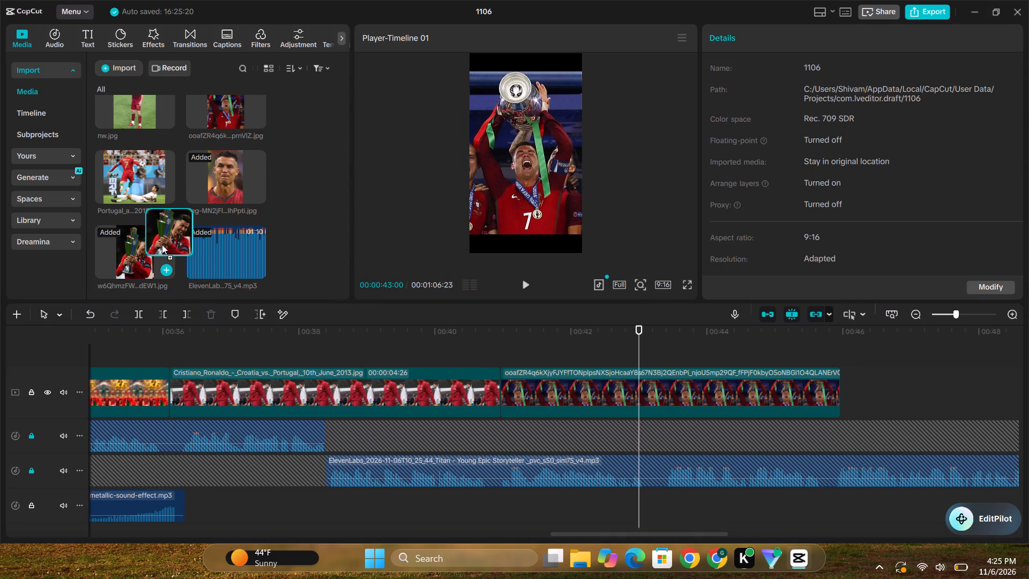
pyautogui.moveTo(162, 244); pyautogui.dragTo(527, 378)
pyautogui.moveTo(527, 378); pyautogui.dragTo(653, 396)
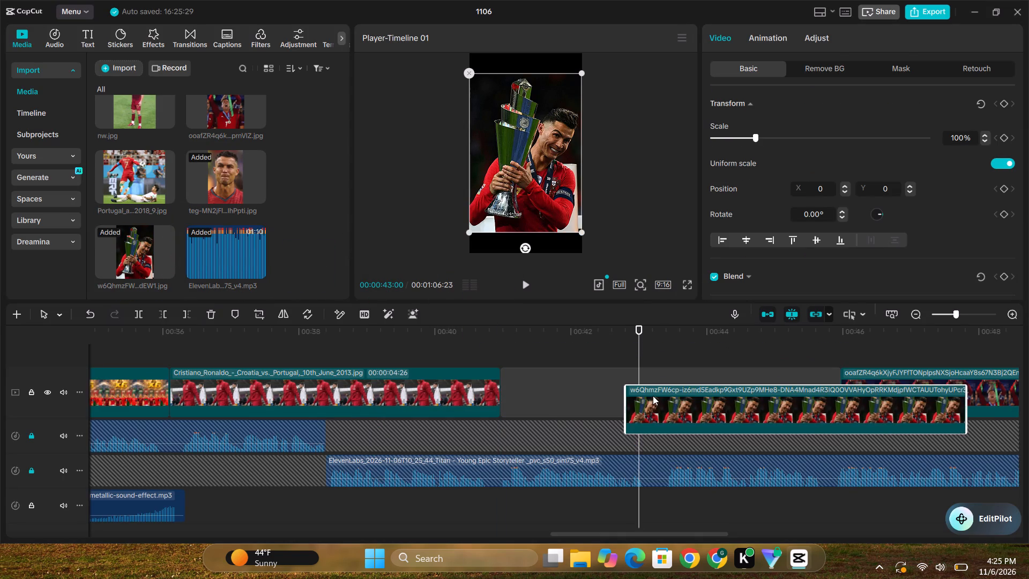
pyautogui.moveTo(653, 396); pyautogui.dragTo(530, 383)
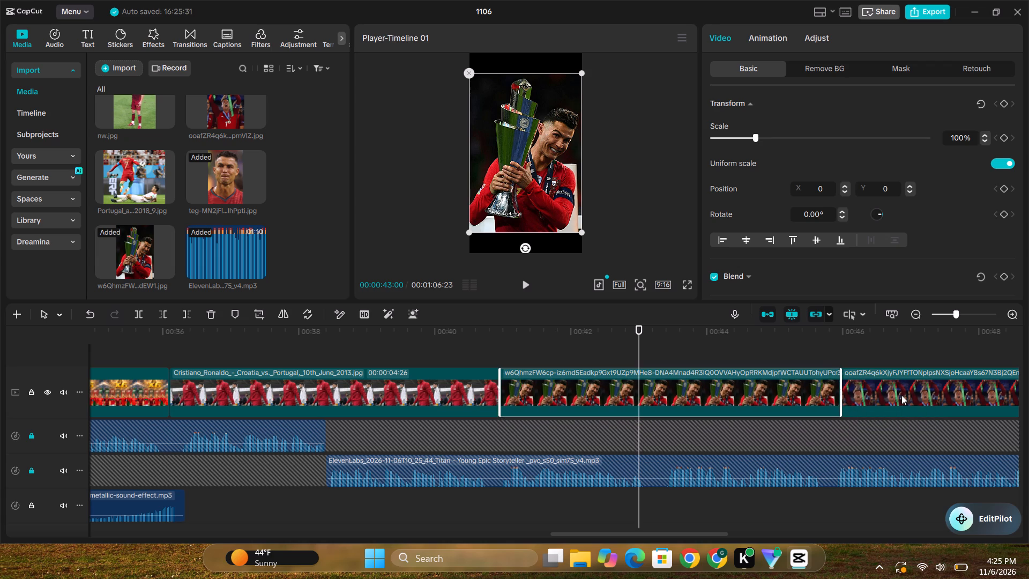
pyautogui.click(904, 395)
pyautogui.press('Delete')
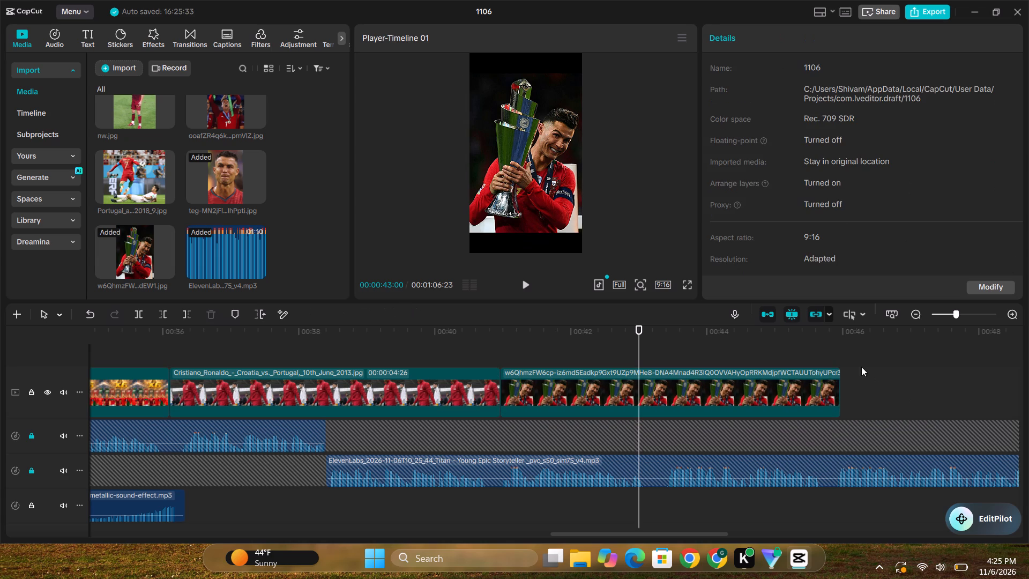
# Trim the end of the w6QhmzFW trophy photo clip back to just past 00:43:10.
pyautogui.click(689, 387)
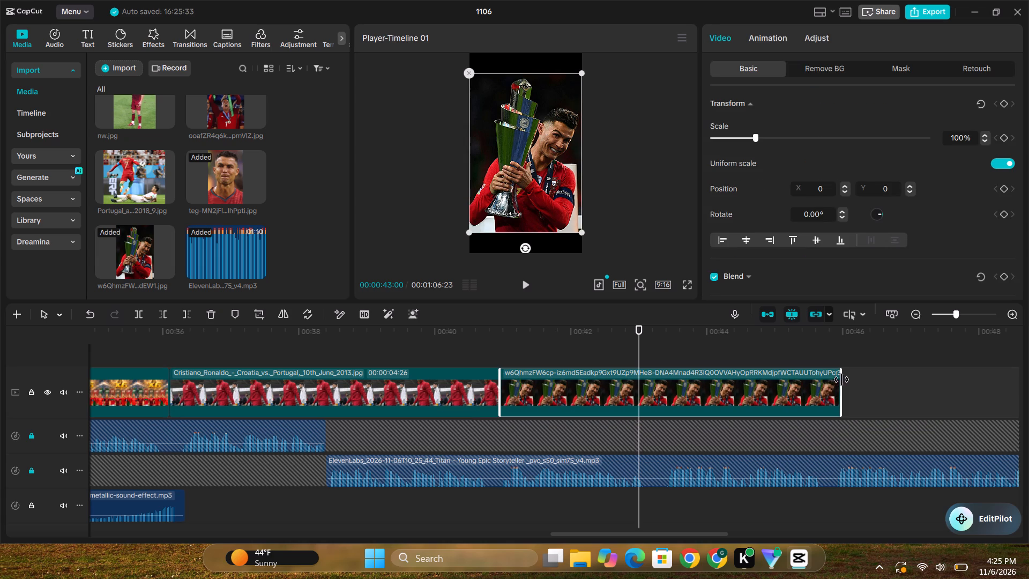
pyautogui.moveTo(841, 380); pyautogui.dragTo(663, 405)
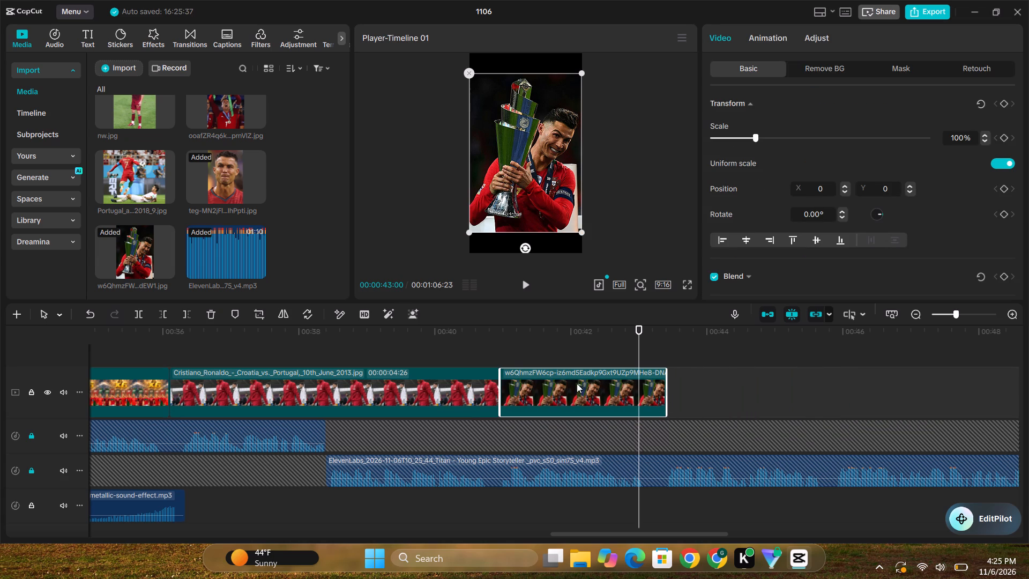
# Enlarge the w6QhmzFW trophy photo to 114% at its start, 00:40:29, and keyframe the scale there.
pyautogui.click(500, 358)
pyautogui.click(500, 199)
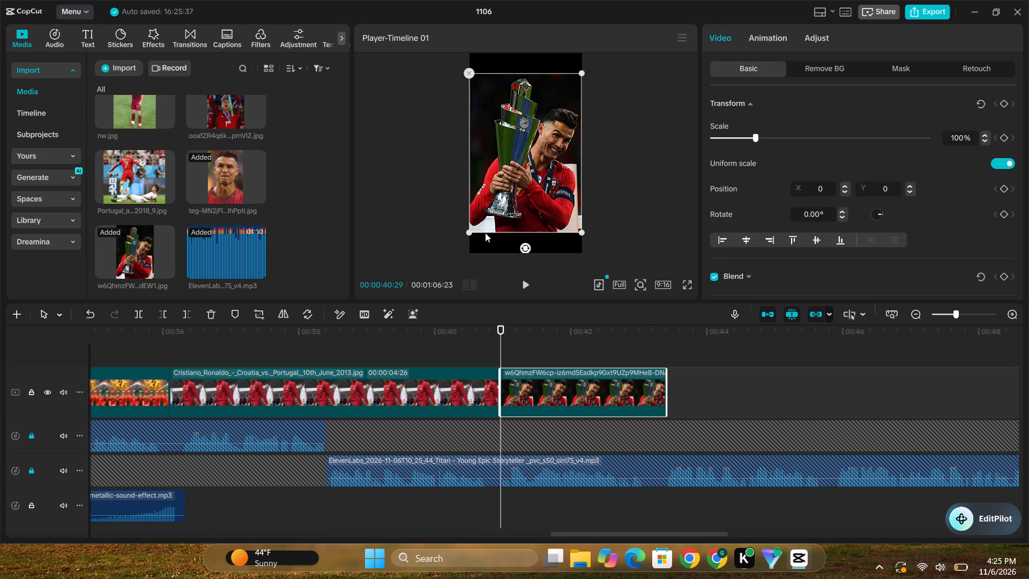
pyautogui.moveTo(468, 232); pyautogui.dragTo(464, 237)
pyautogui.moveTo(464, 238); pyautogui.dragTo(457, 250)
pyautogui.click(504, 202)
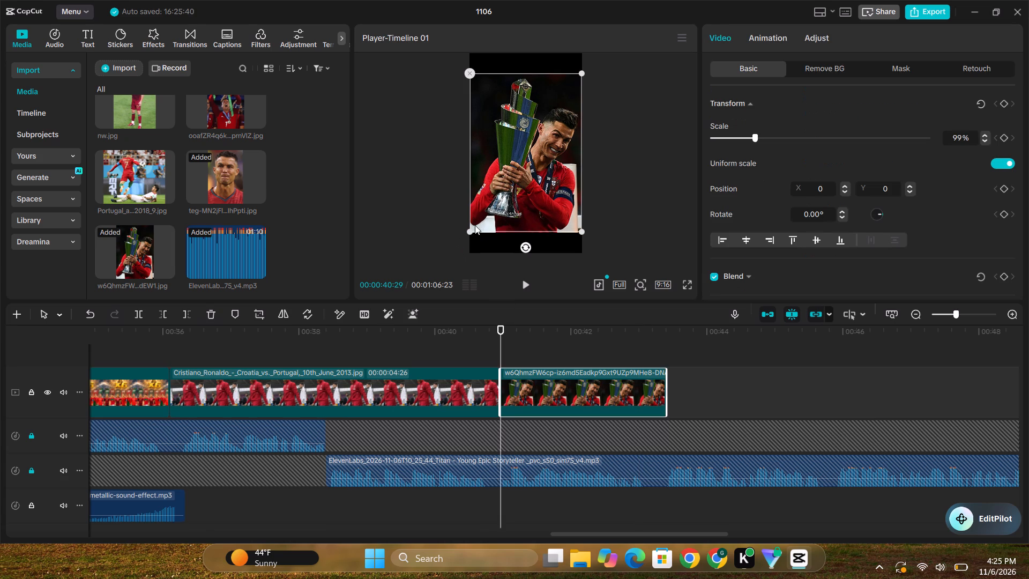
pyautogui.moveTo(471, 229); pyautogui.dragTo(461, 246)
pyautogui.click(523, 197)
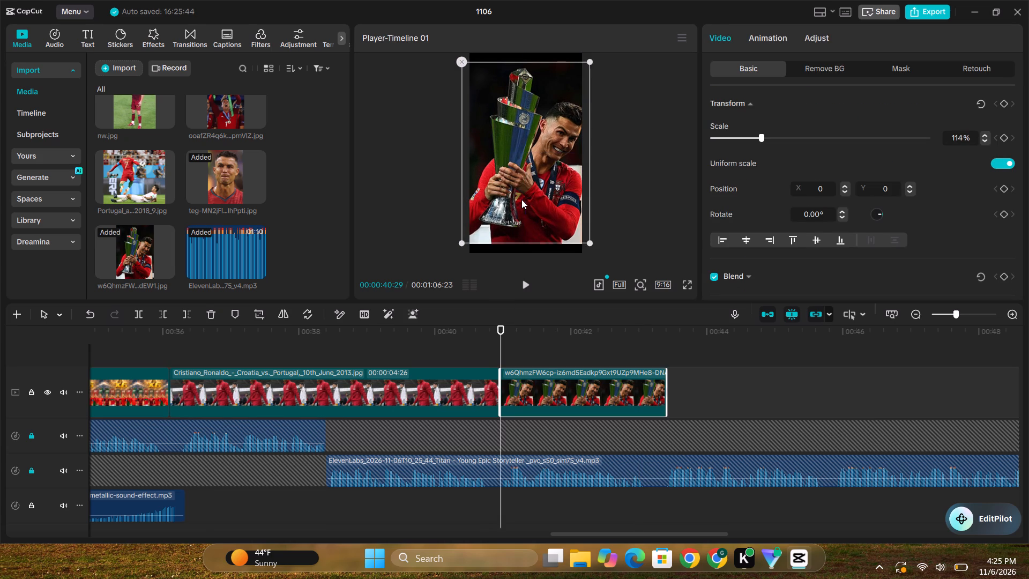
pyautogui.click(1004, 137)
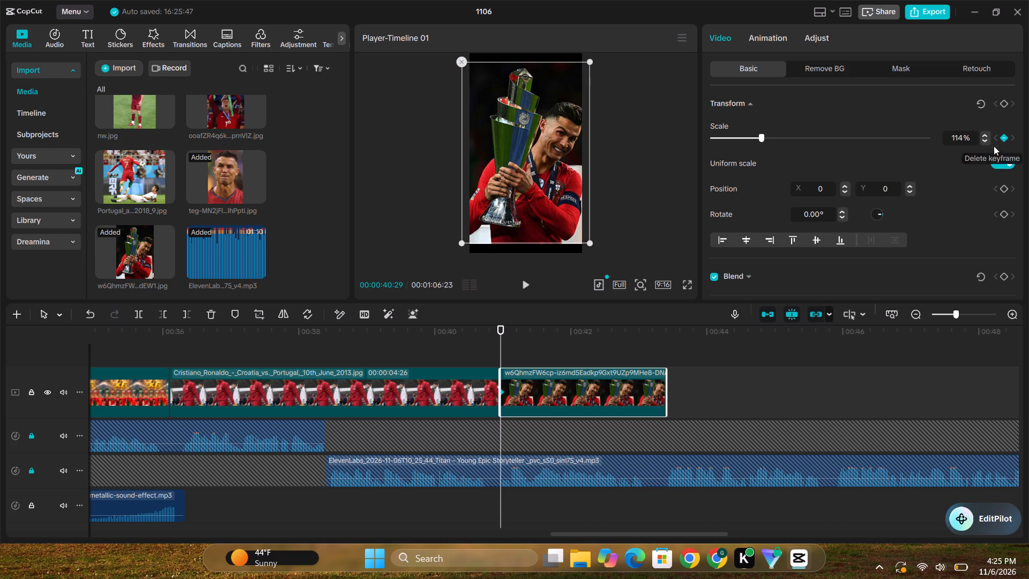
# Keyframe the w6QhmzFW trophy photo's scale at 126% near its end, at 00:43:10, and play back the zoom.
pyautogui.click(662, 360)
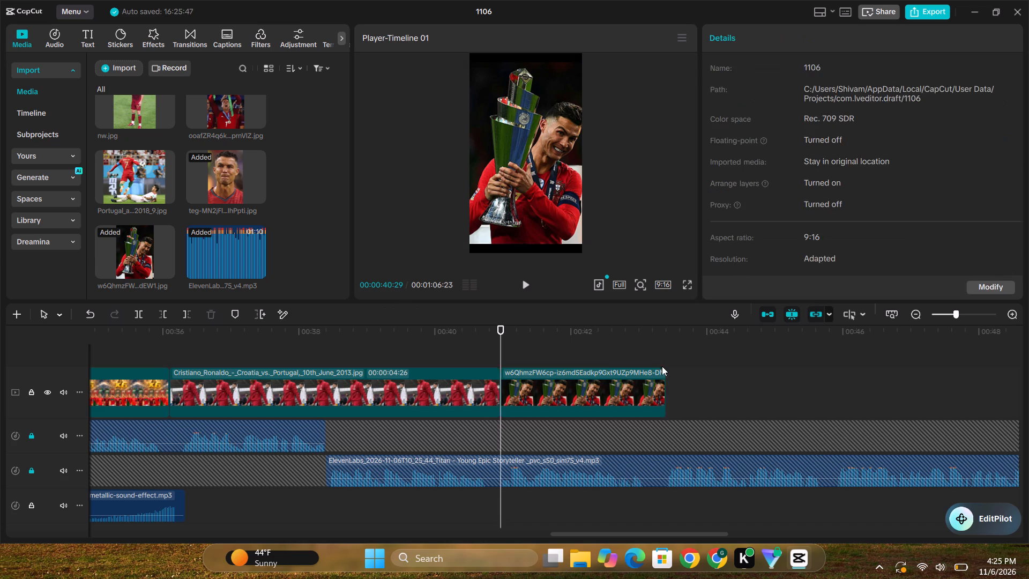
pyautogui.click(650, 390)
pyautogui.moveTo(759, 137); pyautogui.dragTo(761, 137)
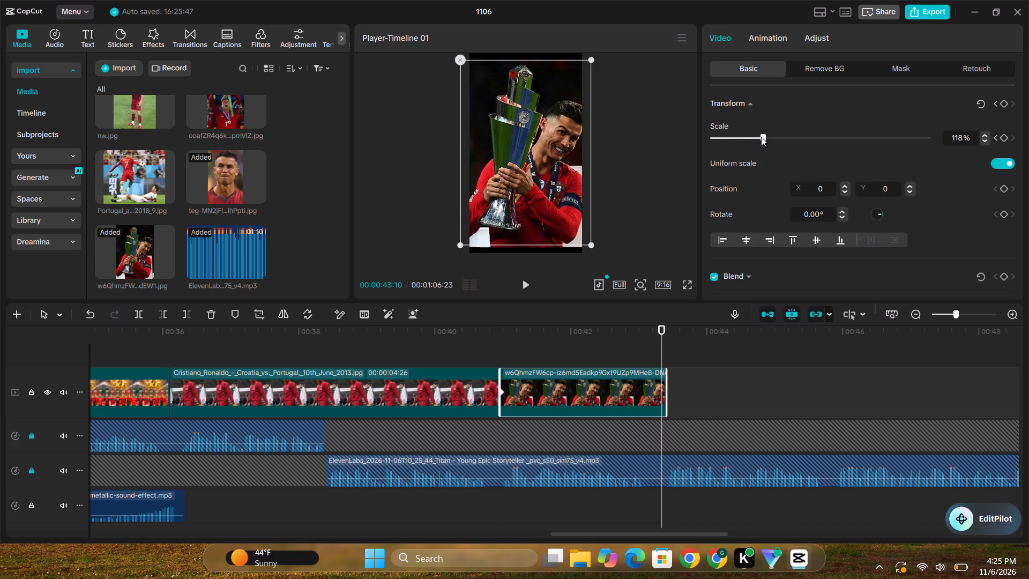
pyautogui.moveTo(761, 137); pyautogui.dragTo(764, 137)
pyautogui.click(492, 344)
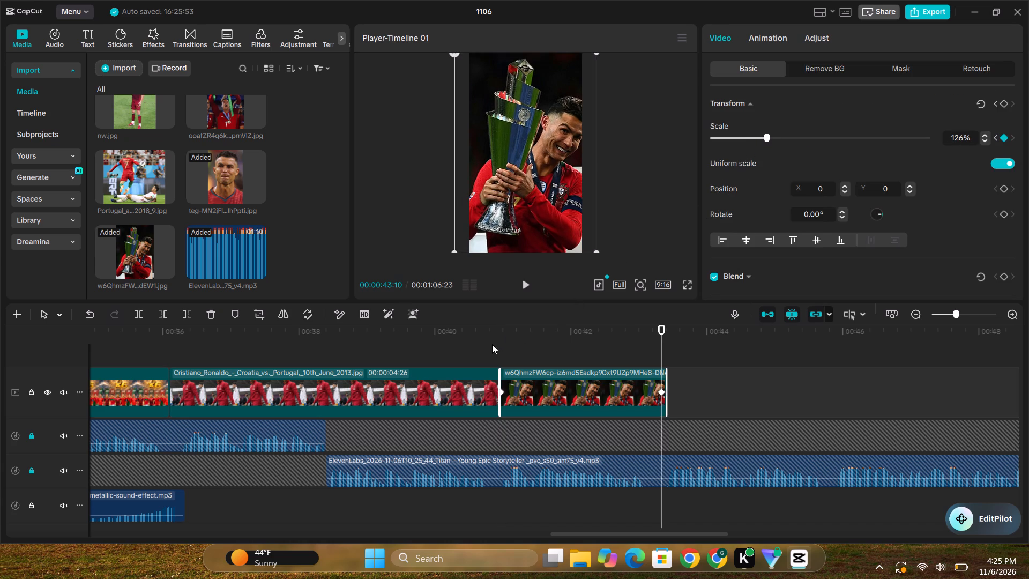
pyautogui.press('space')
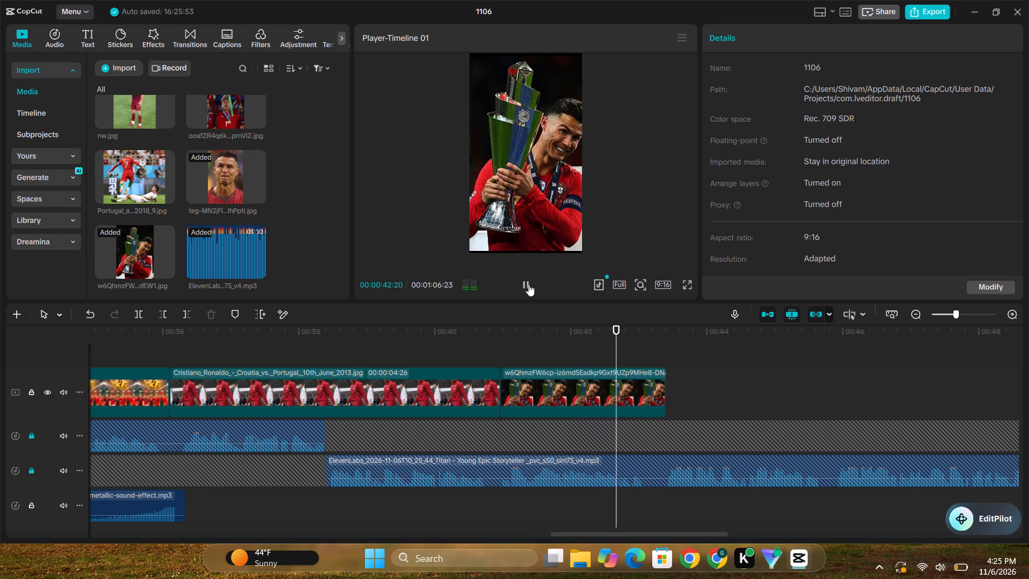
pyautogui.click(528, 284)
# Copy the money sound effect from about 00:10 and paste it on the sound effects track at 00:42:25.
pyautogui.moveTo(576, 533); pyautogui.dragTo(534, 536)
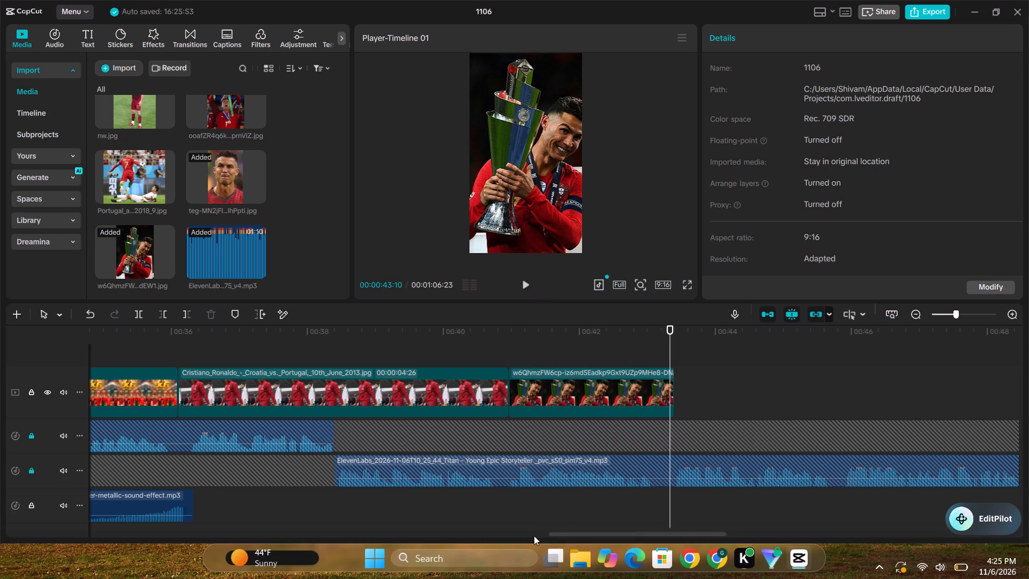
pyautogui.moveTo(534, 536); pyautogui.dragTo(95, 534)
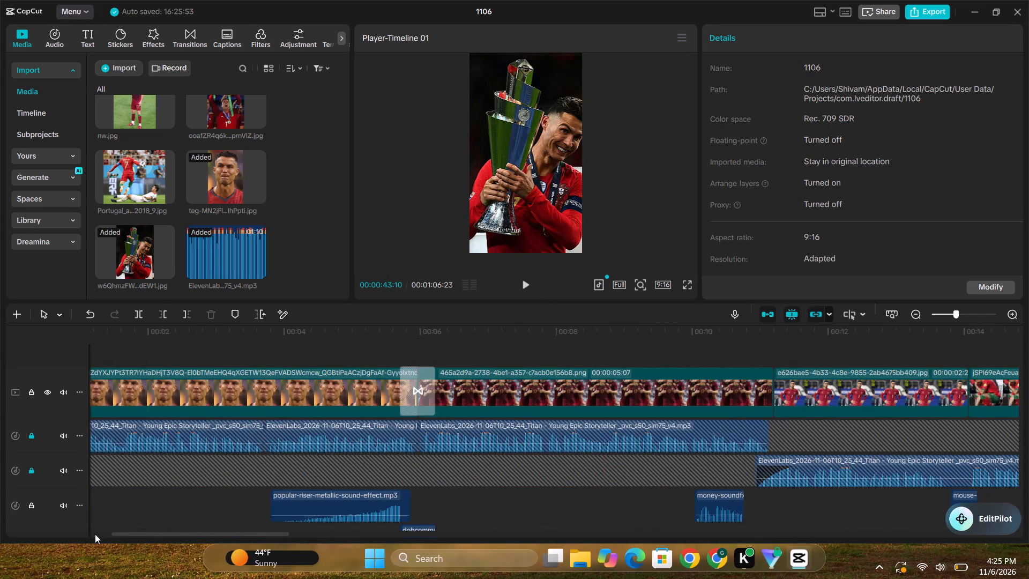
pyautogui.moveTo(95, 534); pyautogui.dragTo(204, 532)
pyautogui.click(379, 500)
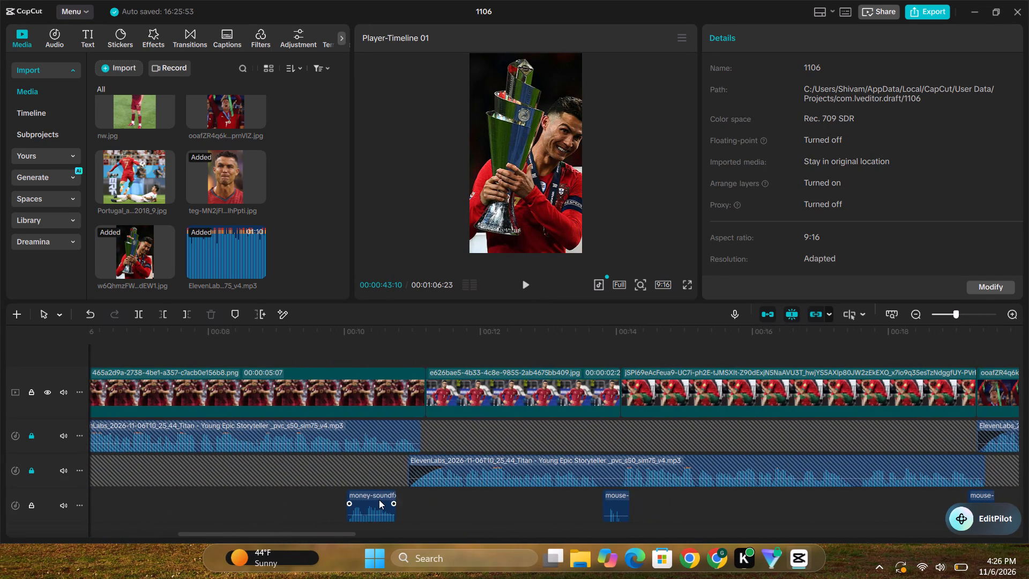
pyautogui.hotkey('ctrl', 'c')
pyautogui.moveTo(285, 535); pyautogui.dragTo(409, 534)
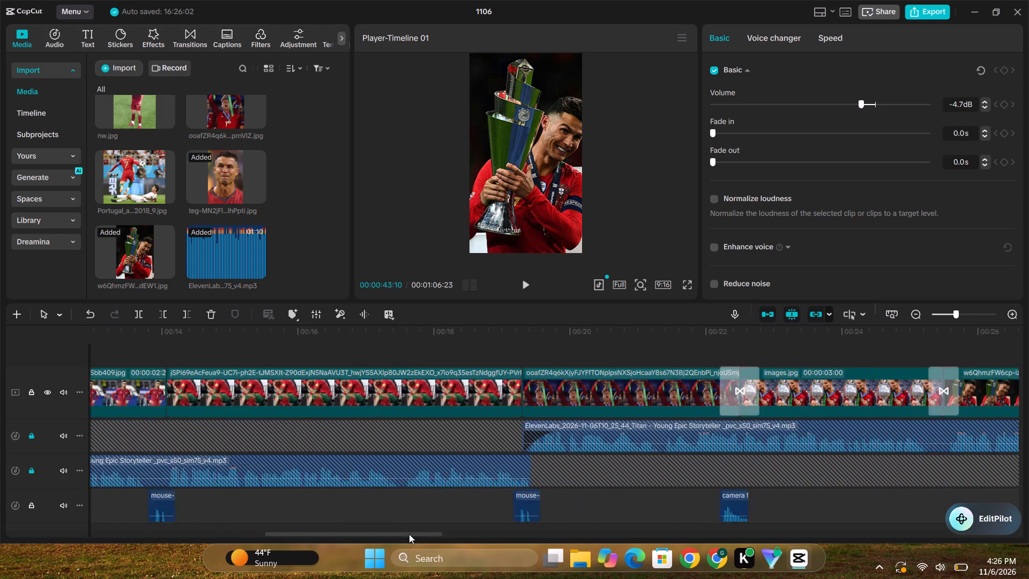
pyautogui.moveTo(409, 534); pyautogui.dragTo(667, 547)
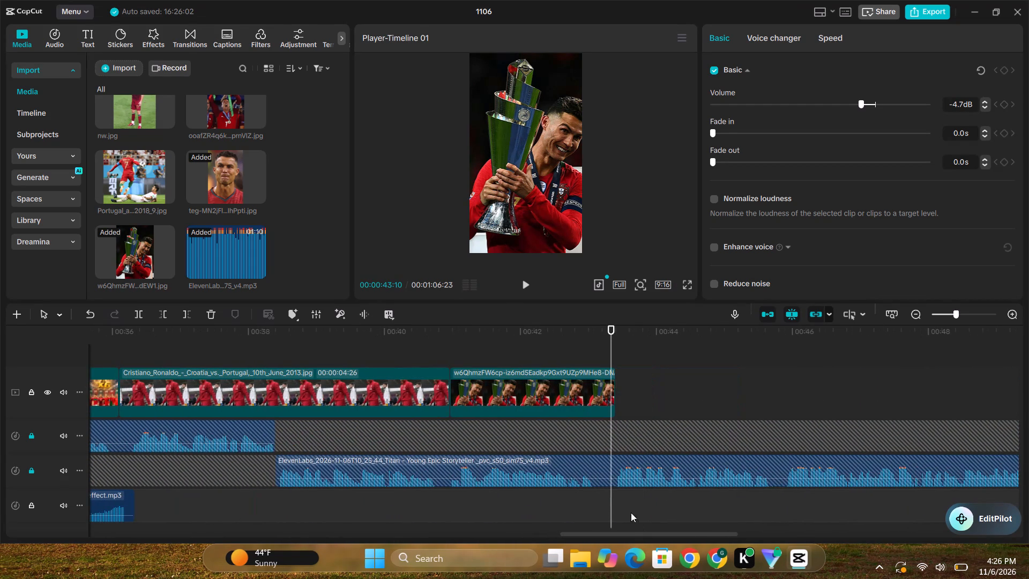
pyautogui.click(562, 501)
pyautogui.click(576, 501)
pyautogui.hotkey('ctrl', 'v')
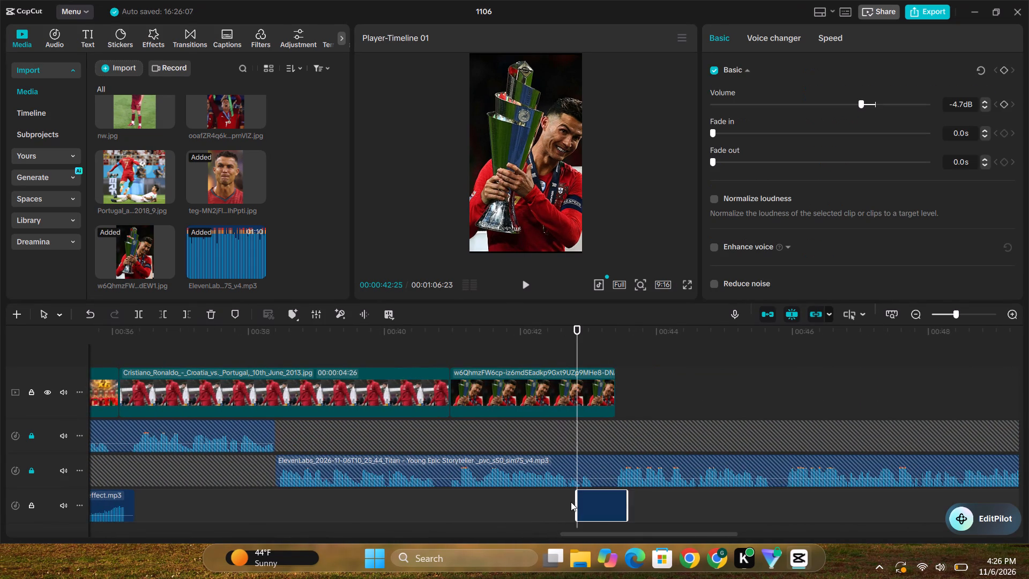
# Shift the pasted money sound effect earlier in stages to start just before 00:42, playing it against the voiceover between moves.
pyautogui.press('space')
pyautogui.click(526, 282)
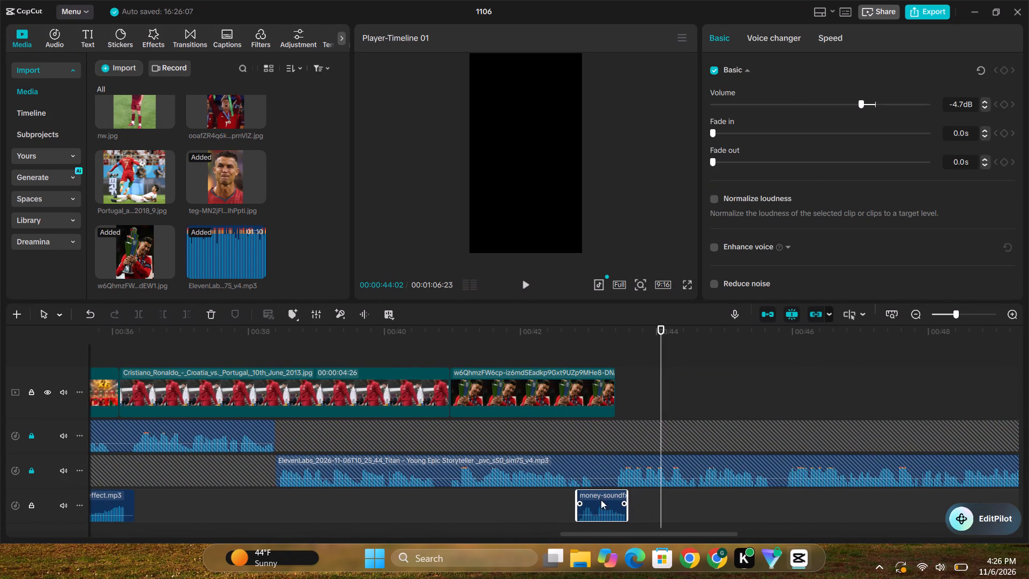
pyautogui.moveTo(601, 500); pyautogui.dragTo(570, 501)
pyautogui.click(520, 497)
pyautogui.press('space')
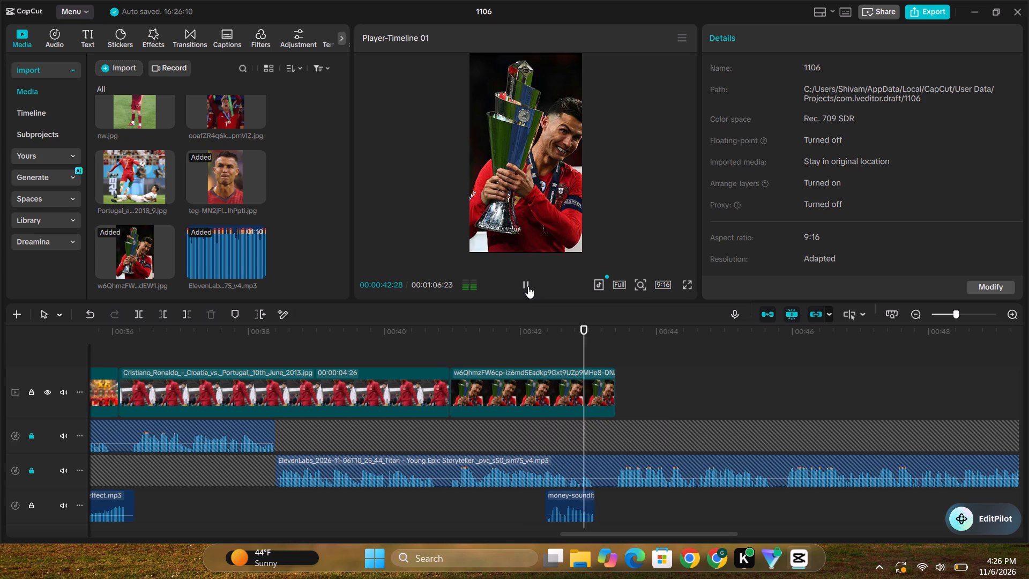
pyautogui.click(528, 286)
pyautogui.moveTo(568, 499); pyautogui.dragTo(543, 500)
pyautogui.click(489, 504)
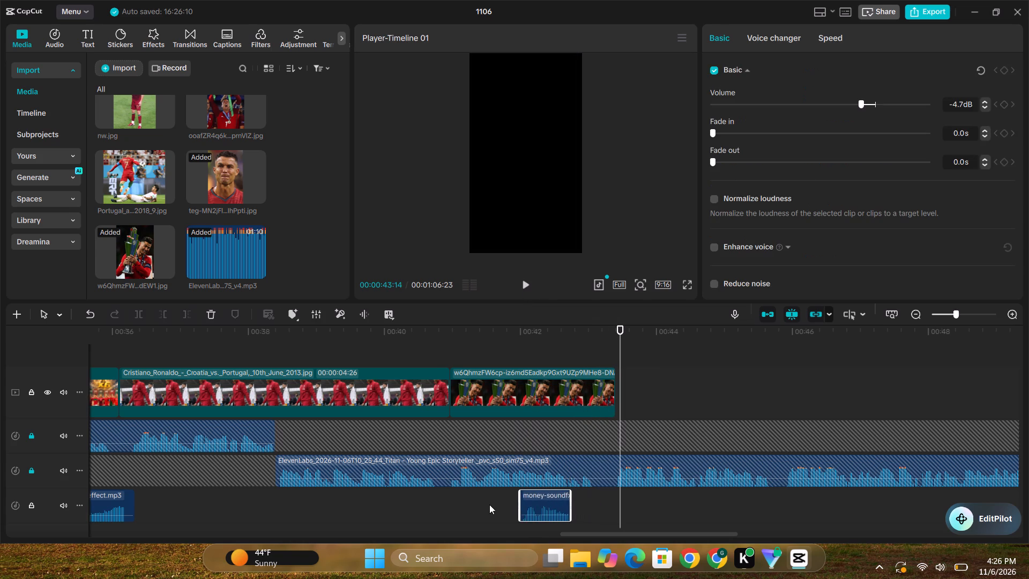
pyautogui.press('space')
pyautogui.click(526, 285)
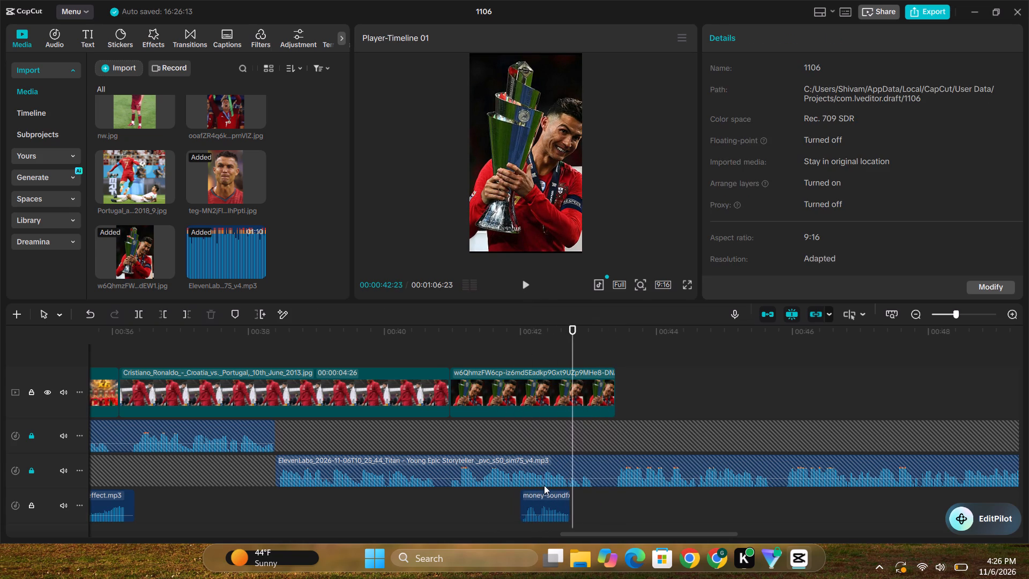
pyautogui.moveTo(546, 504); pyautogui.dragTo(536, 504)
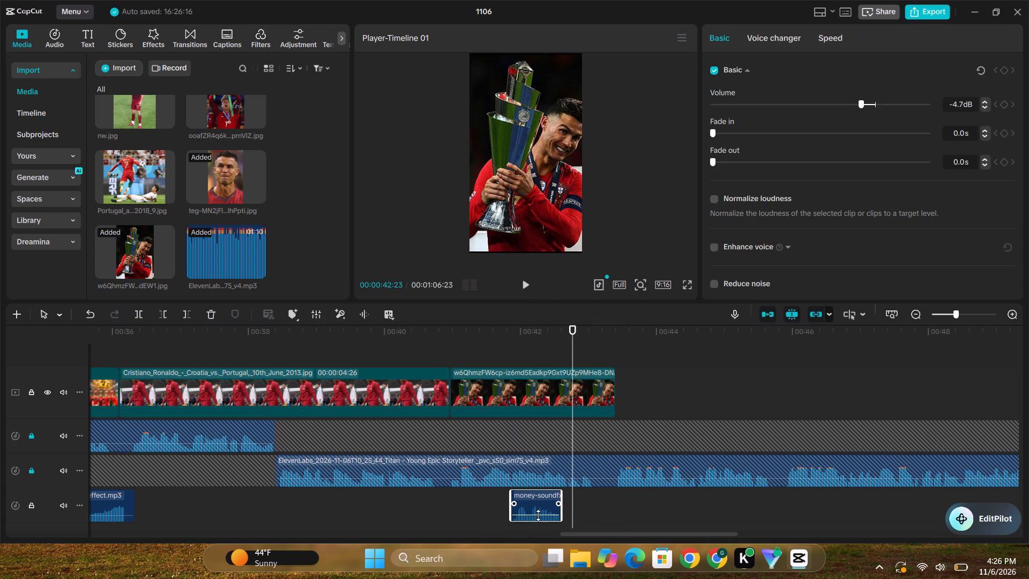
# Fine-tune the placement of the money sound effect just before 00:42 and play it back against the voiceover.
pyautogui.moveTo(538, 515); pyautogui.dragTo(545, 516)
pyautogui.click(491, 507)
pyautogui.press('space')
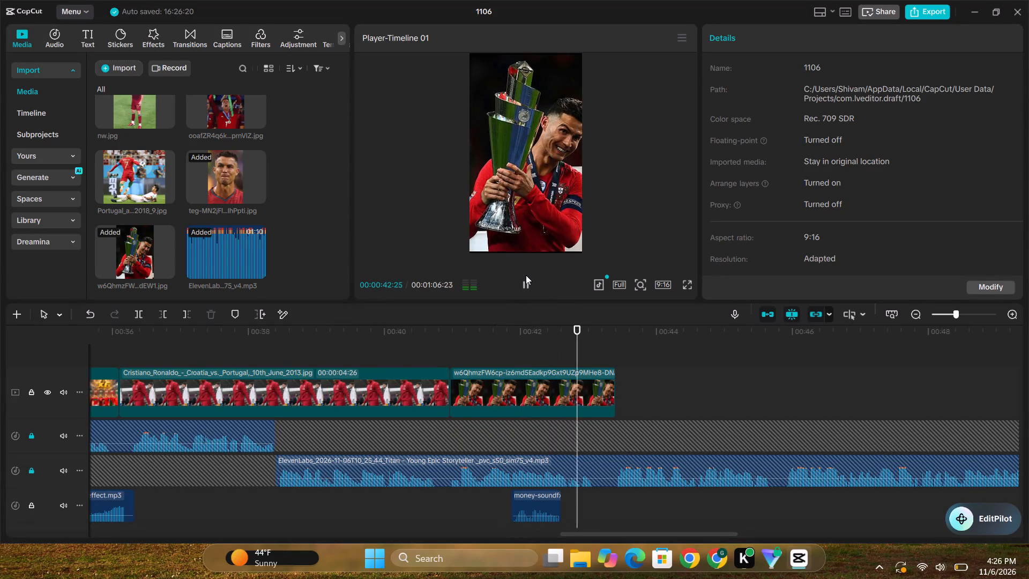
pyautogui.click(527, 283)
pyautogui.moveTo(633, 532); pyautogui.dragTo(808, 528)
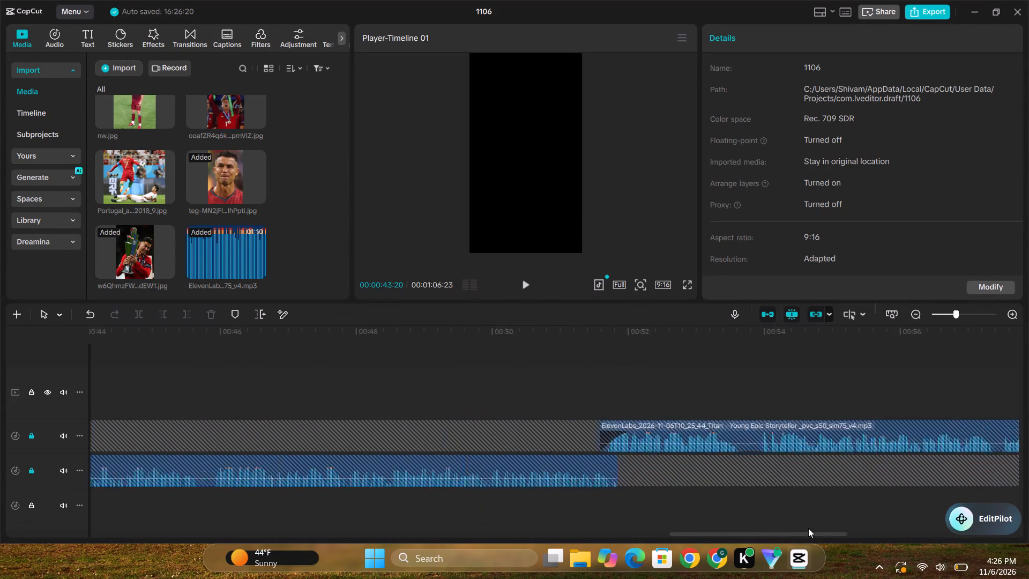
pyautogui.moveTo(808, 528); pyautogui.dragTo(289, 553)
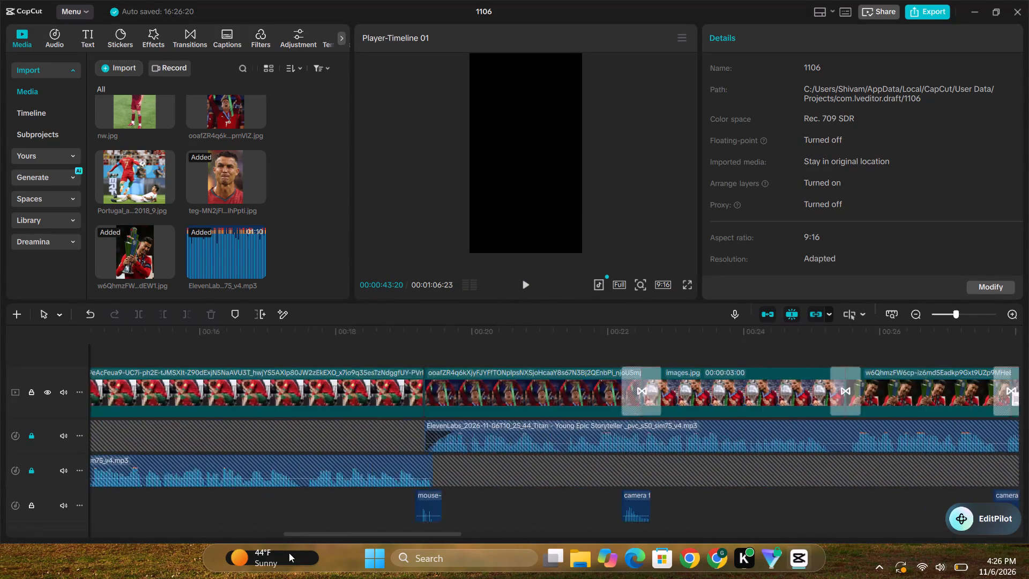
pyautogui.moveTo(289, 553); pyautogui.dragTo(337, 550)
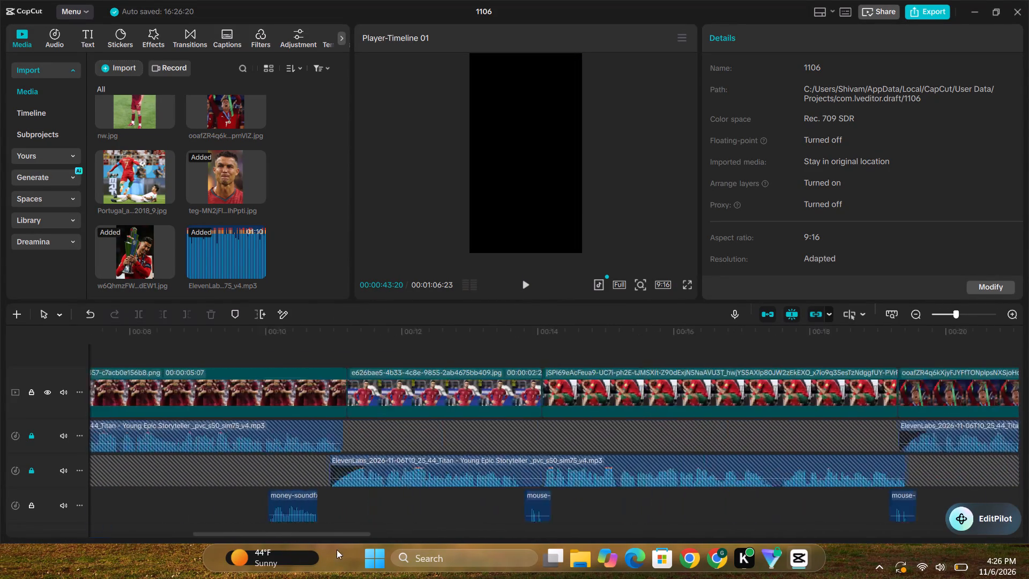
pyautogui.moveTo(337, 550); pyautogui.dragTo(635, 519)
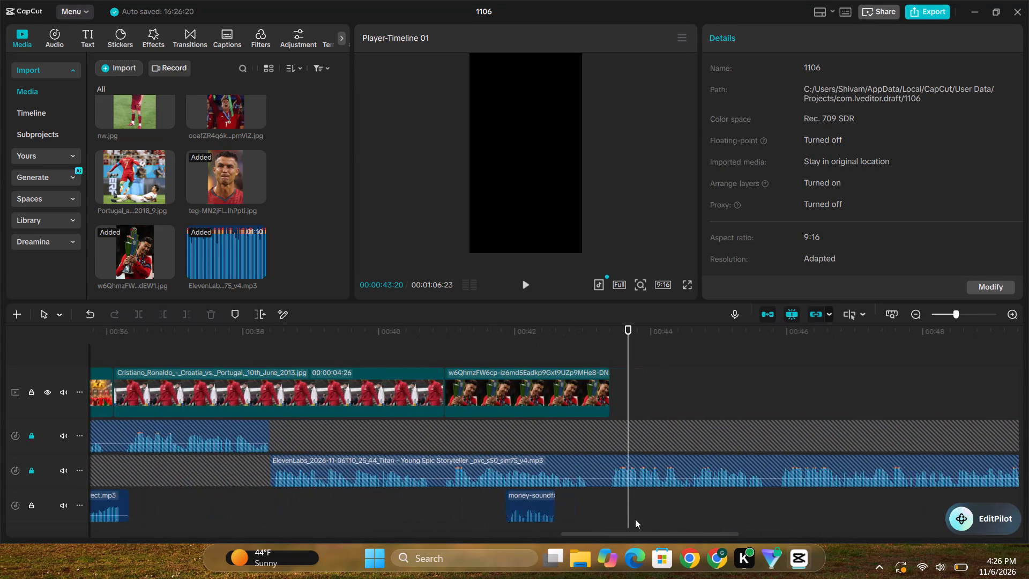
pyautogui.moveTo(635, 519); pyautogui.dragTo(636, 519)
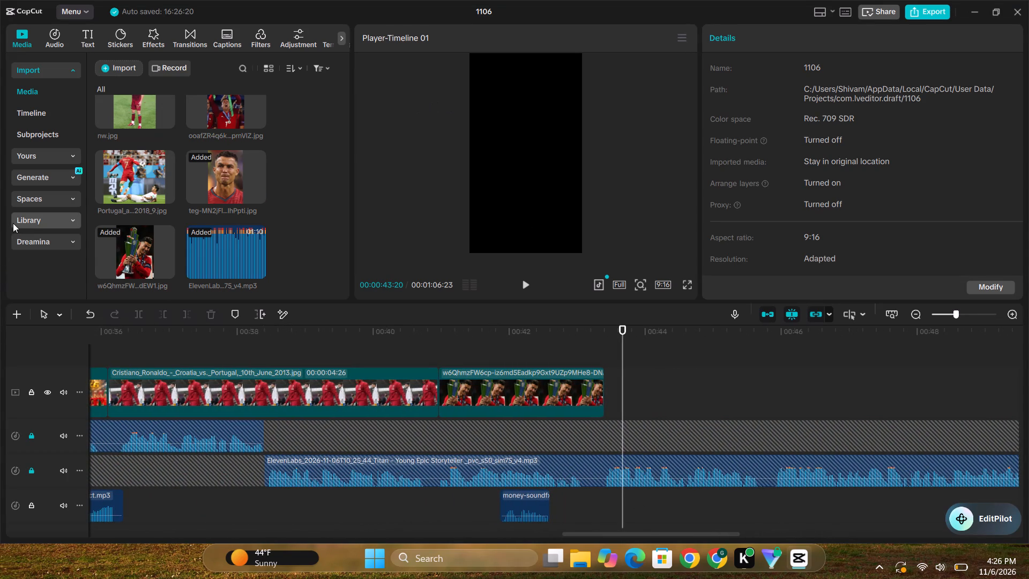
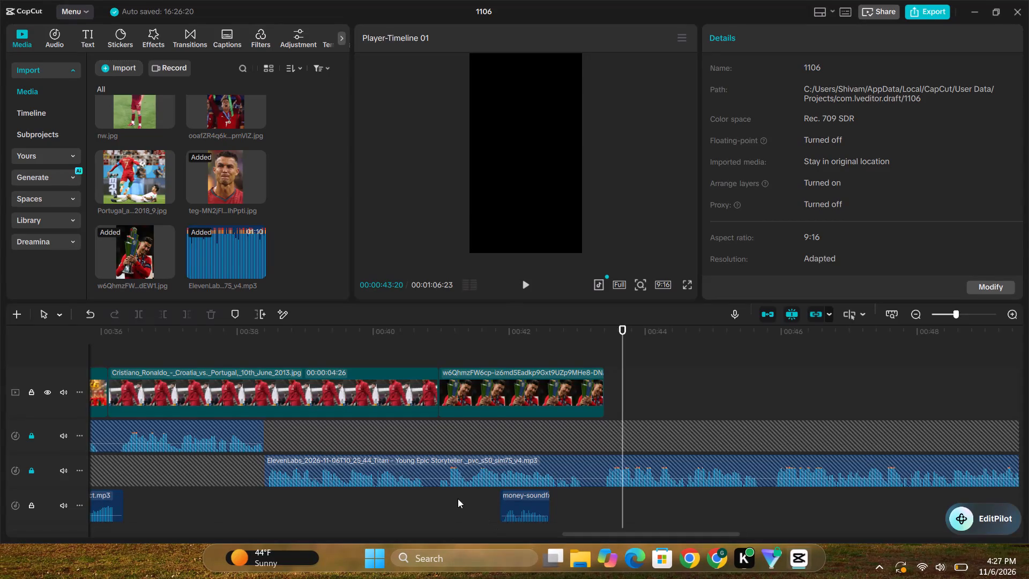
# Play back the trophy photo with its money sound effect, and listen to the voiceover from 00:43:10 to about 00:46.
pyautogui.click(458, 499)
pyautogui.press('space')
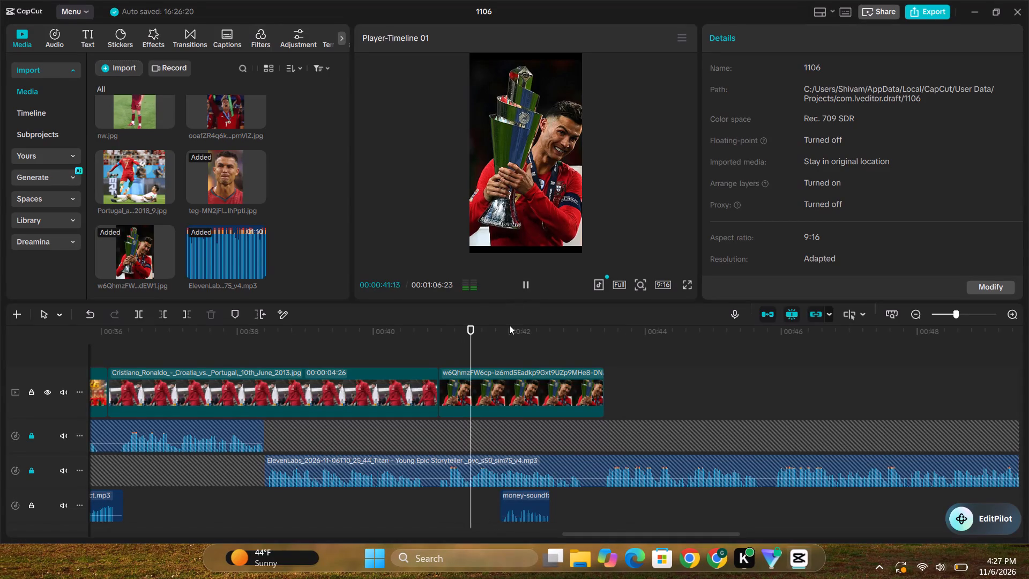
pyautogui.click(527, 281)
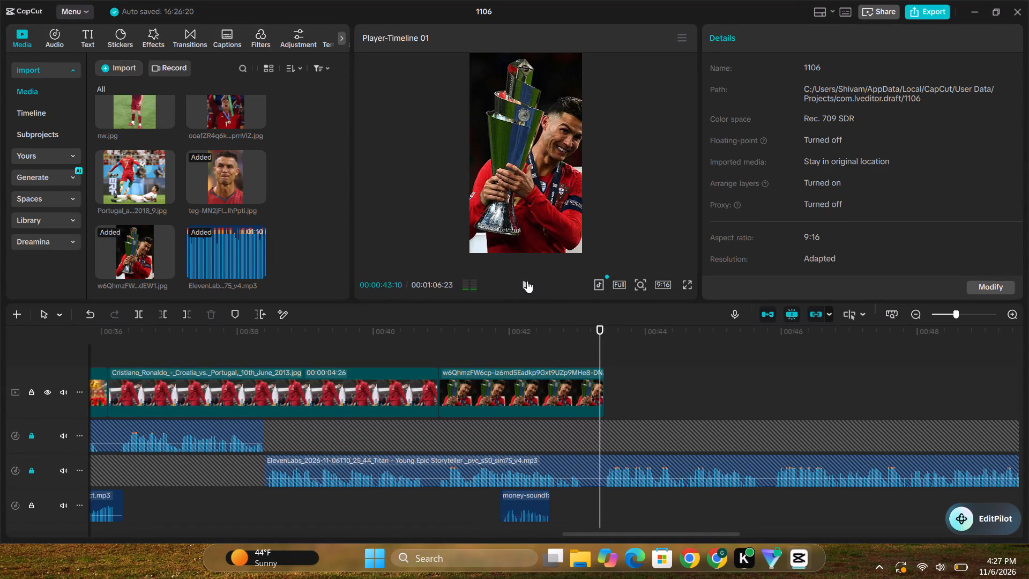
pyautogui.moveTo(651, 536); pyautogui.dragTo(945, 547)
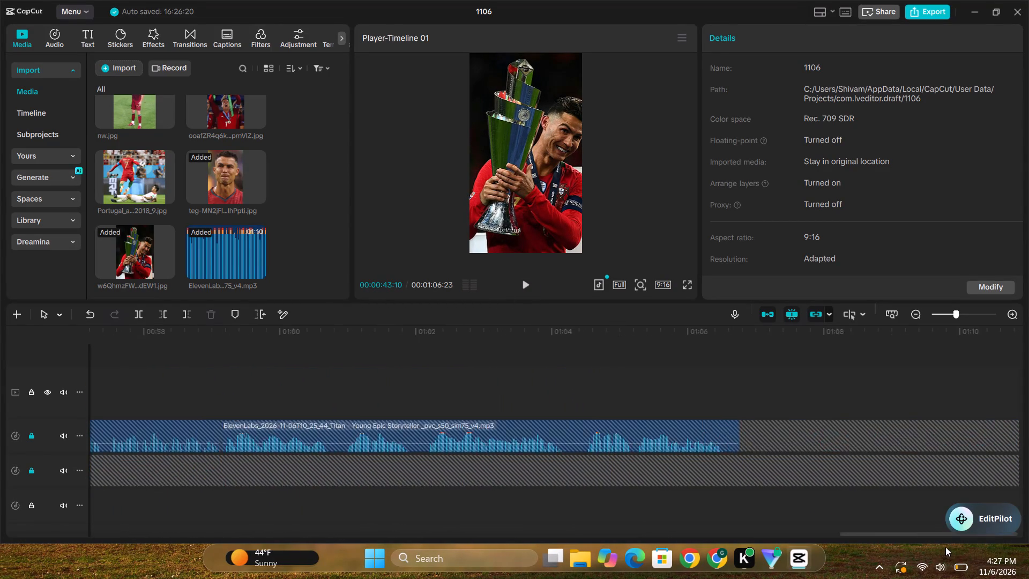
pyautogui.moveTo(945, 547); pyautogui.dragTo(719, 542)
pyautogui.press('space')
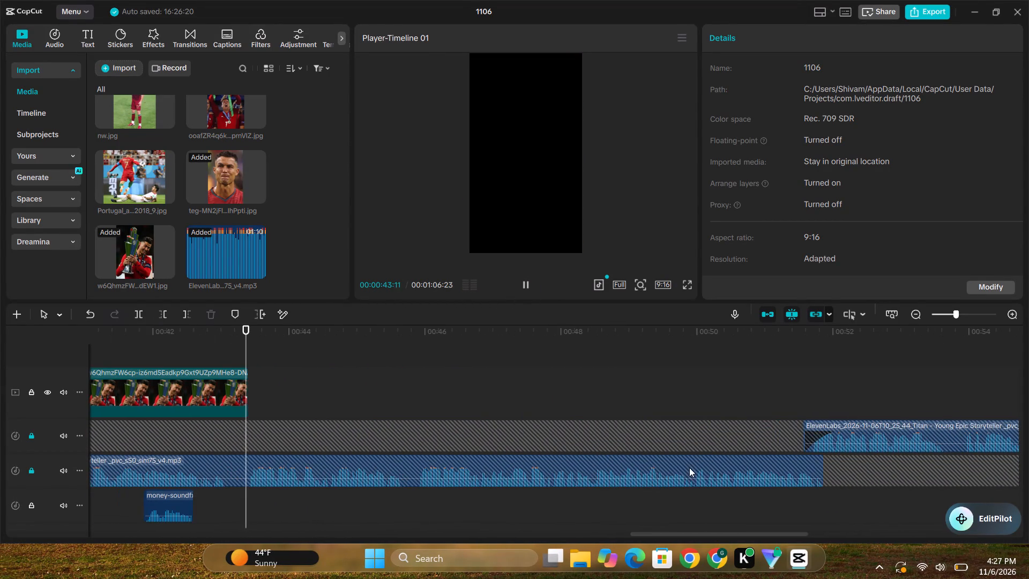
pyautogui.click(526, 284)
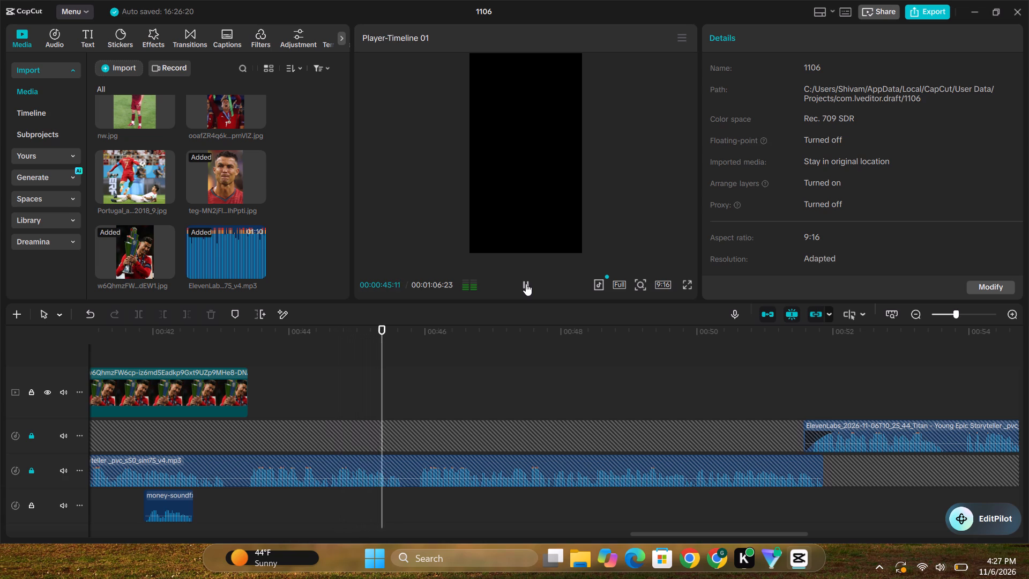
pyautogui.click(526, 284)
pyautogui.click(526, 284)
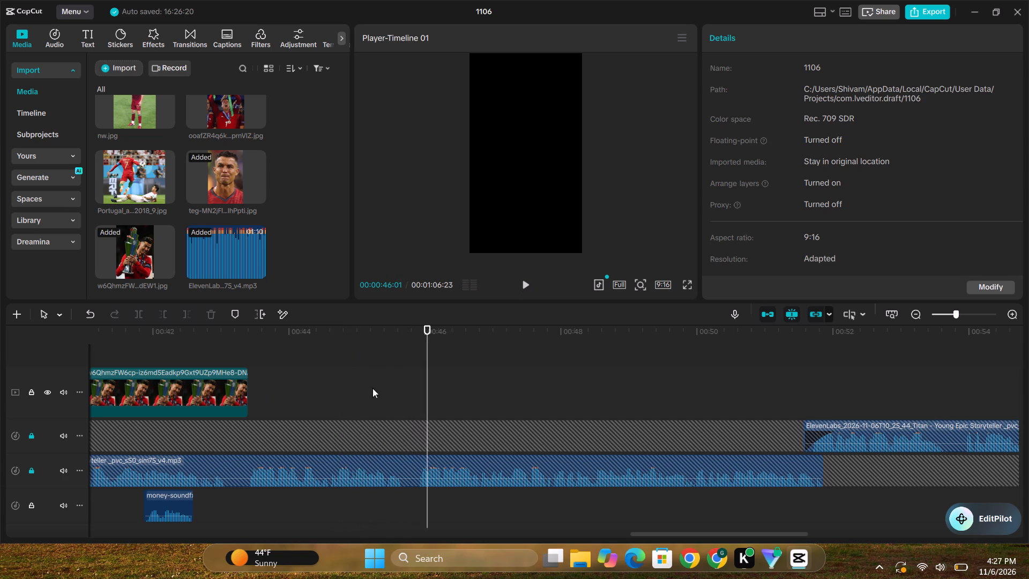
# Turn off the main track magnet and place the CRISTIANO_RONALDO New Zealand-Portugal photo on the main track at 00:45:25, leaving a gap before it.
pyautogui.click(770, 311)
pyautogui.scroll(1, 171, 213)
pyautogui.press('space')
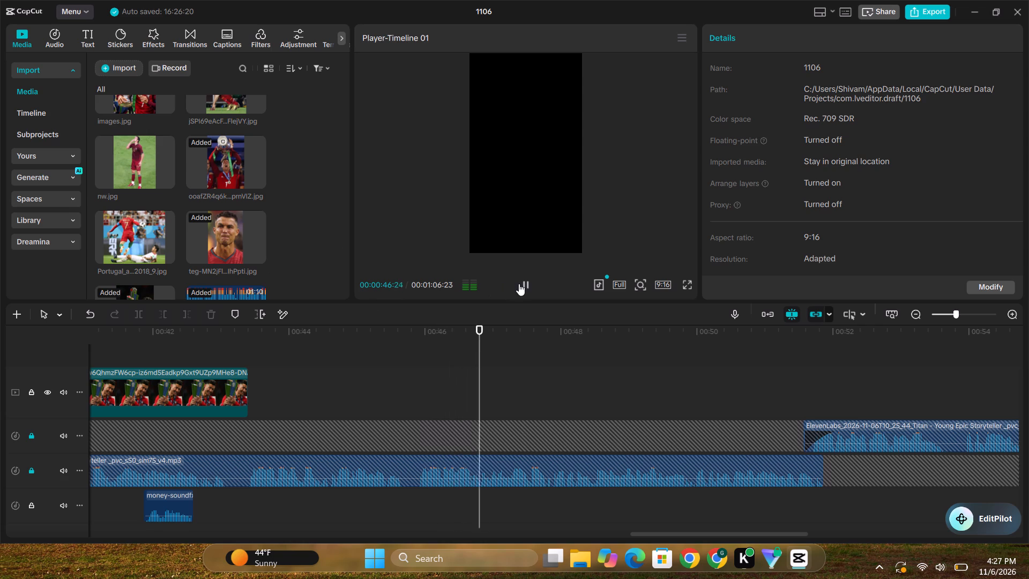
pyautogui.scroll(4, 203, 201)
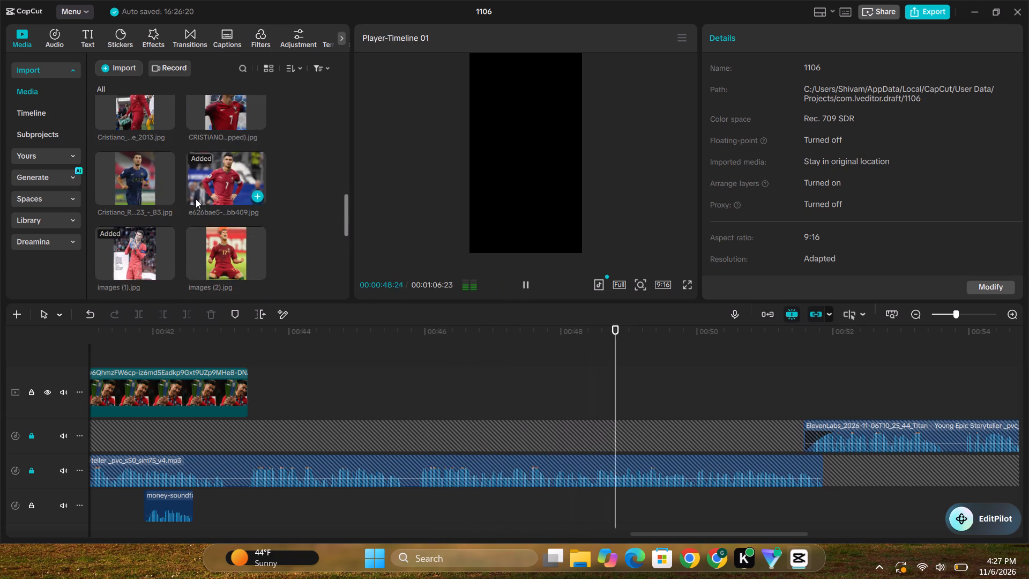
pyautogui.scroll(1, 196, 199)
pyautogui.moveTo(224, 157); pyautogui.dragTo(419, 405)
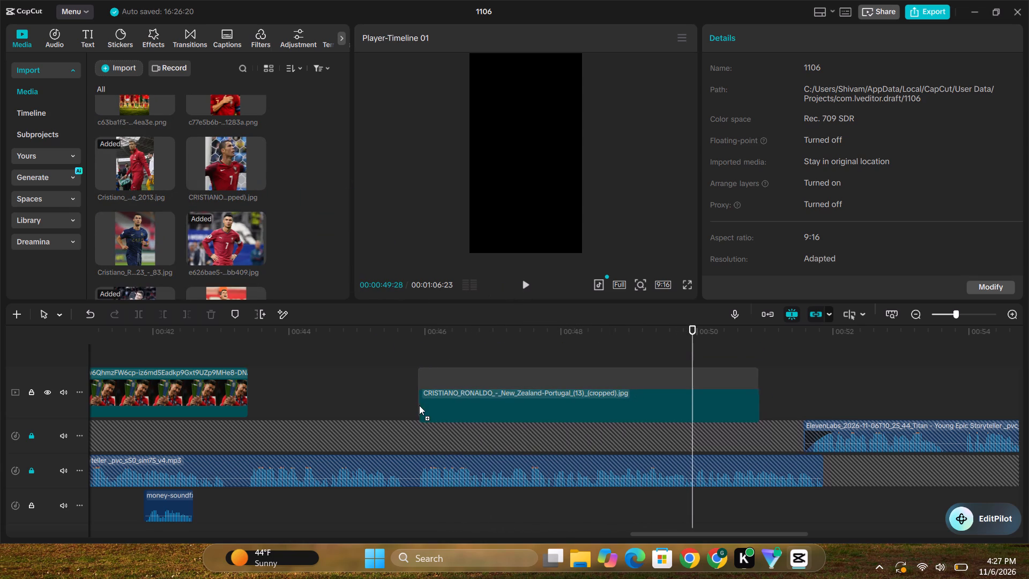
pyautogui.moveTo(419, 405); pyautogui.dragTo(414, 405)
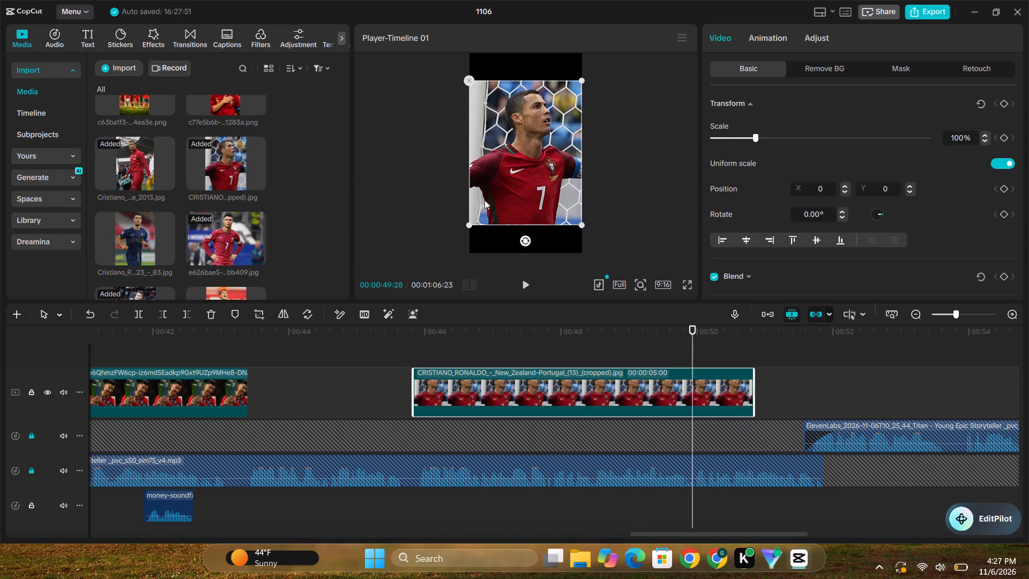
# Scale the New Zealand-Portugal photo up to 131% and add a scale keyframe at its start, at 00:45:25.
pyautogui.moveTo(467, 224); pyautogui.dragTo(460, 253)
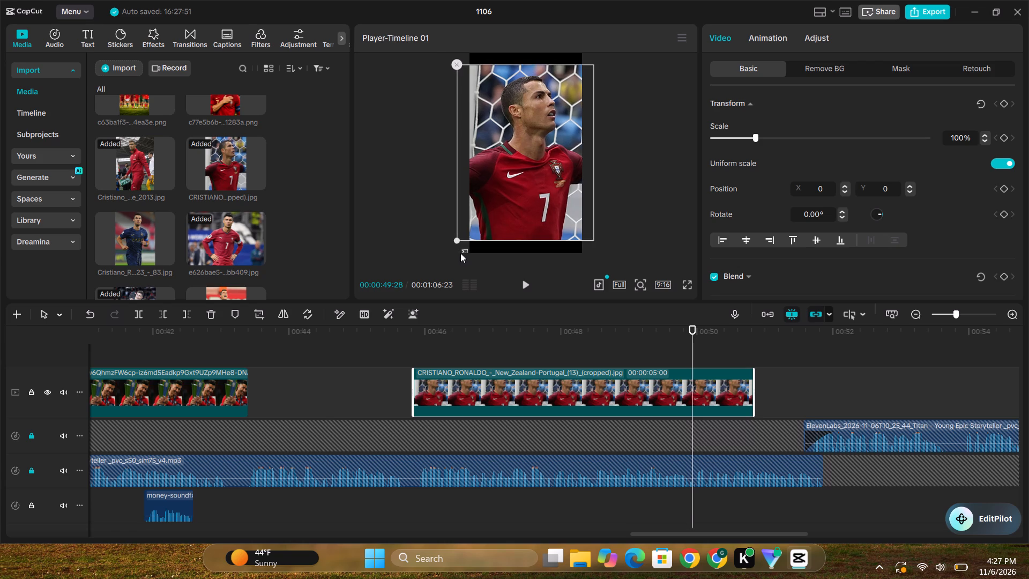
pyautogui.moveTo(460, 253); pyautogui.dragTo(459, 257)
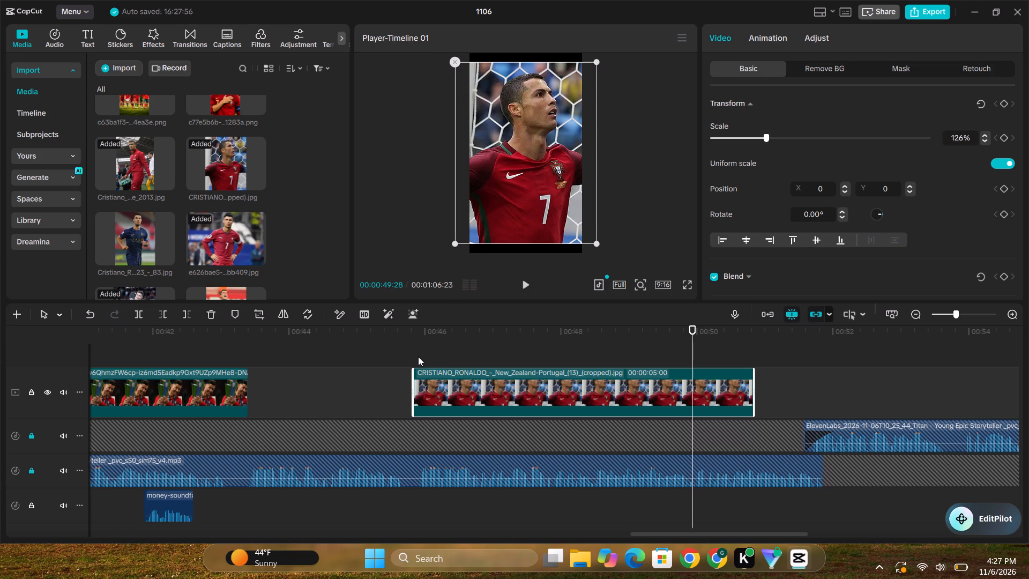
pyautogui.click(415, 356)
pyautogui.click(425, 372)
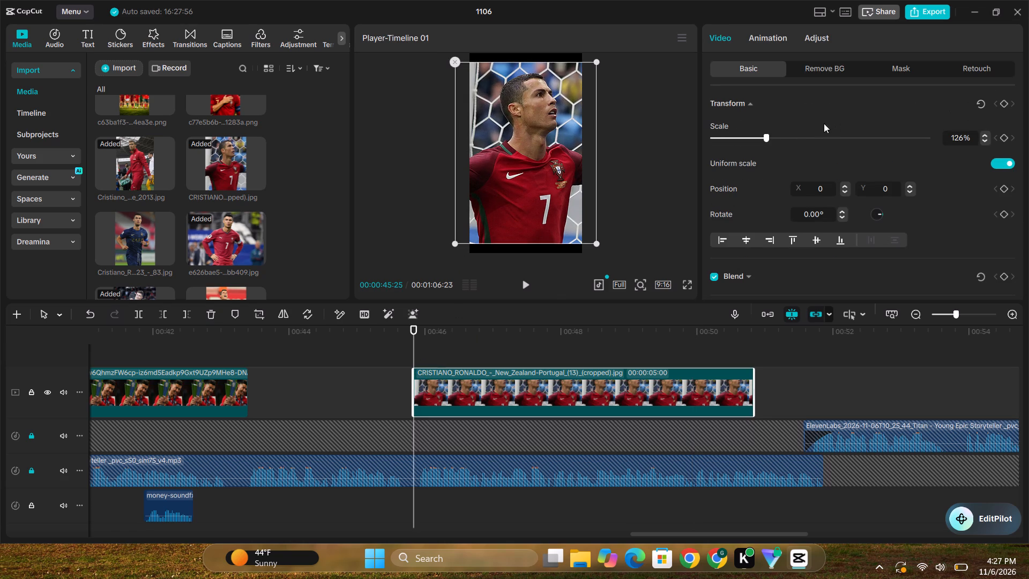
pyautogui.click(766, 137)
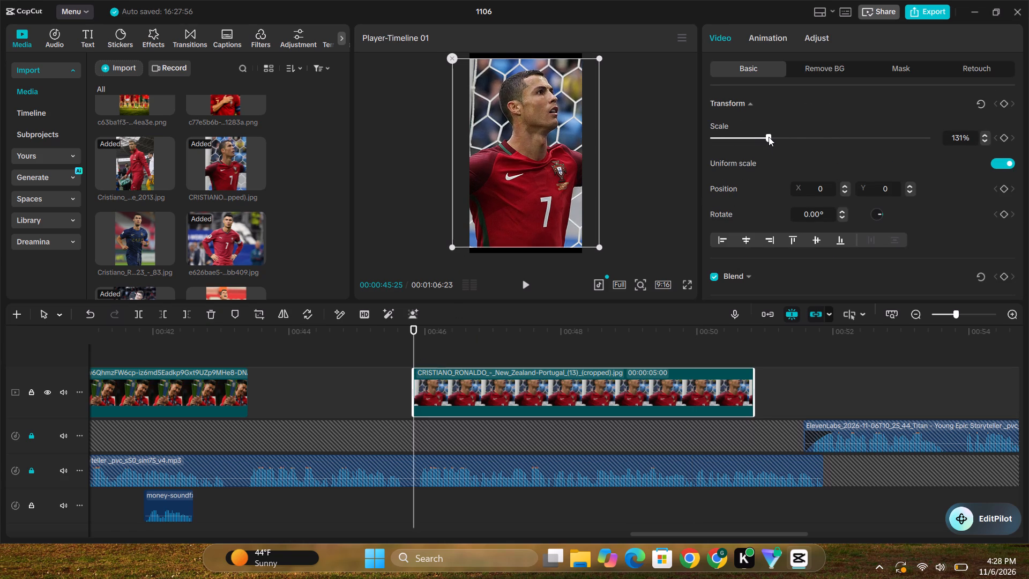
pyautogui.click(1002, 136)
# Play the voiceover past the New Zealand-Portugal photo and trim the photo's end to about 00:48:26.
pyautogui.press('space')
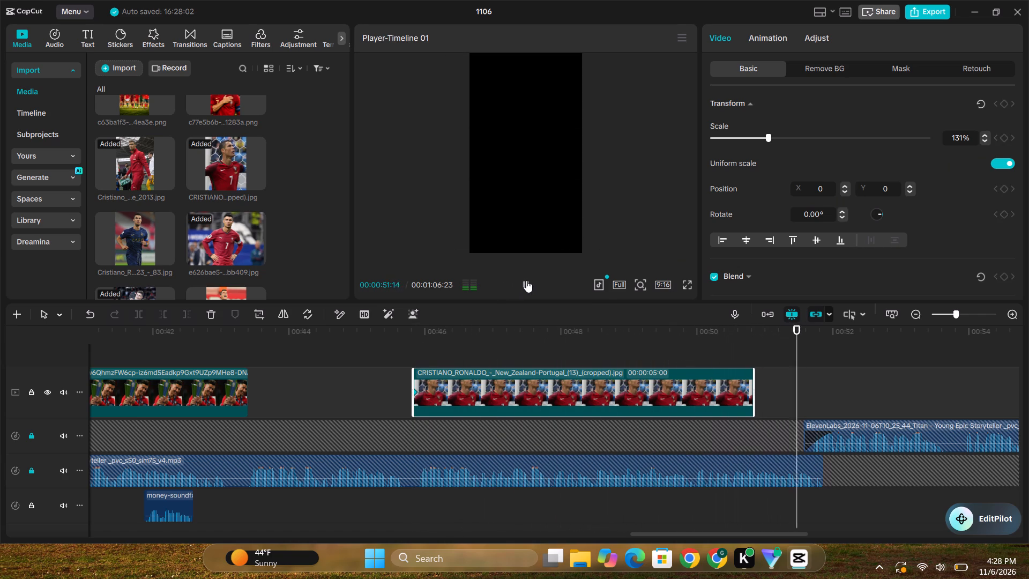
pyautogui.click(526, 280)
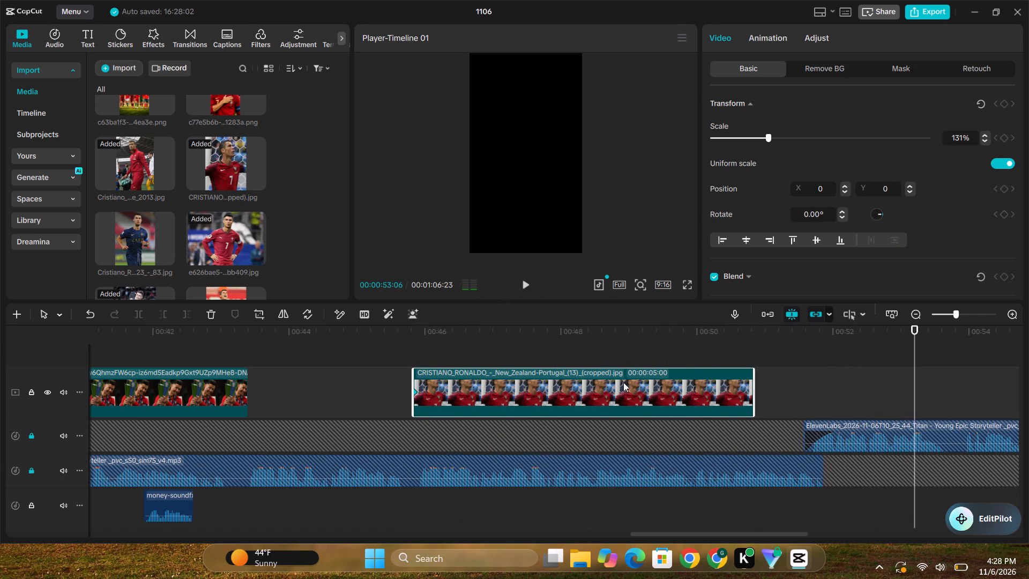
pyautogui.click(631, 387)
pyautogui.moveTo(754, 377); pyautogui.dragTo(626, 391)
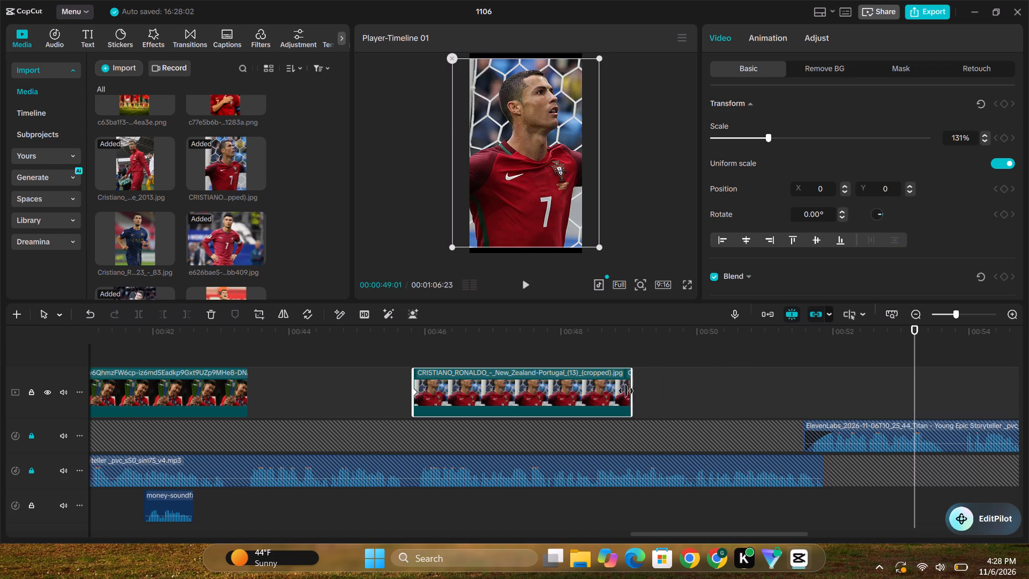
pyautogui.moveTo(626, 391); pyautogui.dragTo(617, 391)
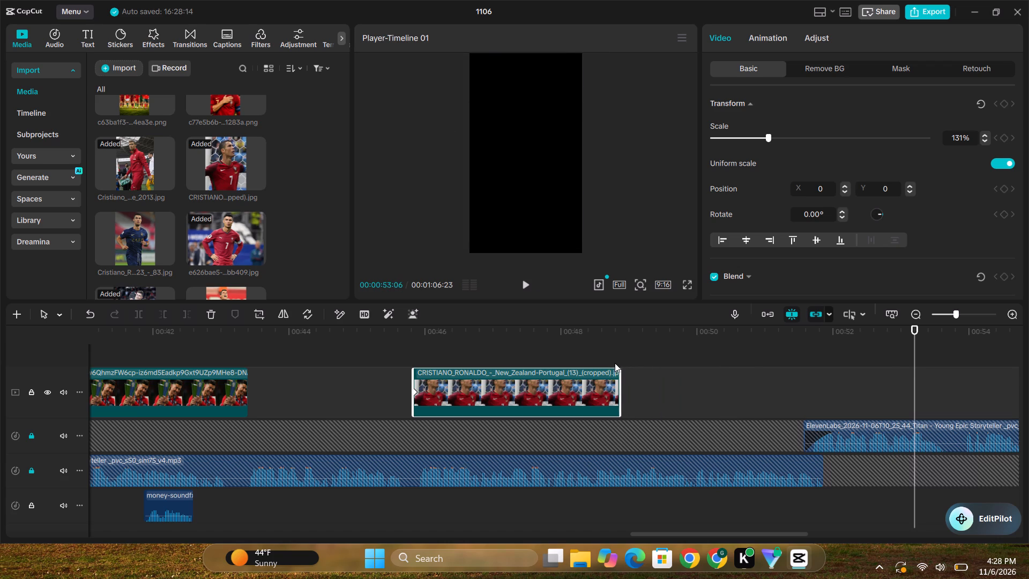
# Keyframe the New Zealand-Portugal photo's scale at about 137% near its end, at 00:48:24, and play back the zoom.
pyautogui.click(615, 358)
pyautogui.click(606, 396)
pyautogui.click(770, 138)
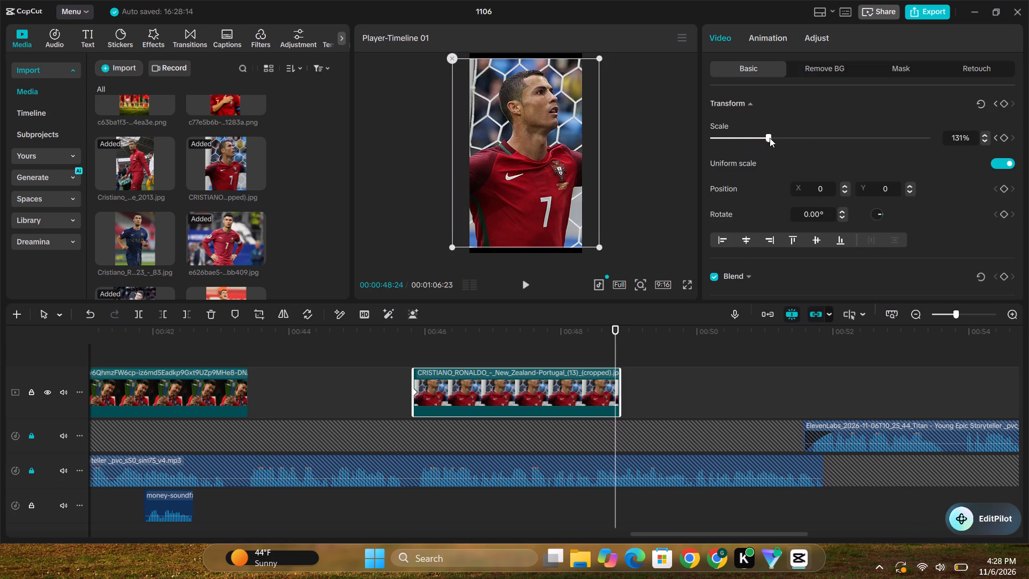
pyautogui.tripleClick(983, 135)
pyautogui.click(540, 347)
pyautogui.press('space')
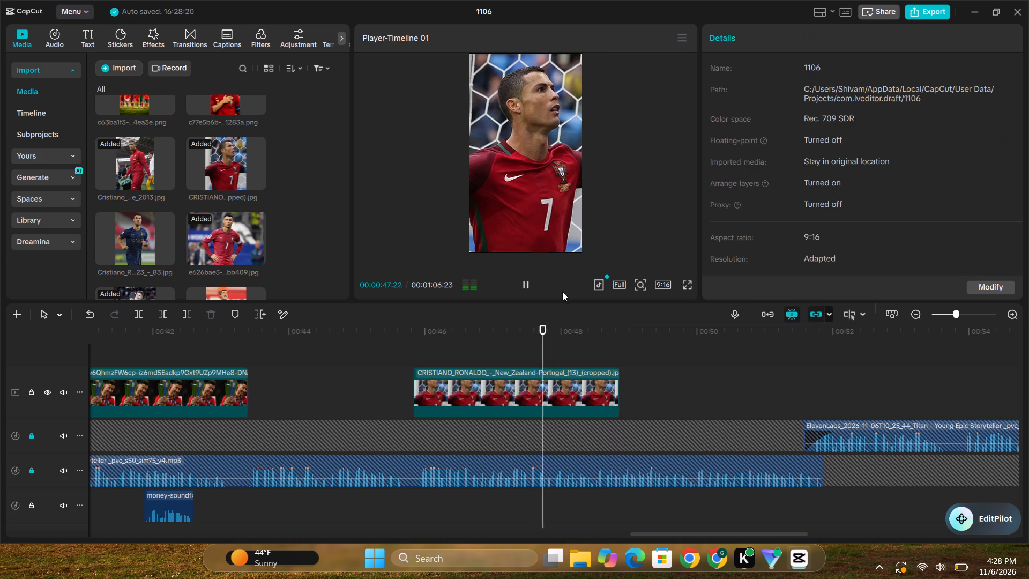
pyautogui.click(528, 285)
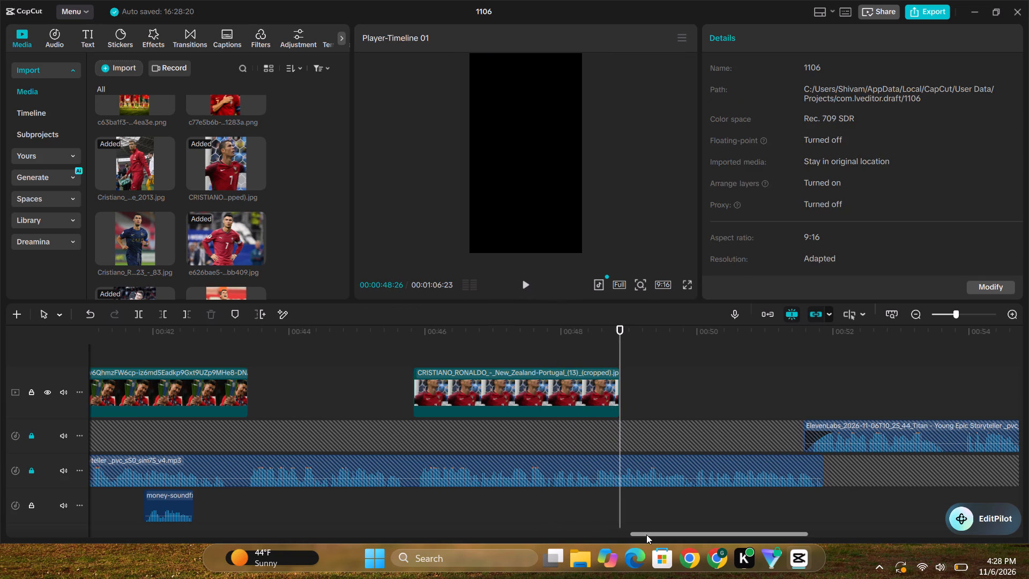
# Find the Portugal and Iran 2018 World Cup match photo in the media and place it directly after the New Zealand-Portugal photo at 00:48:26.
pyautogui.moveTo(646, 535); pyautogui.dragTo(678, 535)
pyautogui.scroll(2, 157, 169)
pyautogui.scroll(-2, 158, 187)
pyautogui.scroll(1, 159, 187)
pyautogui.scroll(-2, 159, 187)
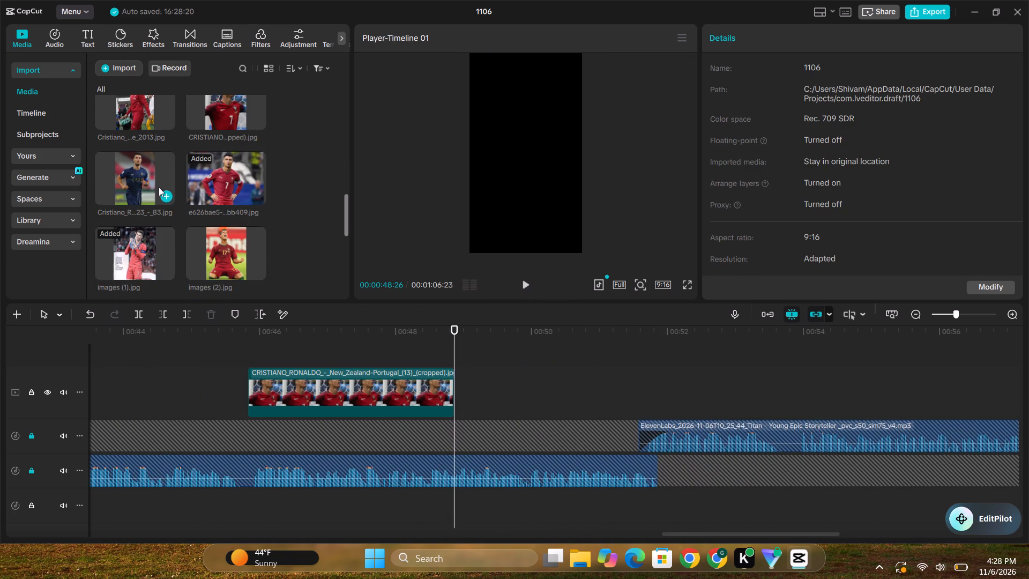
pyautogui.scroll(-3, 159, 187)
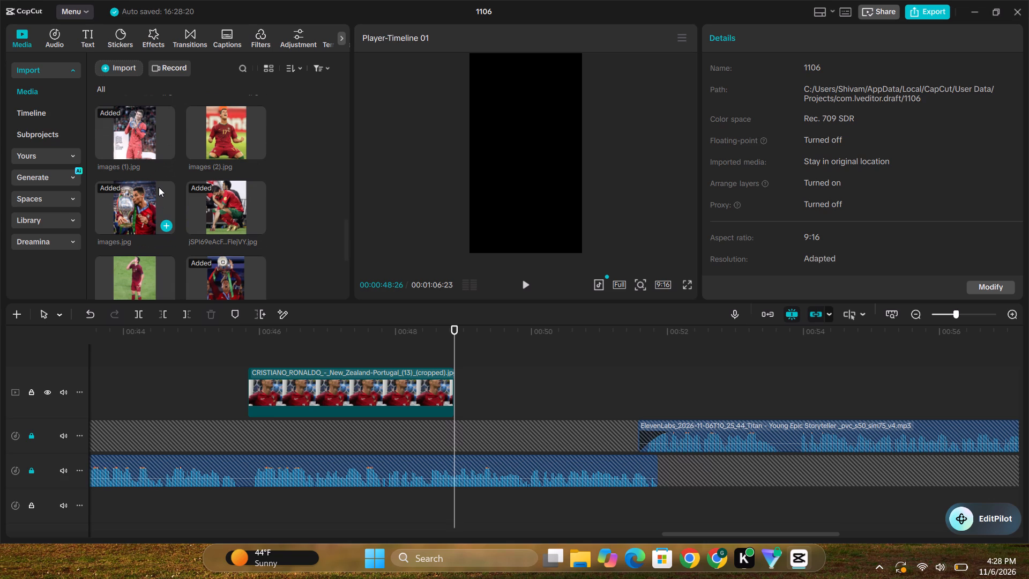
pyautogui.scroll(-1, 159, 187)
pyautogui.scroll(2, 160, 187)
pyautogui.scroll(-3, 161, 187)
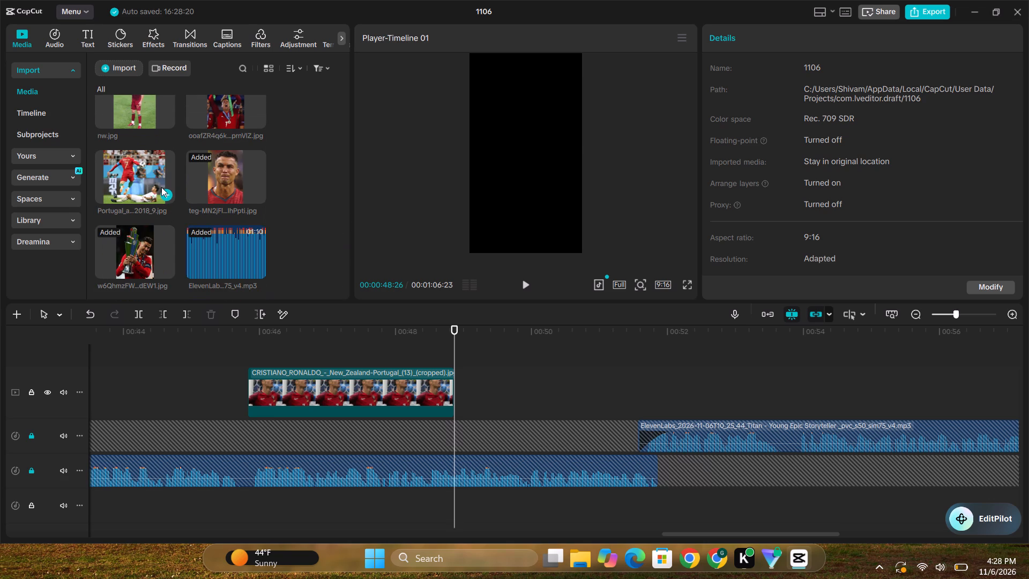
pyautogui.moveTo(130, 162); pyautogui.dragTo(456, 382)
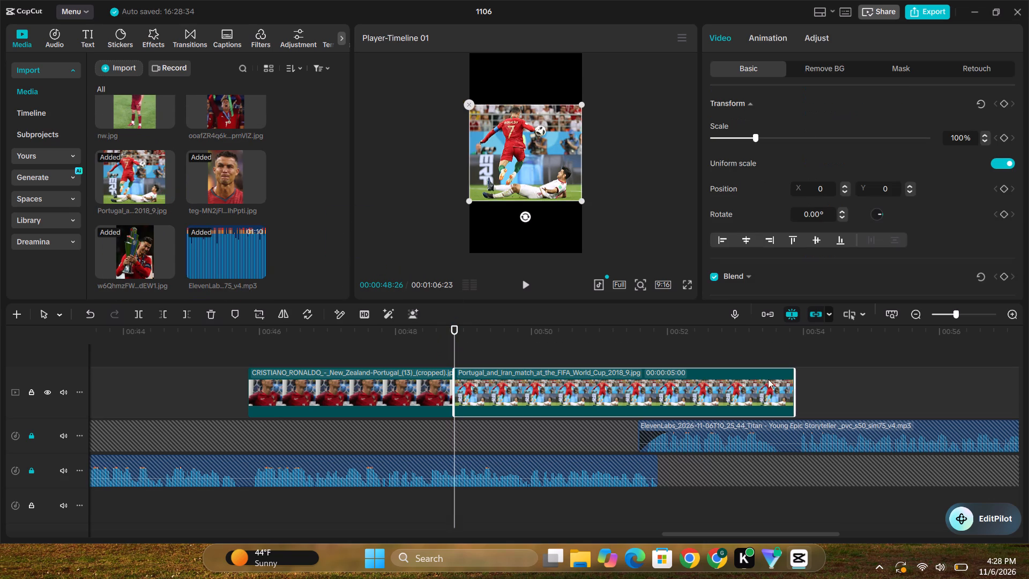
# Trim the Portugal and Iran match photo's end to about 00:51:20, near the start of the next voiceover segment.
pyautogui.moveTo(798, 376); pyautogui.dragTo(735, 383)
pyautogui.click(764, 378)
pyautogui.moveTo(795, 377); pyautogui.dragTo(788, 377)
pyautogui.moveTo(788, 377); pyautogui.dragTo(639, 390)
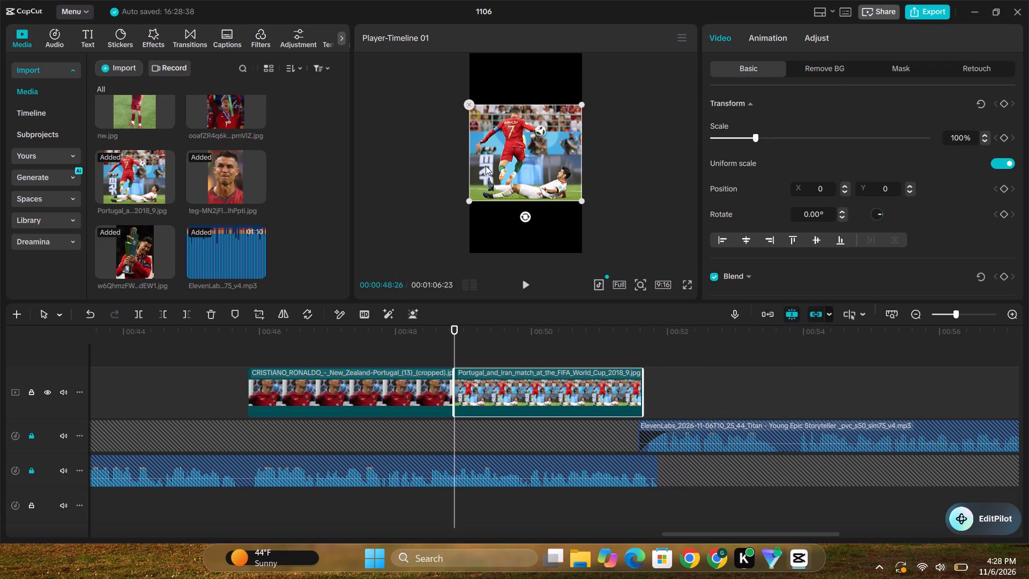
# Scale the Portugal and Iran match photo to 176%, shift it to X position 212, and add a scale keyframe at 00:48:26.
pyautogui.moveTo(467, 198); pyautogui.dragTo(466, 242)
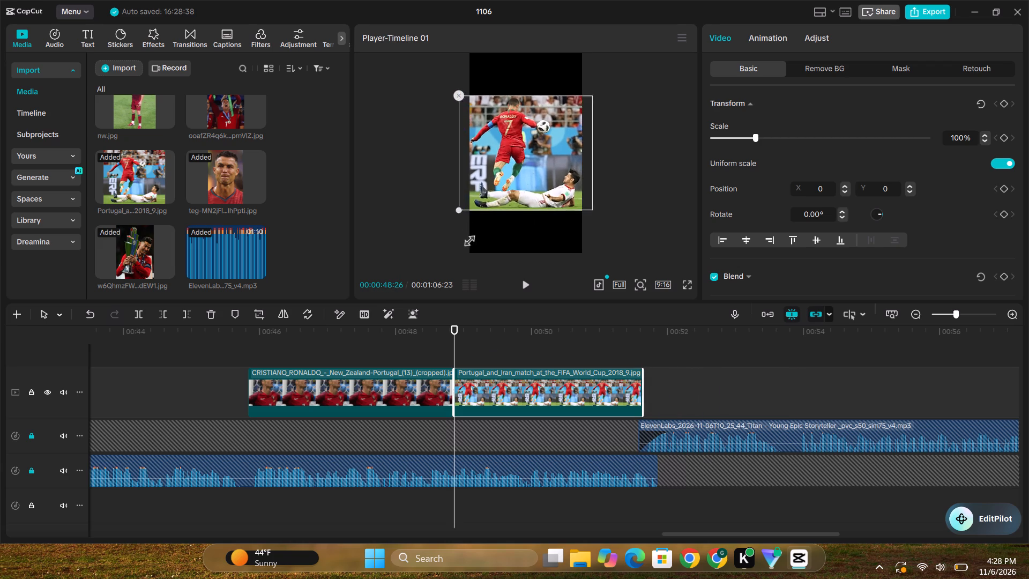
pyautogui.moveTo(466, 242); pyautogui.dragTo(443, 313)
pyautogui.moveTo(530, 134); pyautogui.dragTo(543, 137)
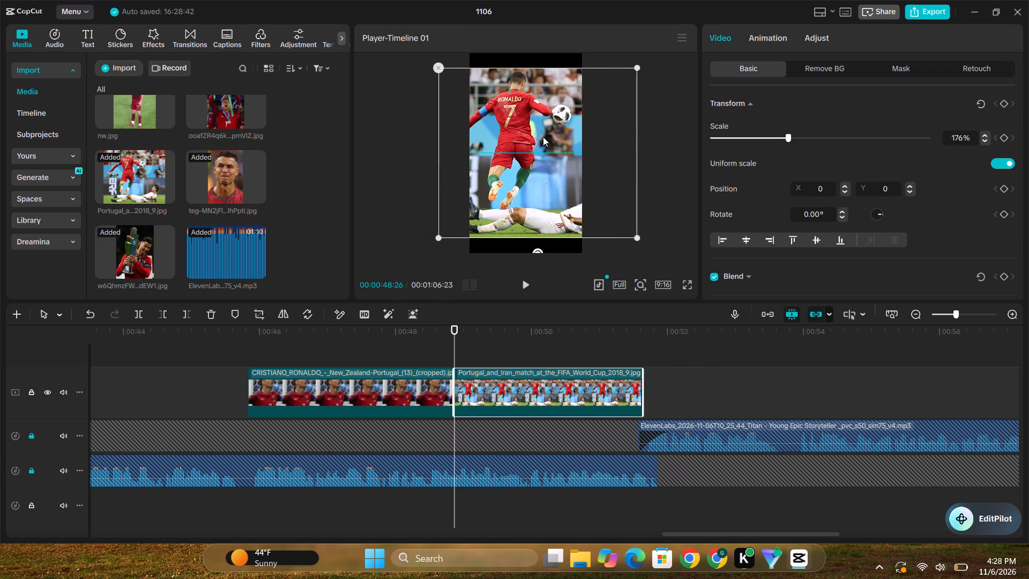
pyautogui.moveTo(543, 137); pyautogui.dragTo(541, 137)
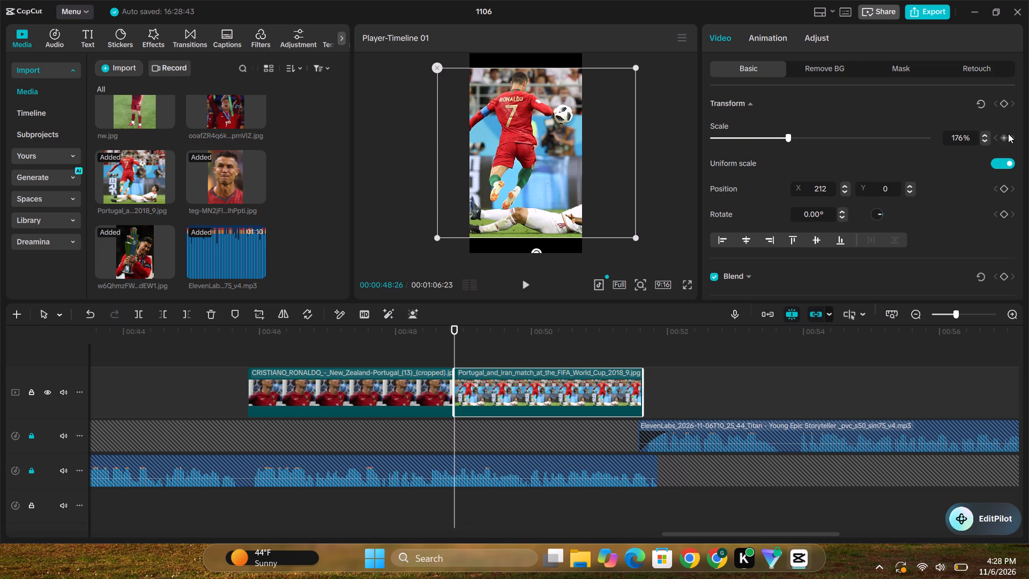
pyautogui.click(1008, 134)
pyautogui.press('v')
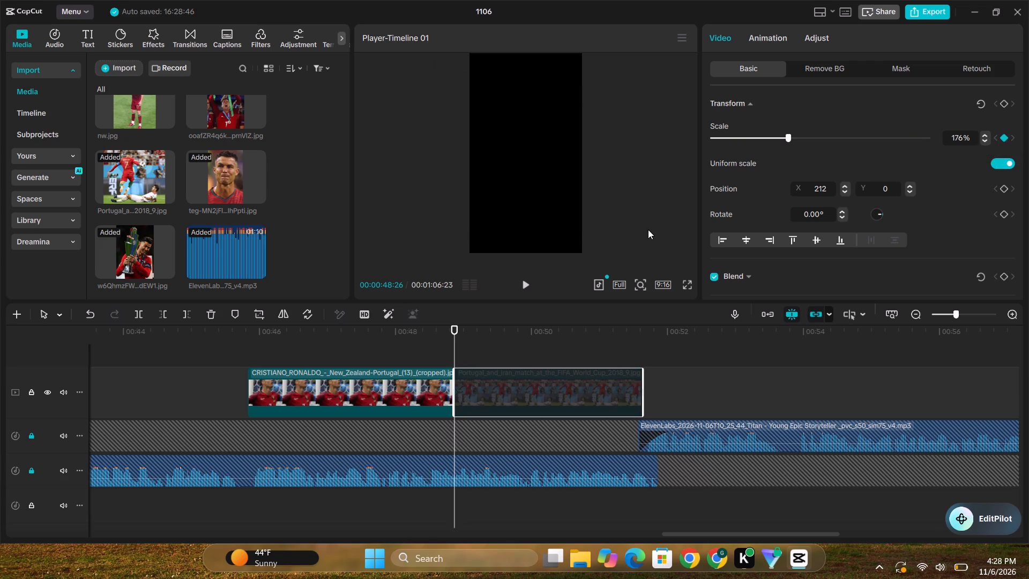
pyautogui.hotkey('ctrl', 'z')
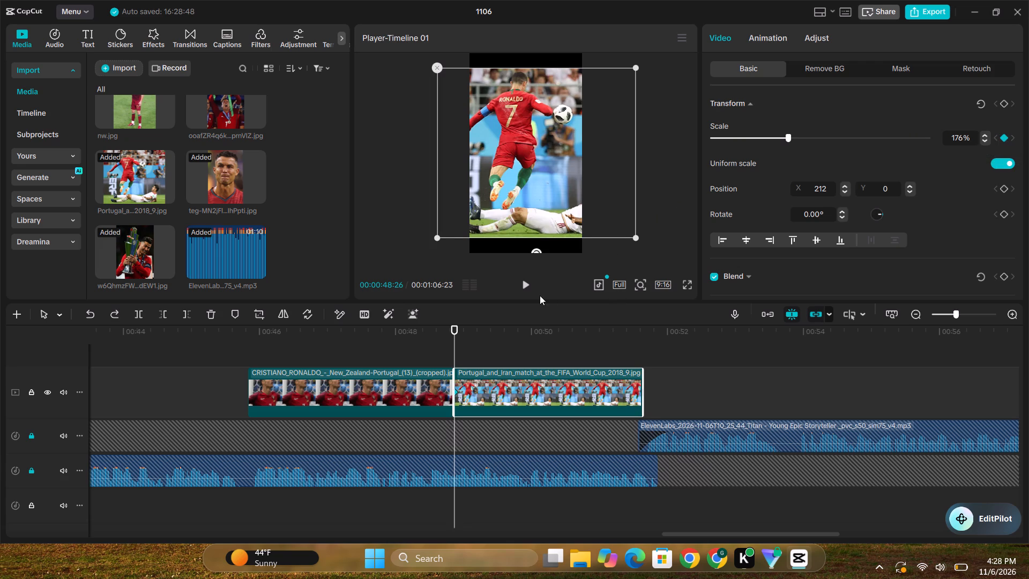
# Play back the Portugal and Iran match photo and extend its end to about 00:51:22.
pyautogui.press('space')
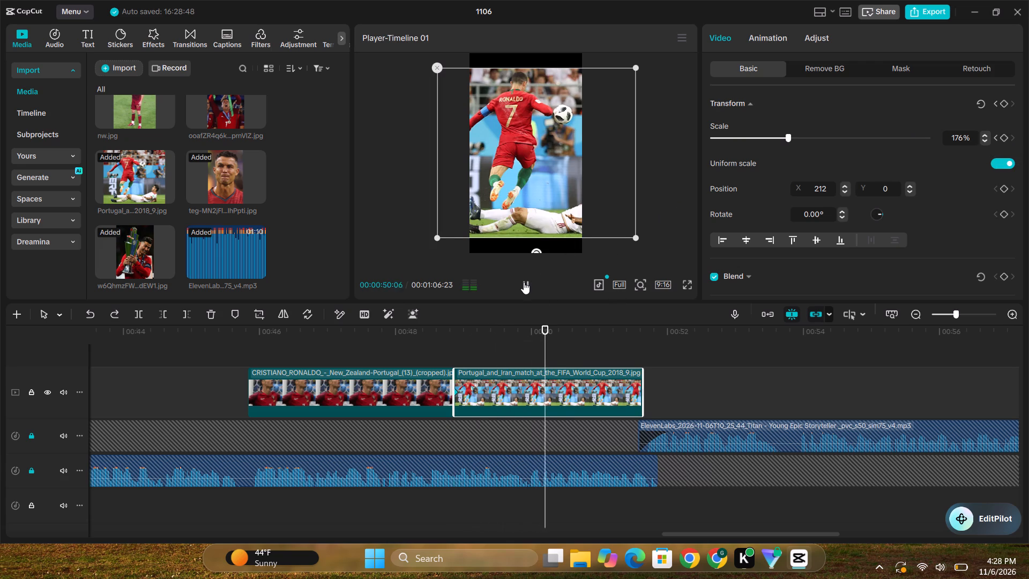
pyautogui.tripleClick(525, 282)
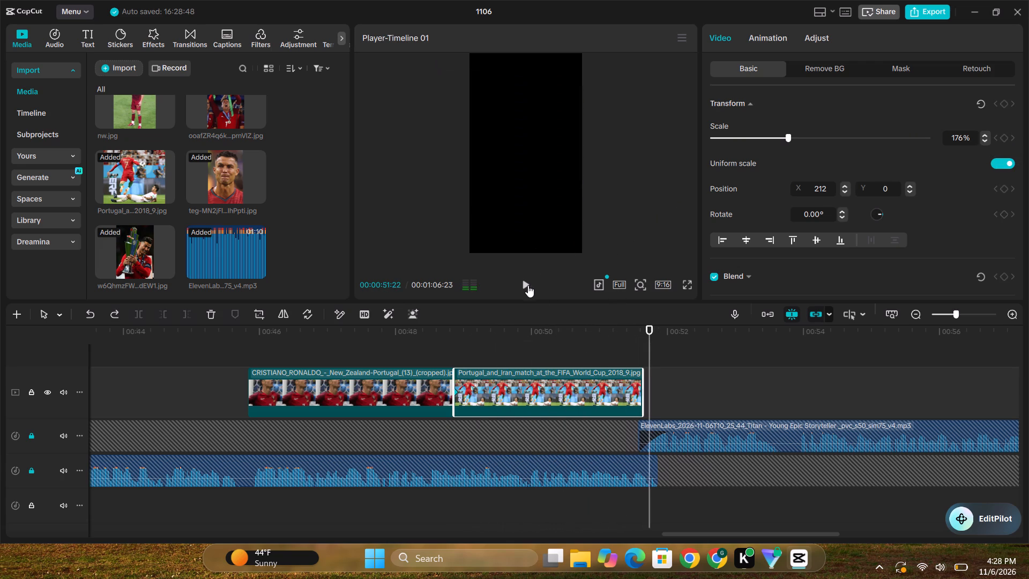
pyautogui.moveTo(639, 381); pyautogui.dragTo(646, 382)
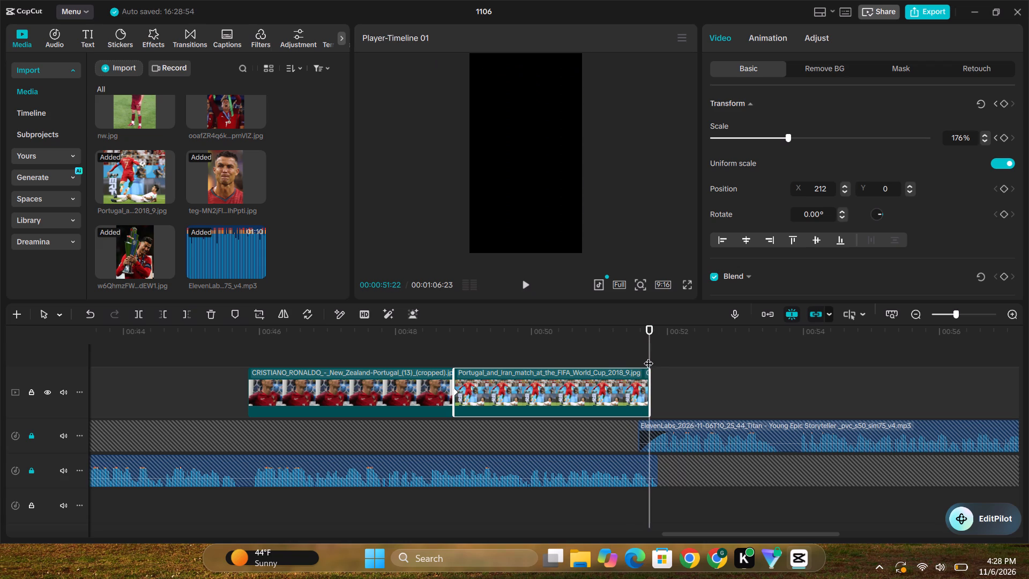
# Keyframe the Portugal and Iran match photo's scale at 204% near its end, at 00:51:20, and play back the zoom.
pyautogui.click(648, 355)
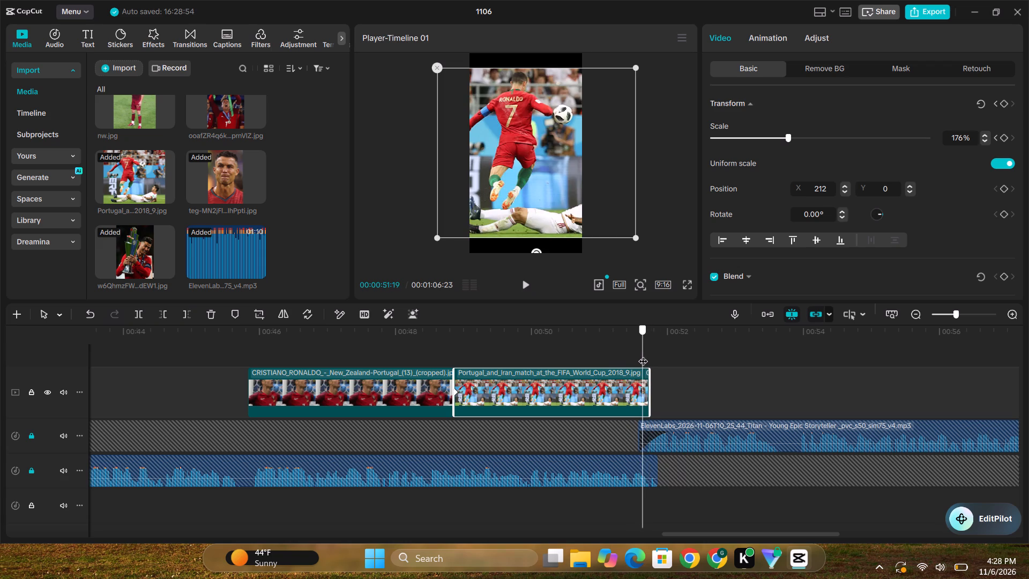
pyautogui.click(646, 354)
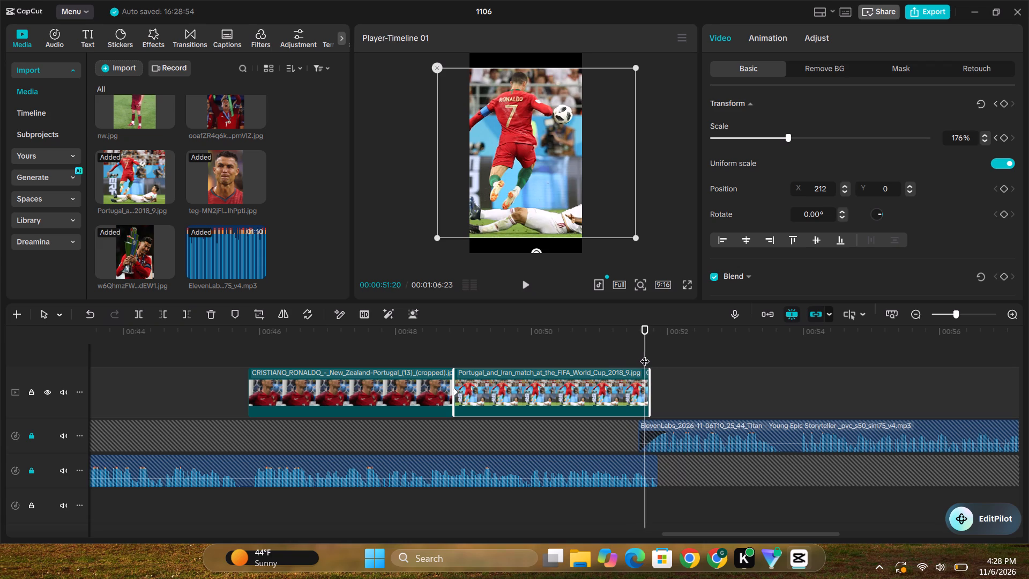
pyautogui.moveTo(787, 136); pyautogui.dragTo(788, 136)
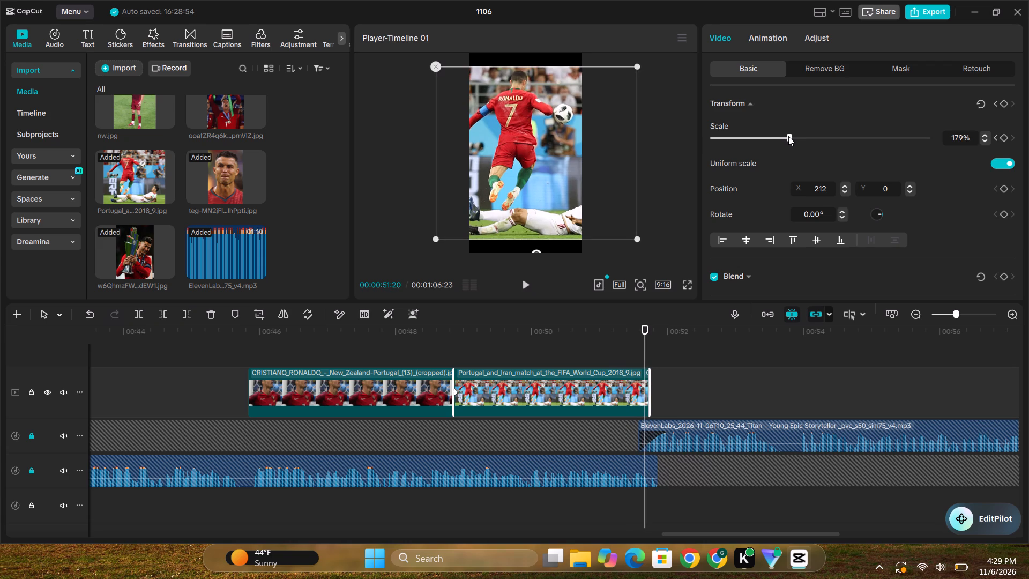
pyautogui.moveTo(788, 136); pyautogui.dragTo(799, 137)
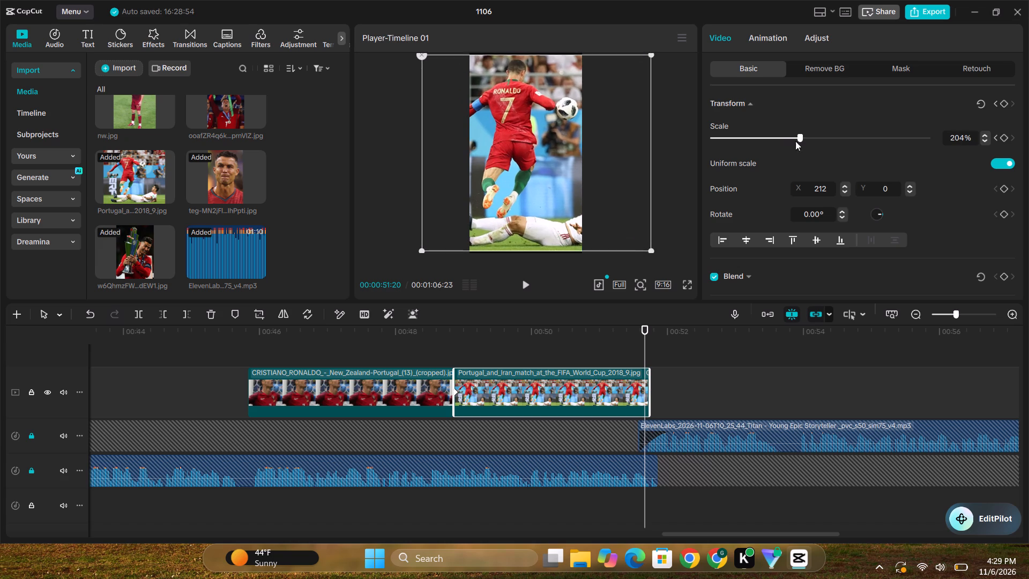
pyautogui.click(481, 350)
pyautogui.press('space')
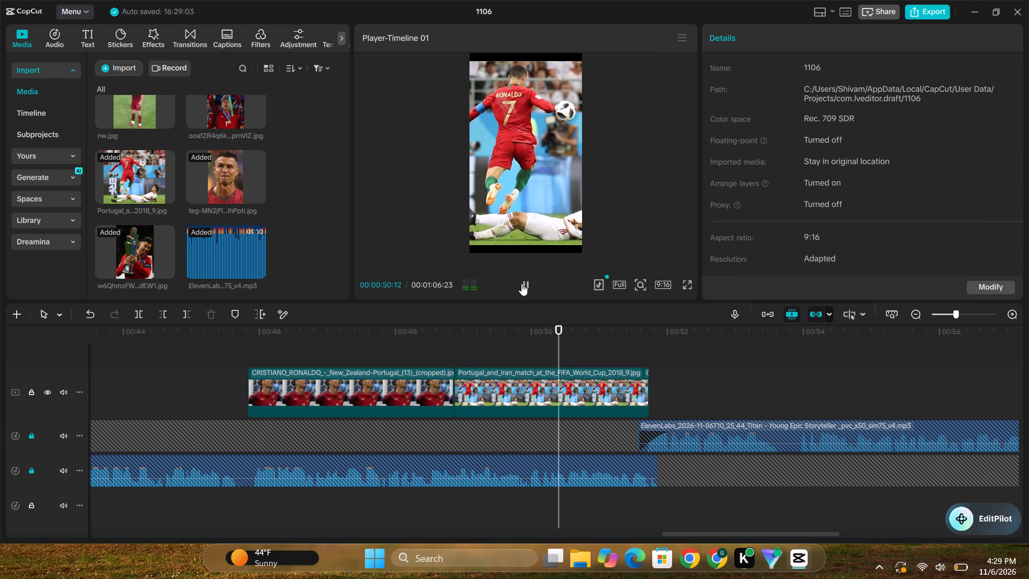
pyautogui.click(523, 279)
# Add a Cutout Scan transition between the New Zealand-Portugal and Portugal-Iran photos, shorten it to 0.5 s and play it back.
pyautogui.click(185, 47)
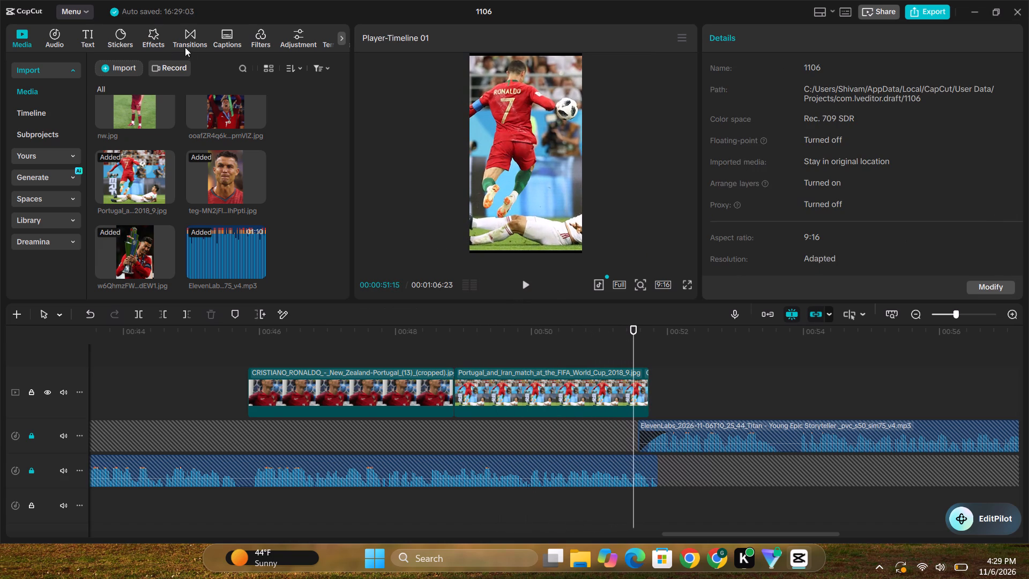
pyautogui.moveTo(264, 92); pyautogui.dragTo(262, 96)
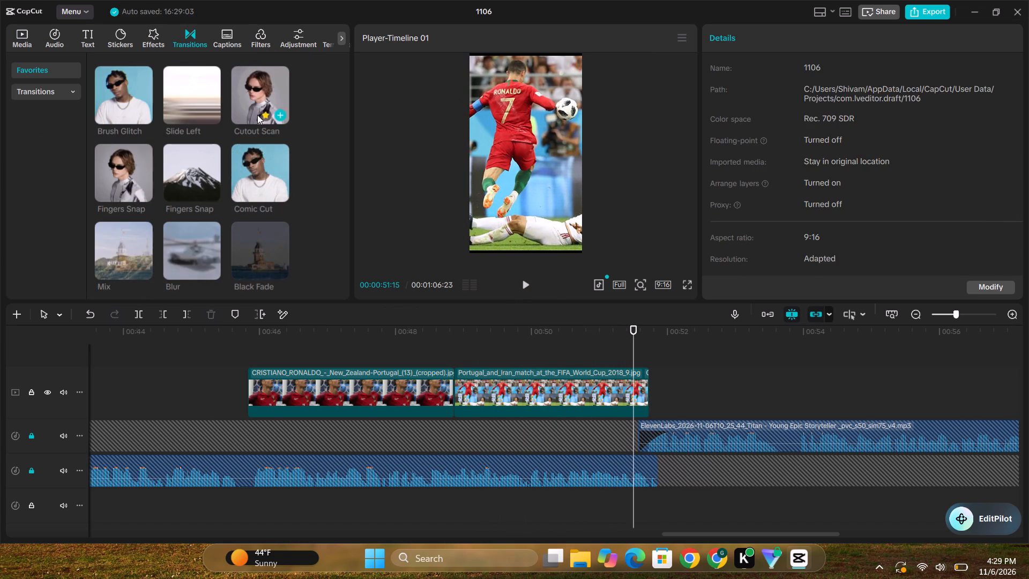
pyautogui.moveTo(267, 78); pyautogui.dragTo(419, 386)
pyautogui.click(442, 381)
pyautogui.moveTo(420, 378); pyautogui.dragTo(438, 377)
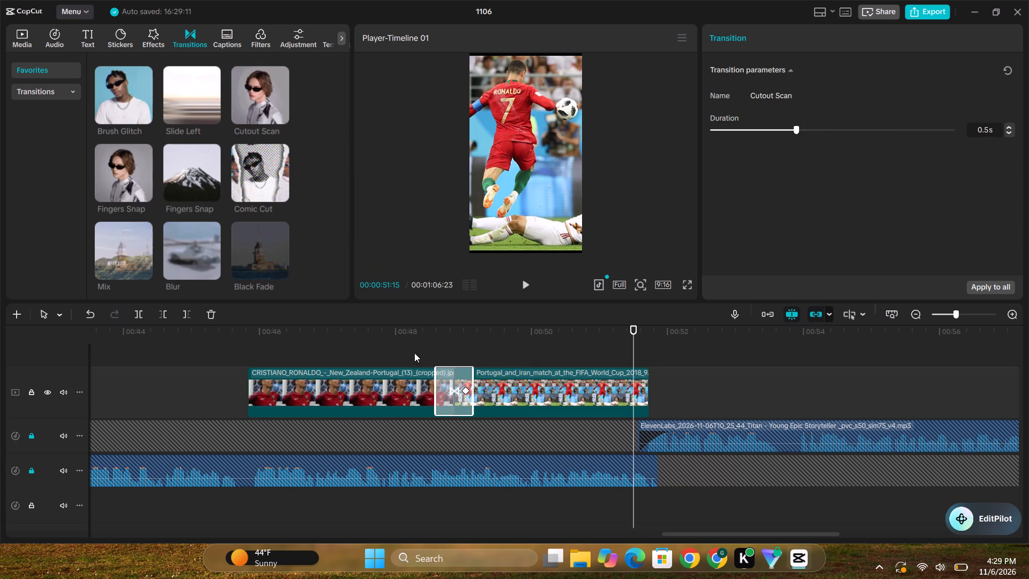
pyautogui.click(407, 340)
pyautogui.press('space')
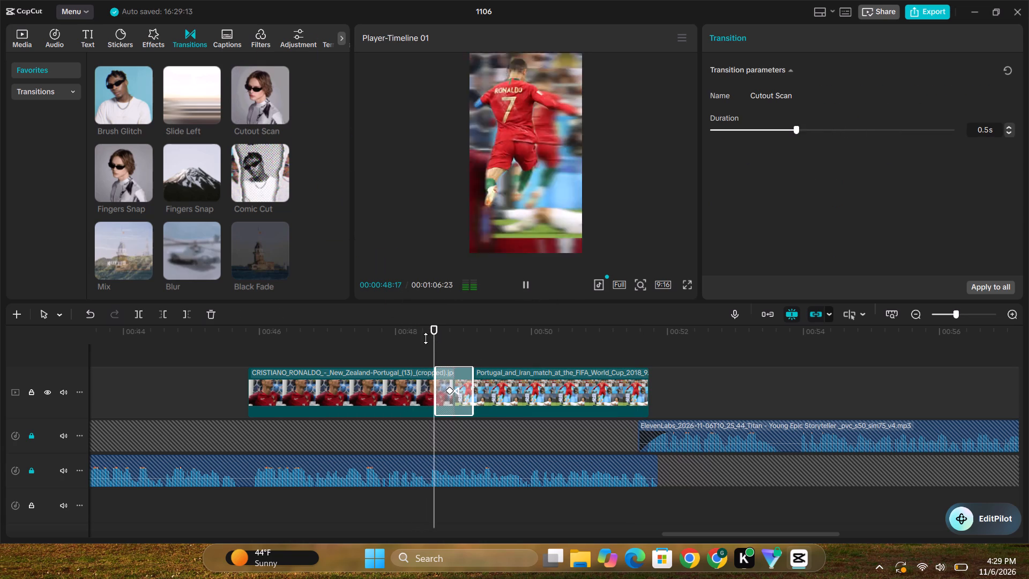
pyautogui.click(426, 338)
pyautogui.press('space')
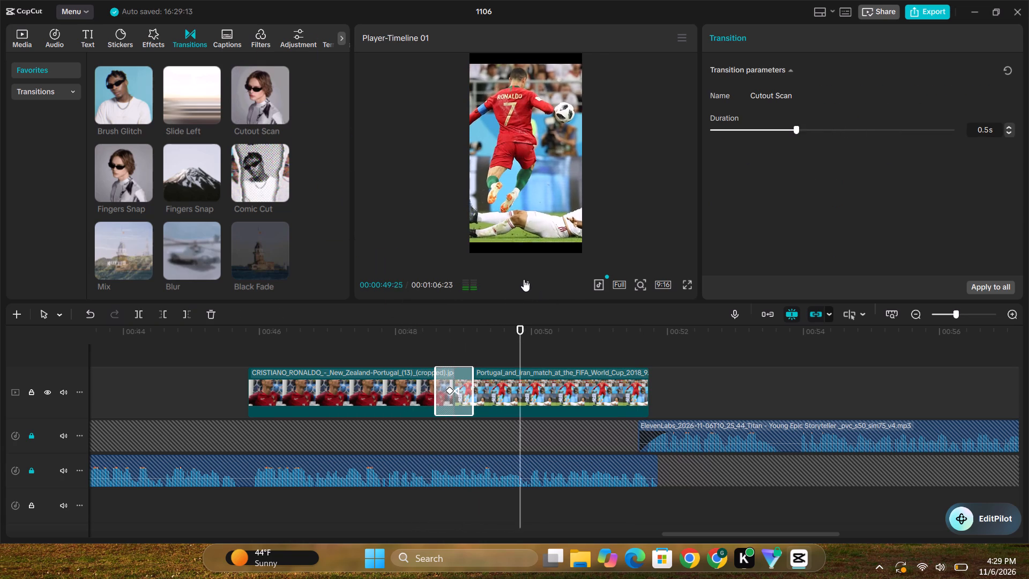
pyautogui.click(524, 279)
# Review the earlier clips on the timeline and play back the section from about 00:44 through the end of the Portugal-Iran photo.
pyautogui.moveTo(677, 533); pyautogui.dragTo(617, 529)
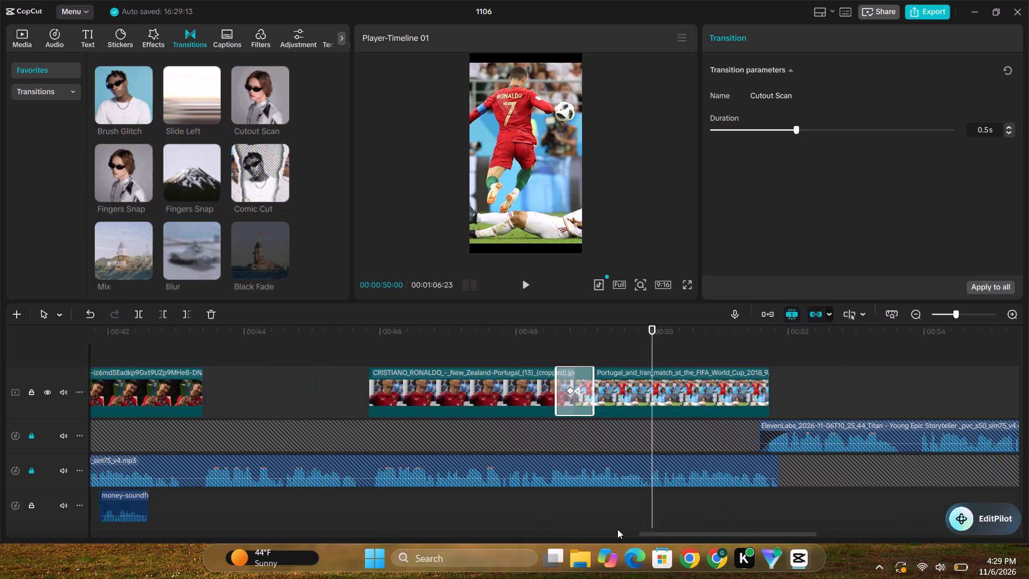
pyautogui.moveTo(617, 529); pyautogui.dragTo(548, 524)
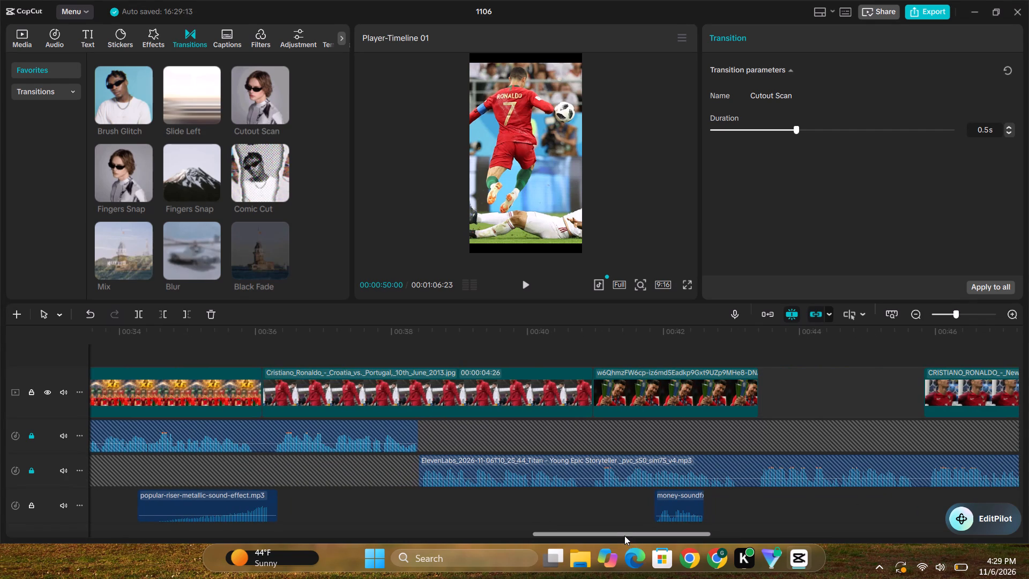
pyautogui.moveTo(624, 536); pyautogui.dragTo(674, 524)
pyautogui.click(530, 502)
pyautogui.press('space')
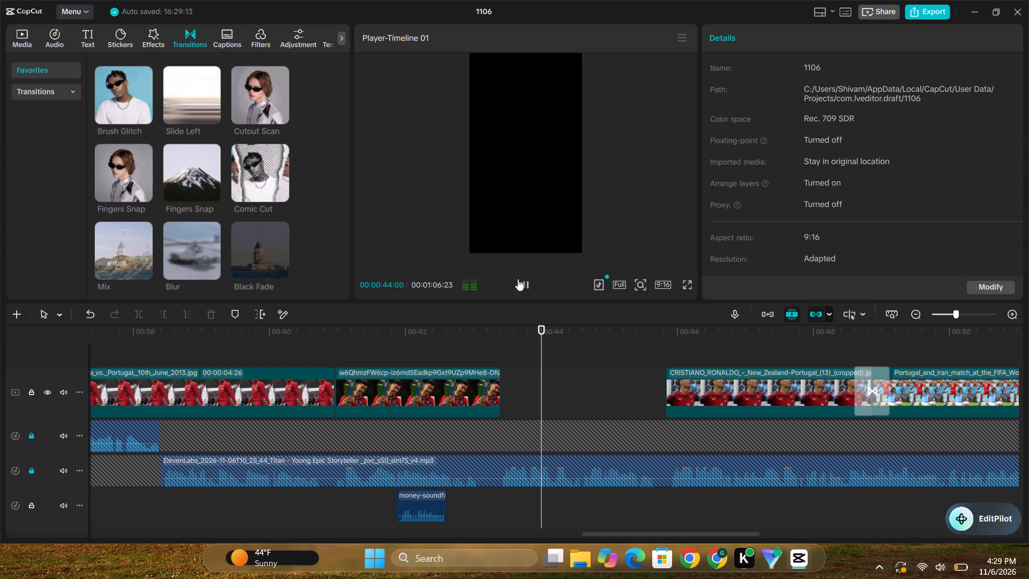
pyautogui.click(526, 281)
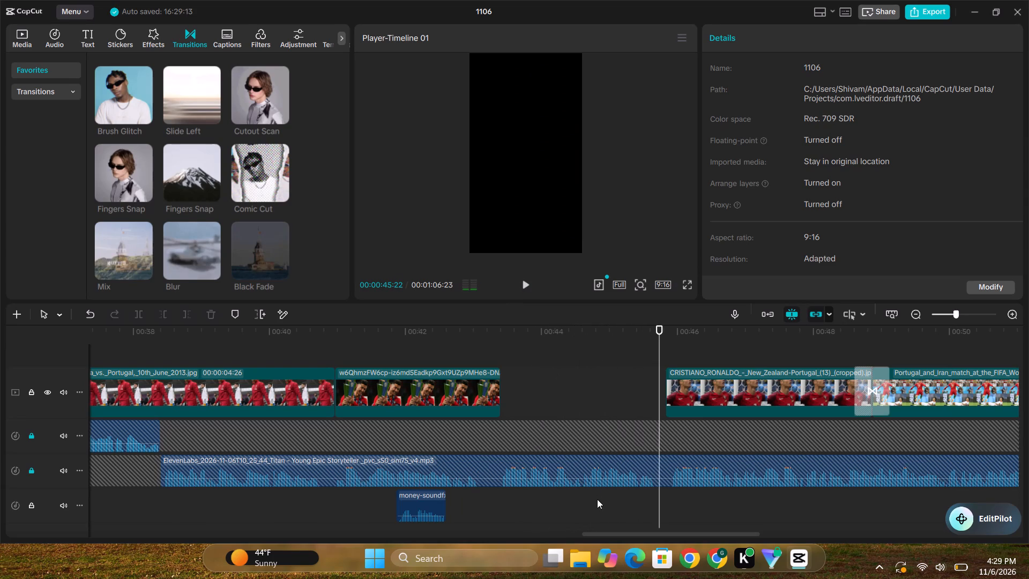
pyautogui.press('space')
pyautogui.moveTo(621, 532); pyautogui.dragTo(663, 531)
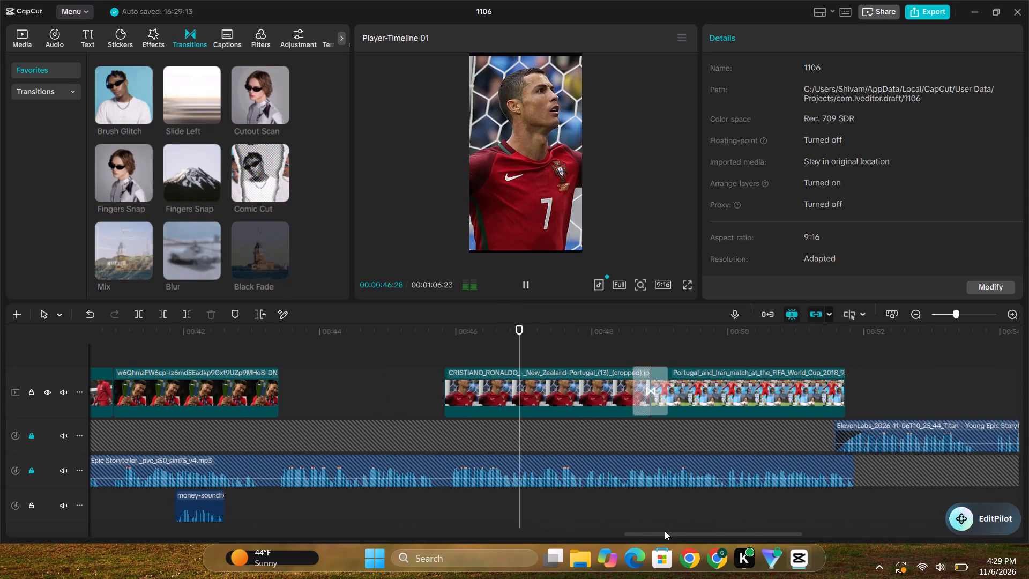
pyautogui.moveTo(668, 530); pyautogui.dragTo(674, 531)
pyautogui.moveTo(677, 535); pyautogui.dragTo(688, 536)
pyautogui.click(548, 501)
pyautogui.press('space')
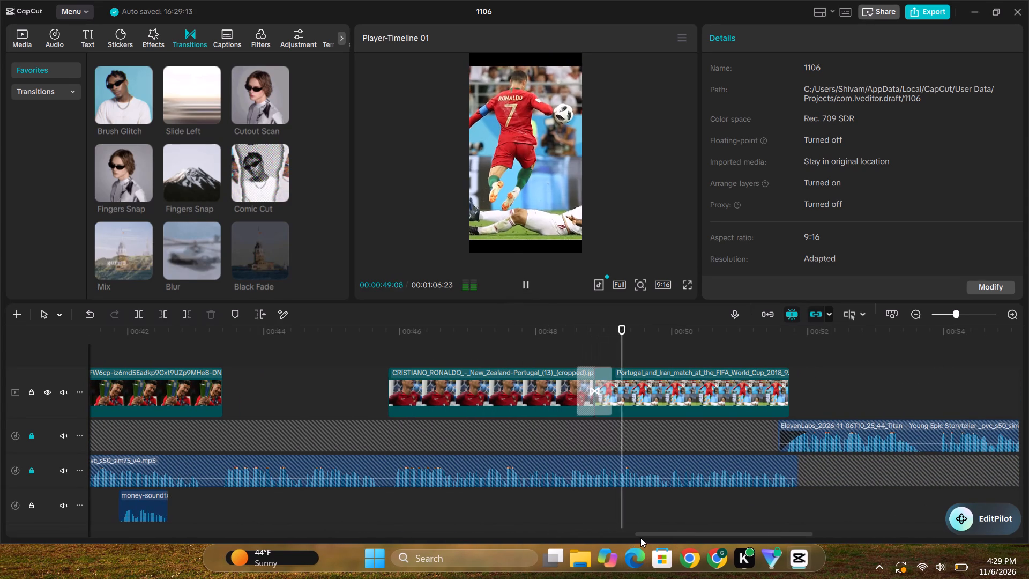
pyautogui.moveTo(641, 532); pyautogui.dragTo(704, 531)
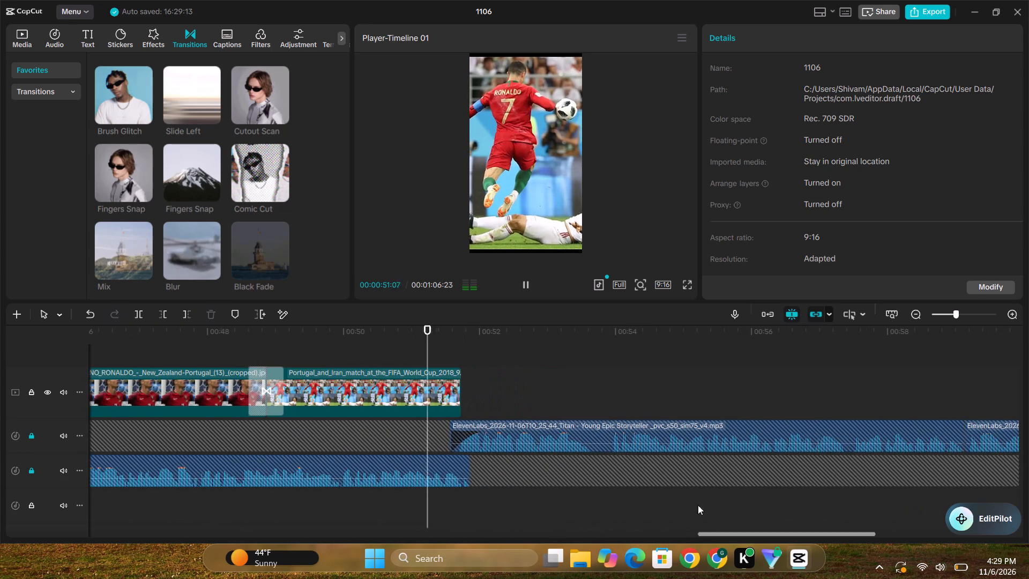
pyautogui.click(527, 285)
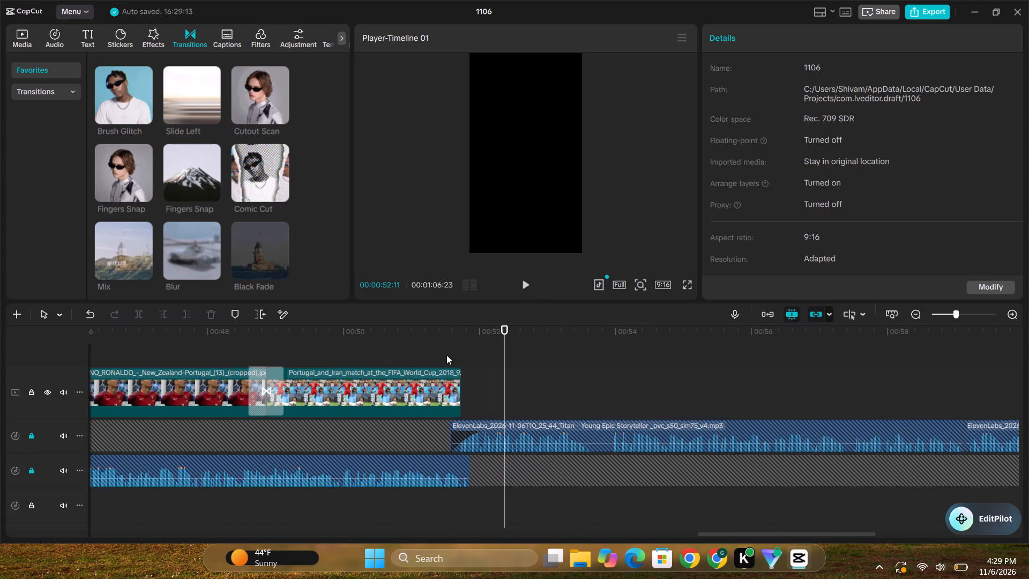
# Copy the camera sound effect from the clip near 00:28 to 00:48:18, where the Cutout Scan transition starts, and play it back.
pyautogui.click(446, 355)
pyautogui.click(22, 40)
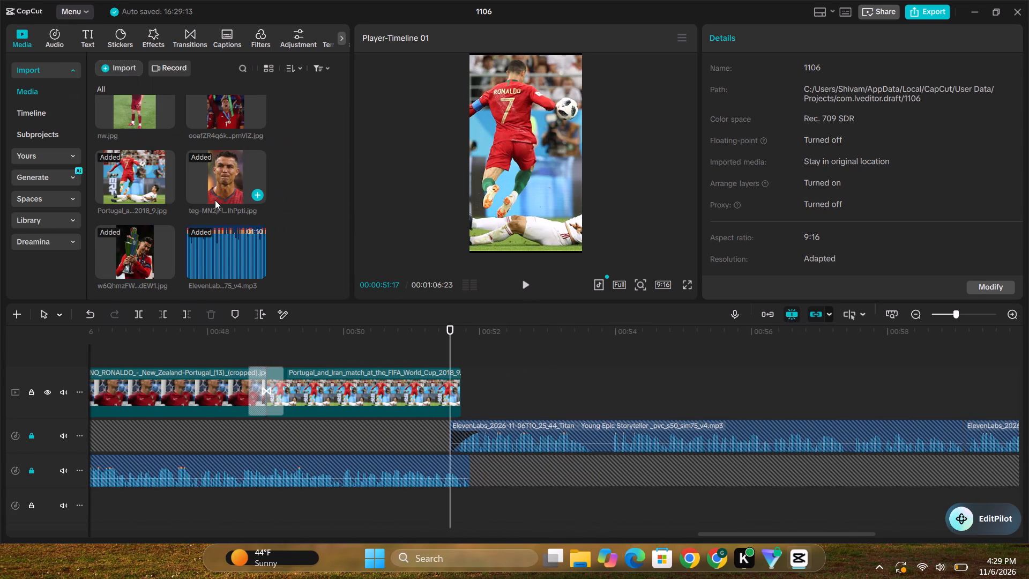
pyautogui.scroll(-3, 188, 162)
pyautogui.moveTo(701, 532); pyautogui.dragTo(439, 514)
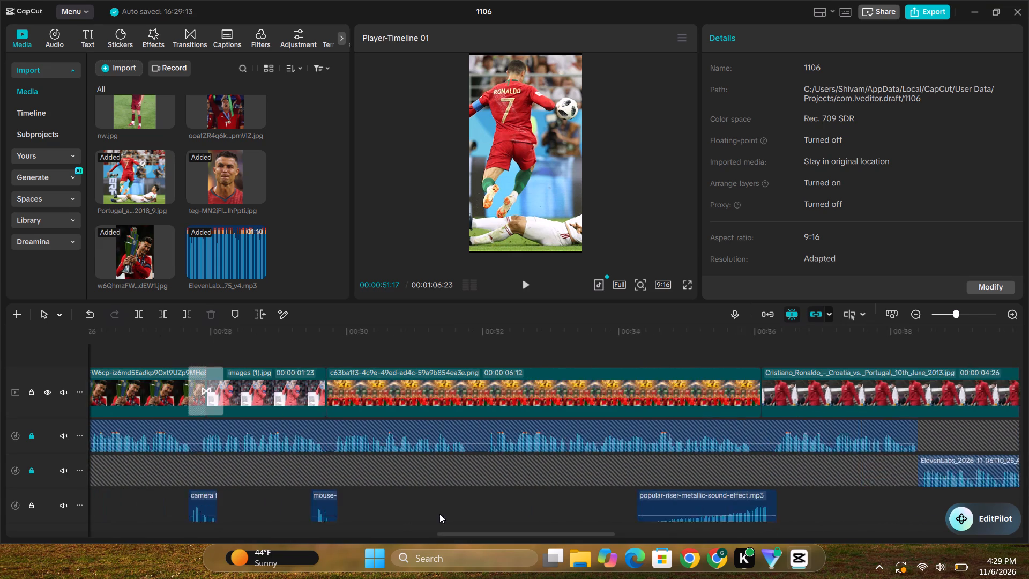
pyautogui.moveTo(439, 514); pyautogui.dragTo(386, 519)
pyautogui.click(486, 504)
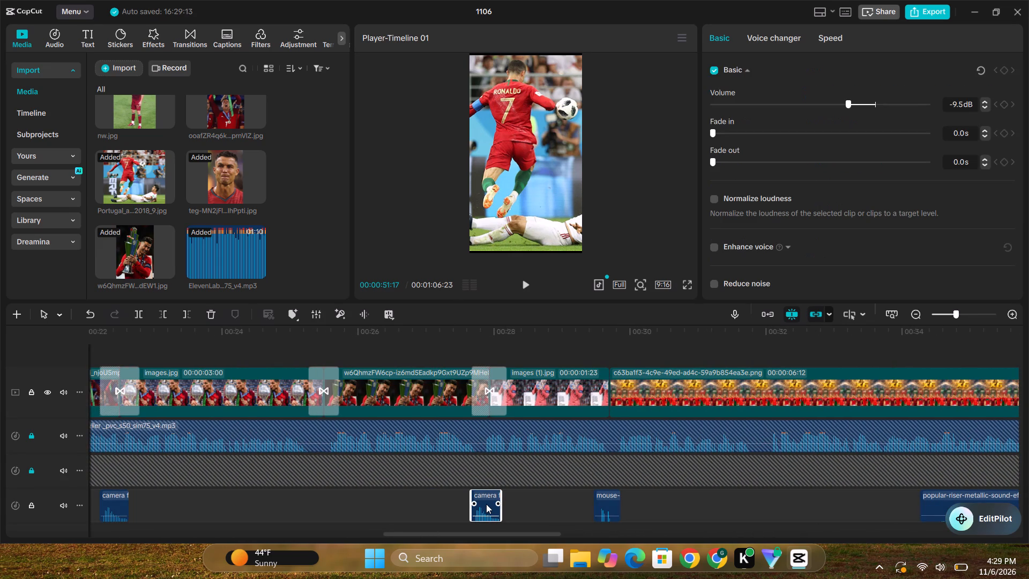
pyautogui.hotkey('ctrl', 'c')
pyautogui.moveTo(498, 532); pyautogui.dragTo(589, 531)
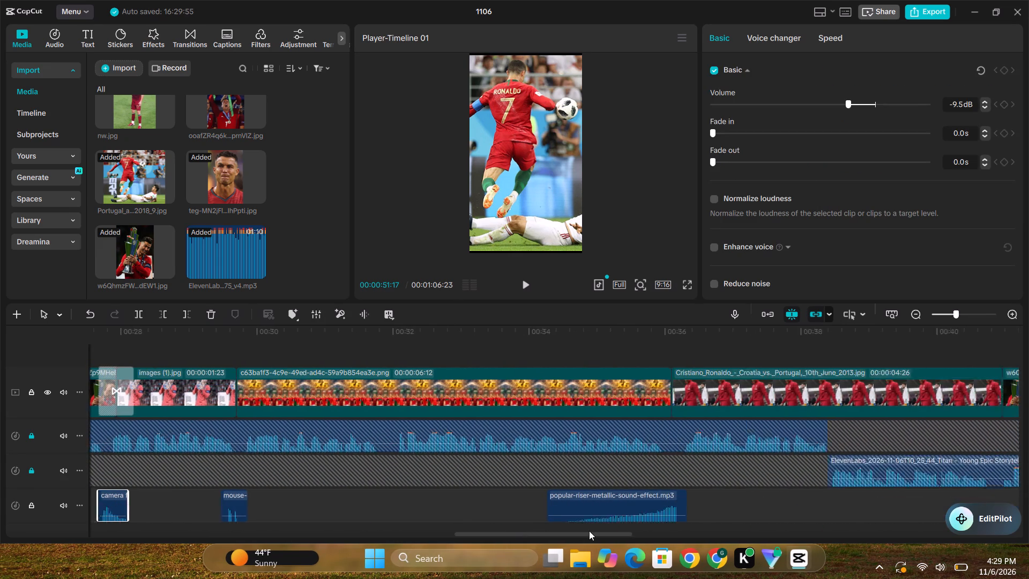
pyautogui.moveTo(589, 531); pyautogui.dragTo(753, 531)
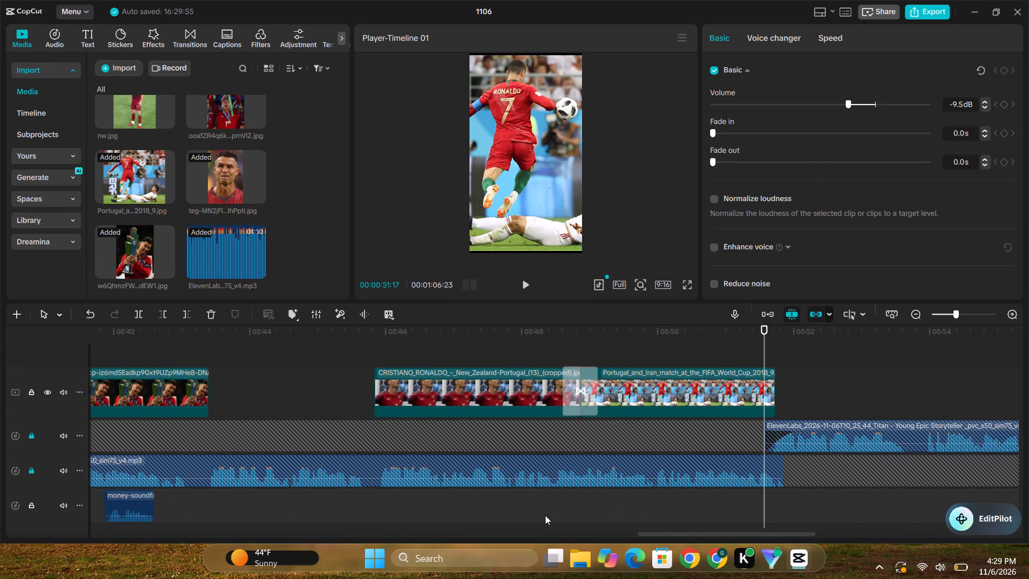
pyautogui.click(551, 515)
pyautogui.click(558, 513)
pyautogui.click(560, 512)
pyautogui.hotkey('ctrl', 'v')
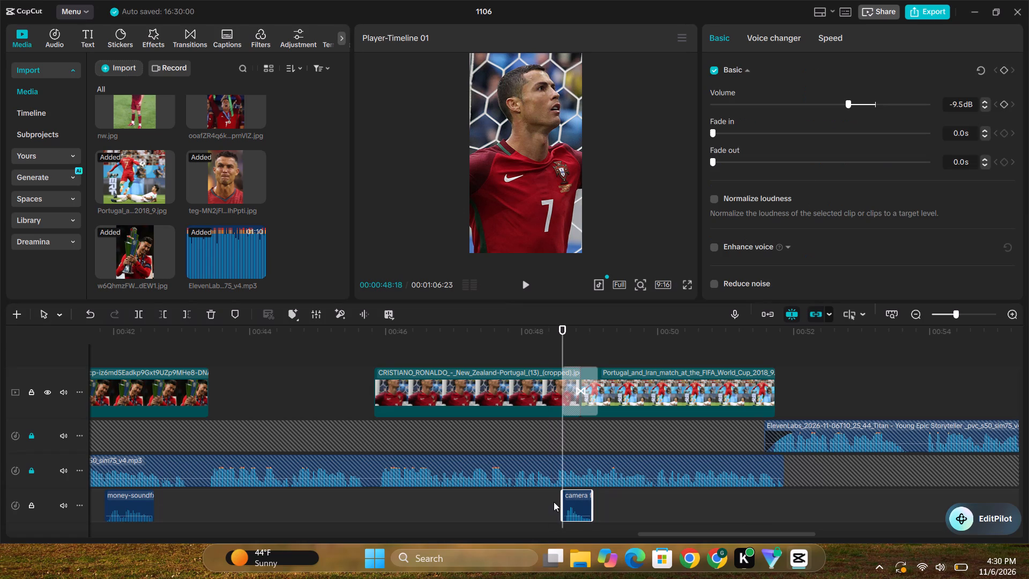
pyautogui.press('space')
pyautogui.moveTo(658, 532); pyautogui.dragTo(711, 531)
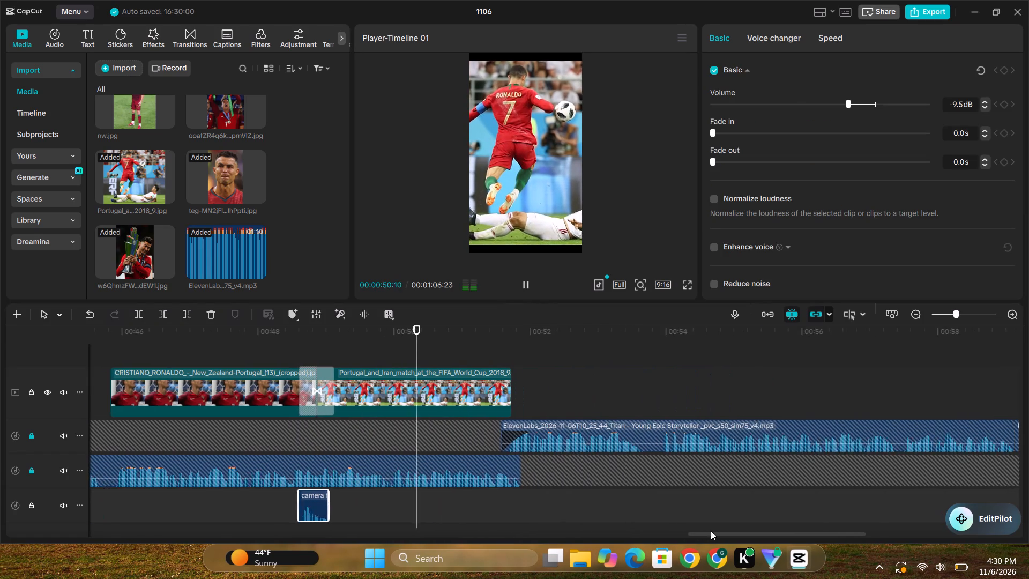
pyautogui.moveTo(711, 531); pyautogui.dragTo(715, 531)
pyautogui.click(527, 282)
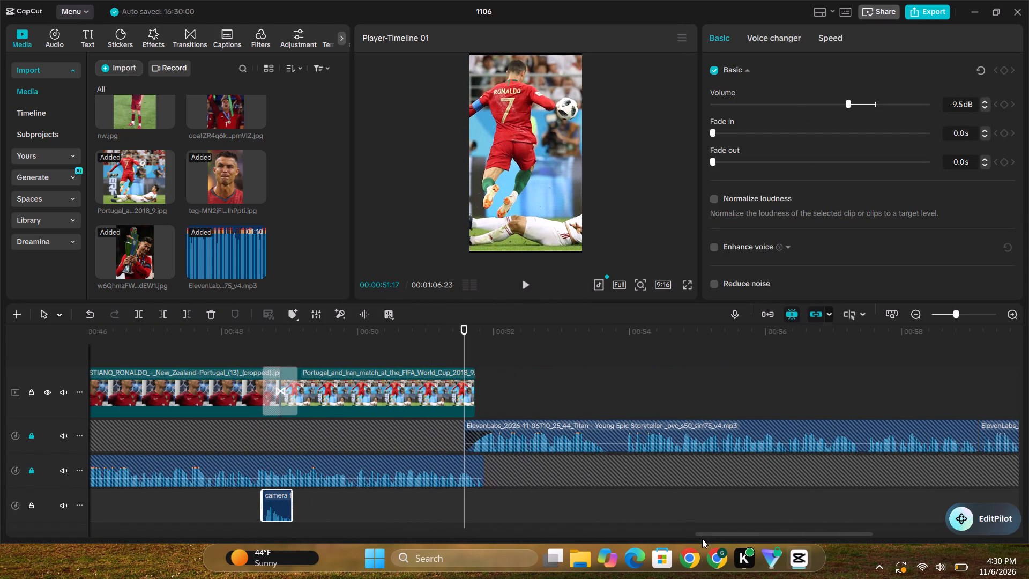
# Find images (2).jpg in the media and place it directly after the Portugal and Iran match photo at about 00:51:22.
pyautogui.moveTo(707, 532); pyautogui.dragTo(769, 521)
pyautogui.scroll(2, 160, 183)
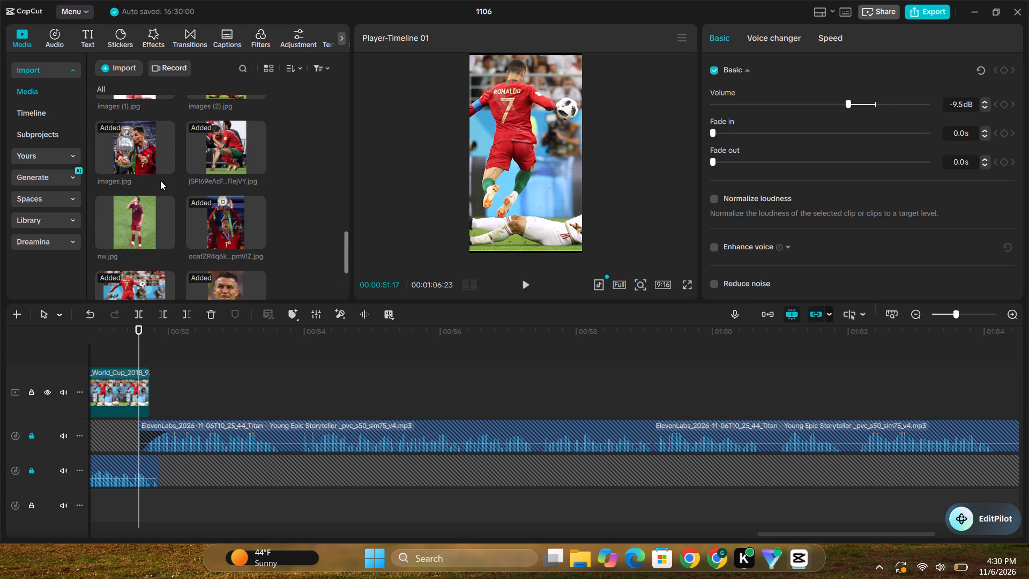
pyautogui.scroll(2, 193, 177)
pyautogui.moveTo(222, 175); pyautogui.dragTo(154, 464)
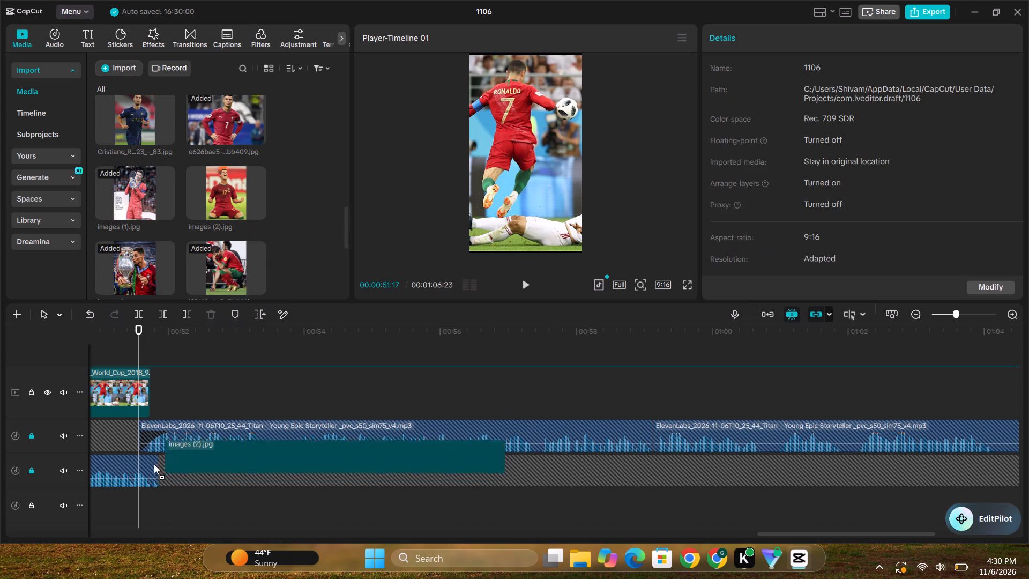
pyautogui.moveTo(154, 464); pyautogui.dragTo(148, 410)
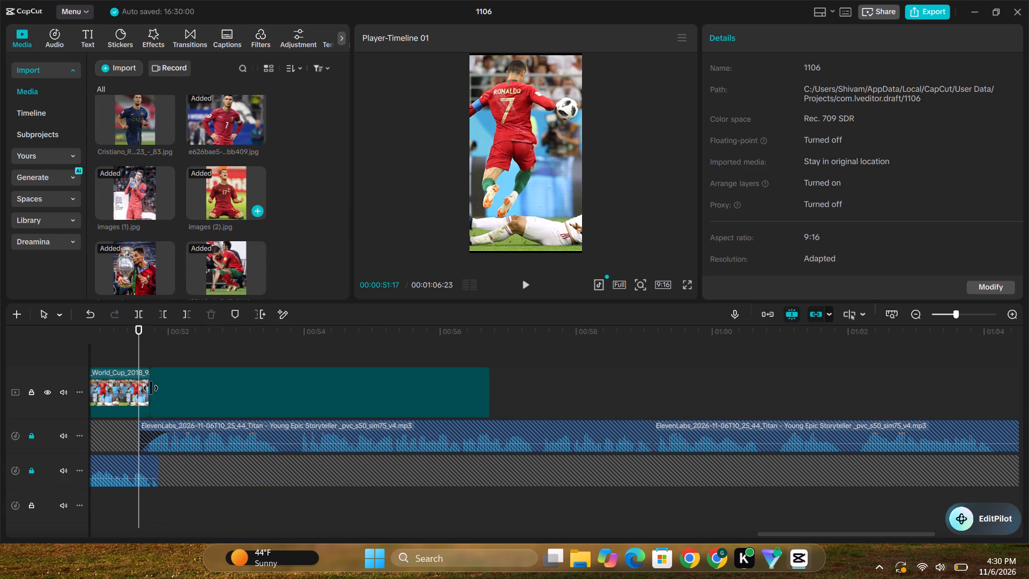
pyautogui.click(152, 365)
pyautogui.click(161, 382)
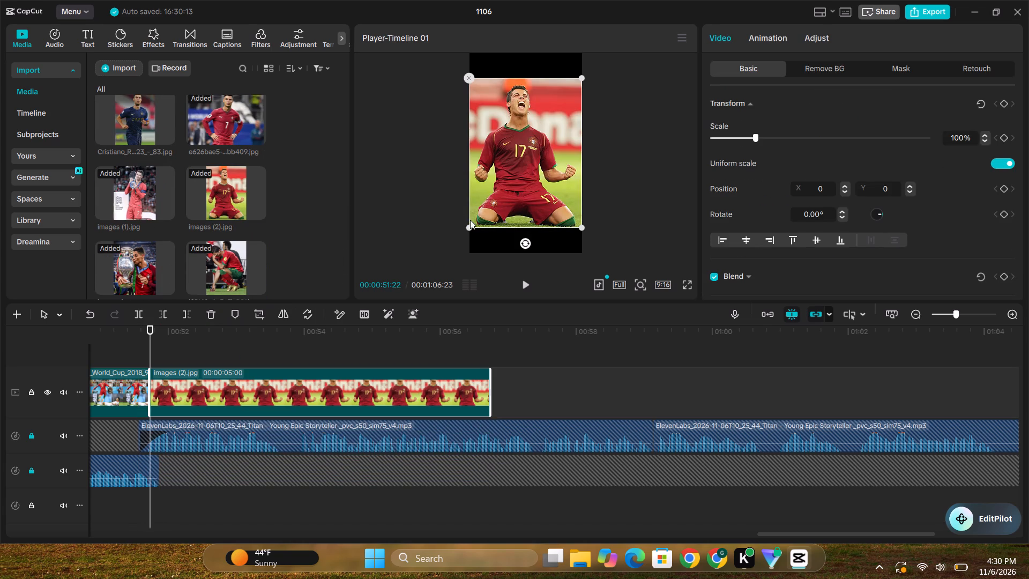
# Scale images (2).jpg to 134%, shift it to X position 174, and add a scale keyframe at 00:51:22.
pyautogui.moveTo(469, 224); pyautogui.dragTo(454, 269)
pyautogui.moveTo(493, 184); pyautogui.dragTo(503, 183)
pyautogui.click(1003, 138)
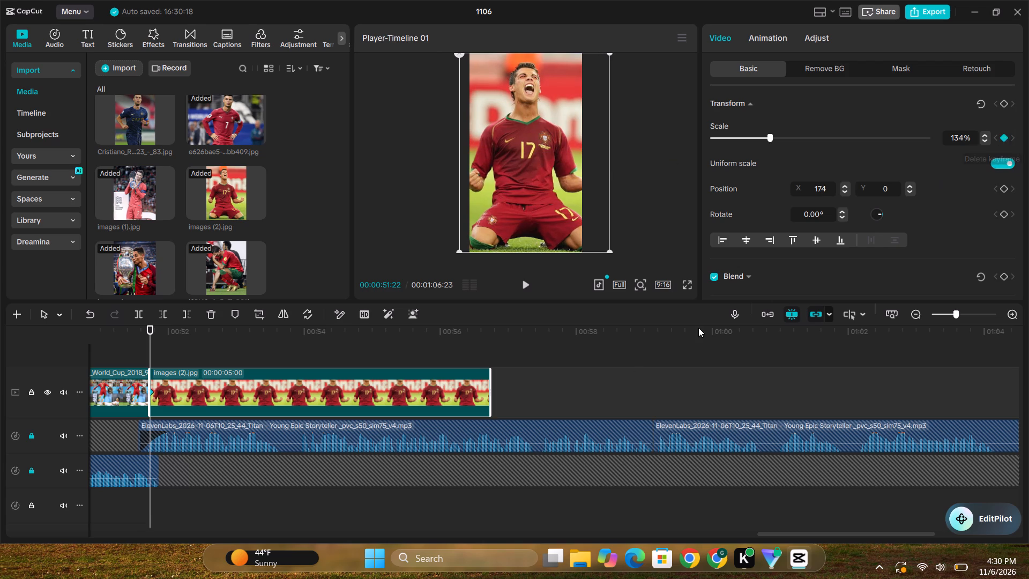
# Trim the start of images (2).jpg down to 00:00:02:22 and shift the clip to about 00:55:13, leaving a gap after the match photo.
pyautogui.press('space')
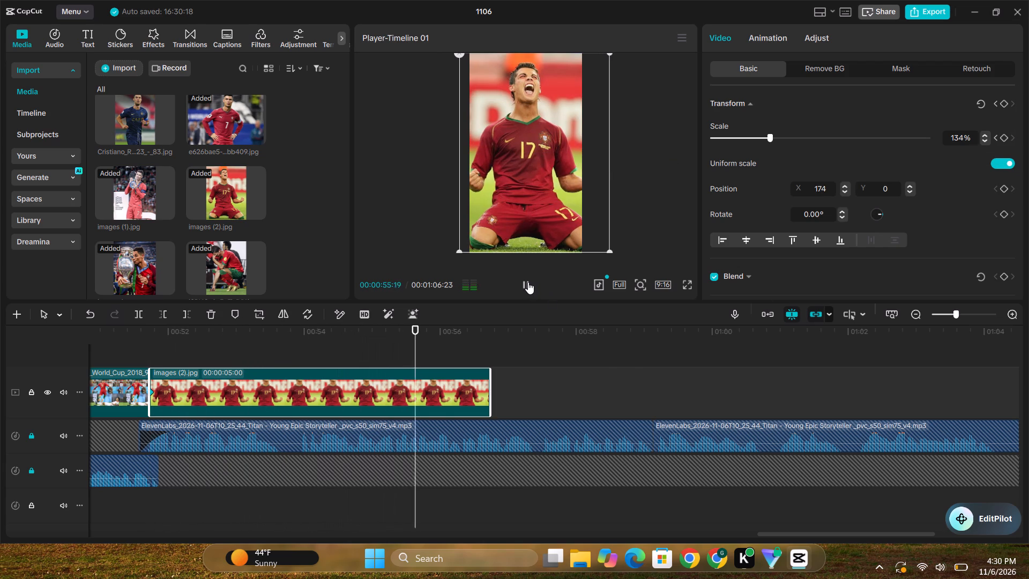
pyautogui.click(322, 382)
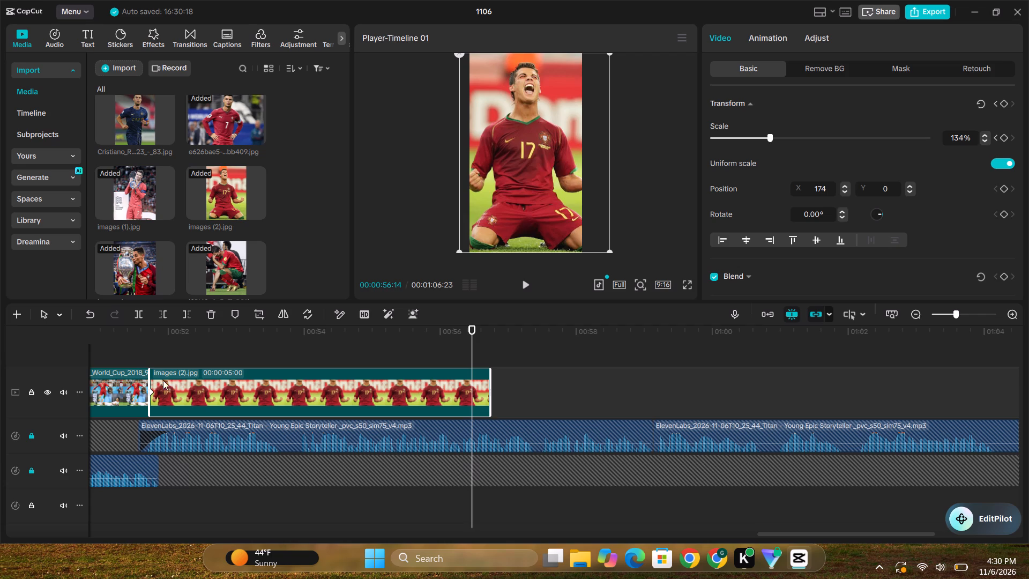
pyautogui.moveTo(151, 372); pyautogui.dragTo(310, 380)
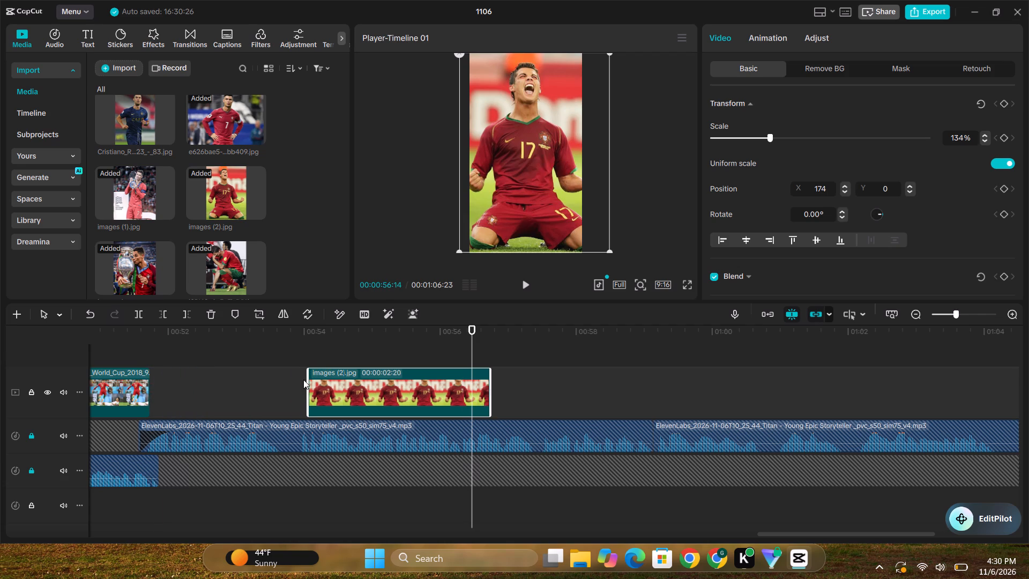
pyautogui.click(307, 379)
pyautogui.moveTo(345, 384); pyautogui.dragTo(442, 391)
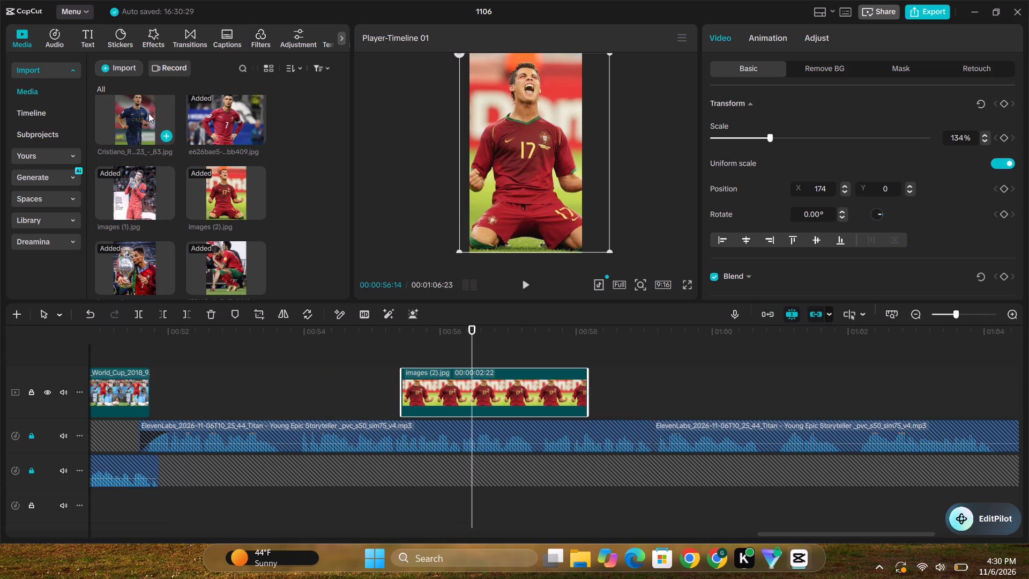
# Insert the Cristiano Ronaldo Al Nassr photo into the gap before images (2).jpg, trimmed to 00:00:03:21.
pyautogui.moveTo(148, 113); pyautogui.dragTo(151, 398)
pyautogui.moveTo(489, 377); pyautogui.dragTo(426, 382)
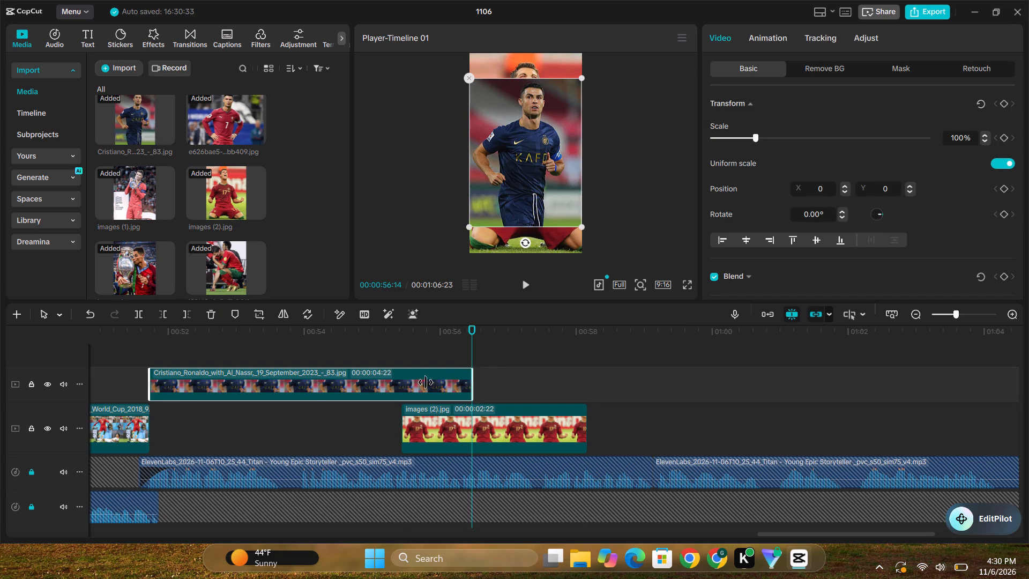
pyautogui.moveTo(426, 382); pyautogui.dragTo(401, 385)
pyautogui.moveTo(325, 377); pyautogui.dragTo(331, 439)
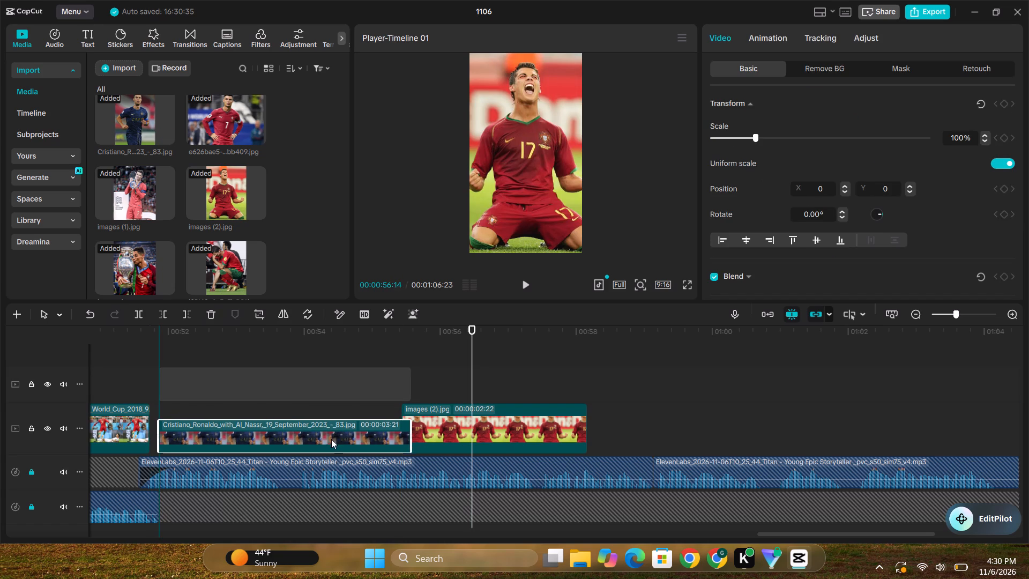
pyautogui.moveTo(331, 439); pyautogui.dragTo(329, 447)
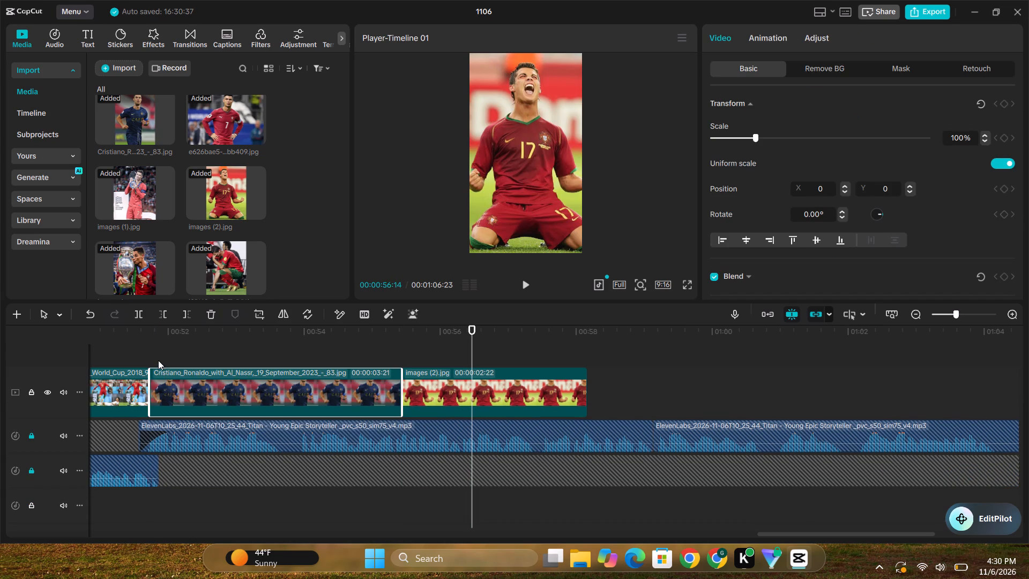
# Scale the Al Nassr photo to 124% and add a scale keyframe at its start, 00:51:22.
pyautogui.click(151, 360)
pyautogui.click(177, 383)
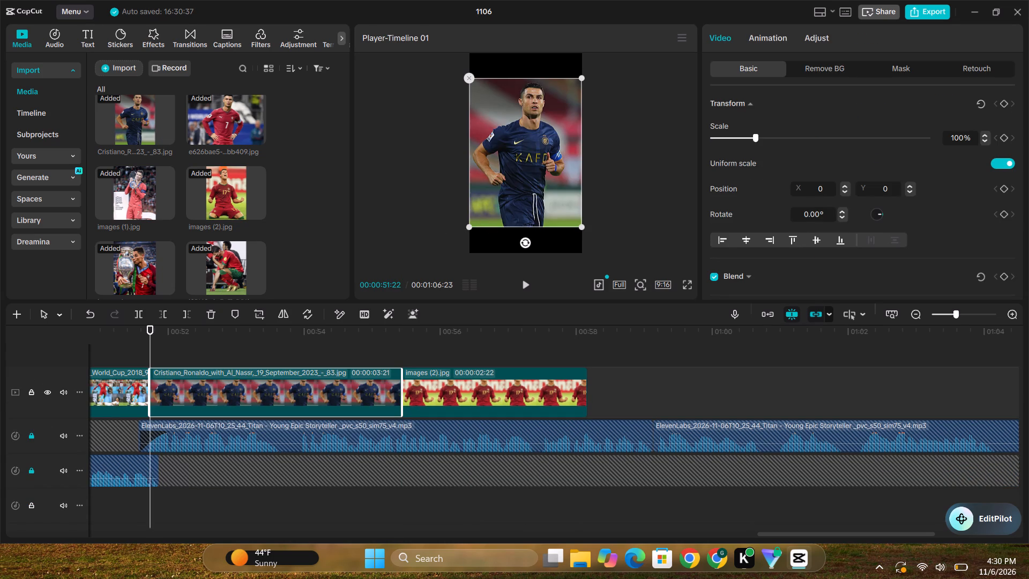
pyautogui.moveTo(467, 222); pyautogui.dragTo(457, 251)
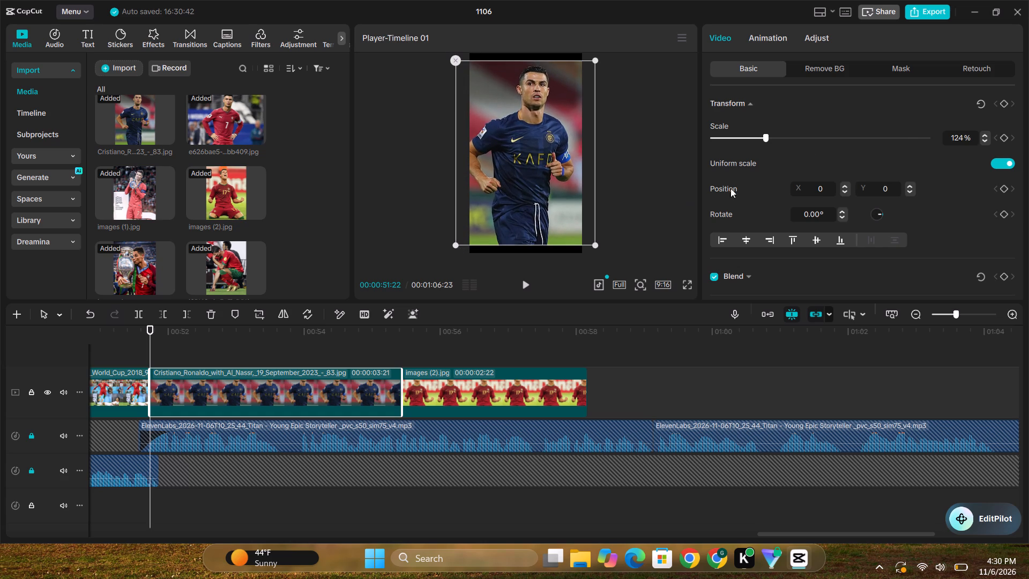
pyautogui.click(1004, 137)
# Play the Al Nassr photo against the voiceover and trim its end to about 00:53:29.
pyautogui.press('space')
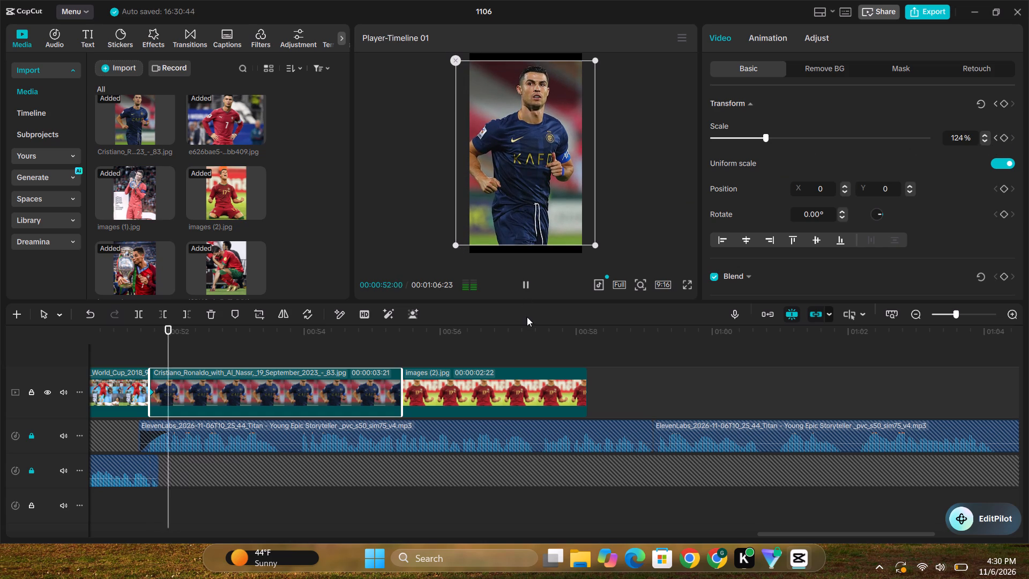
pyautogui.click(526, 284)
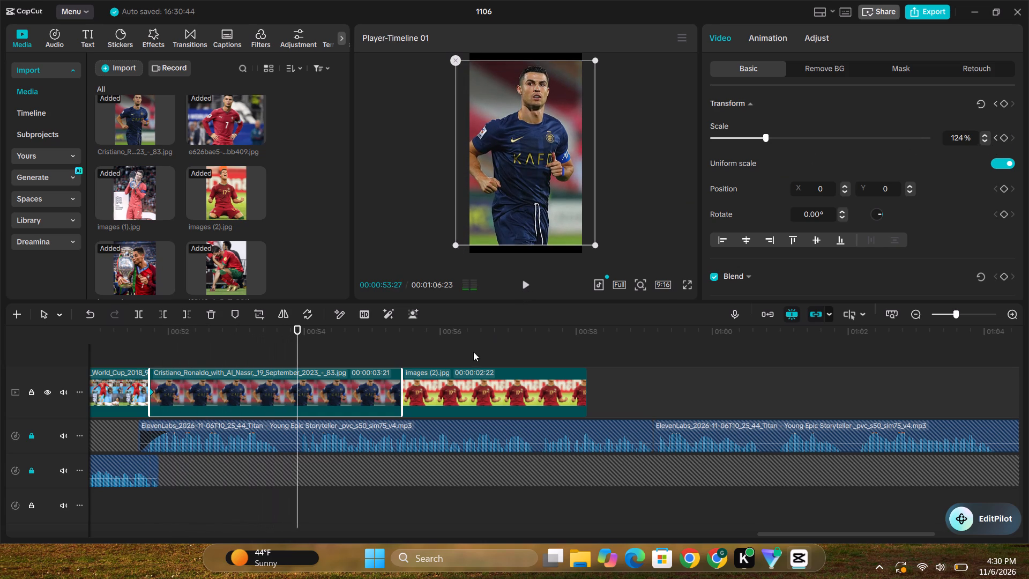
pyautogui.moveTo(401, 380); pyautogui.dragTo(311, 385)
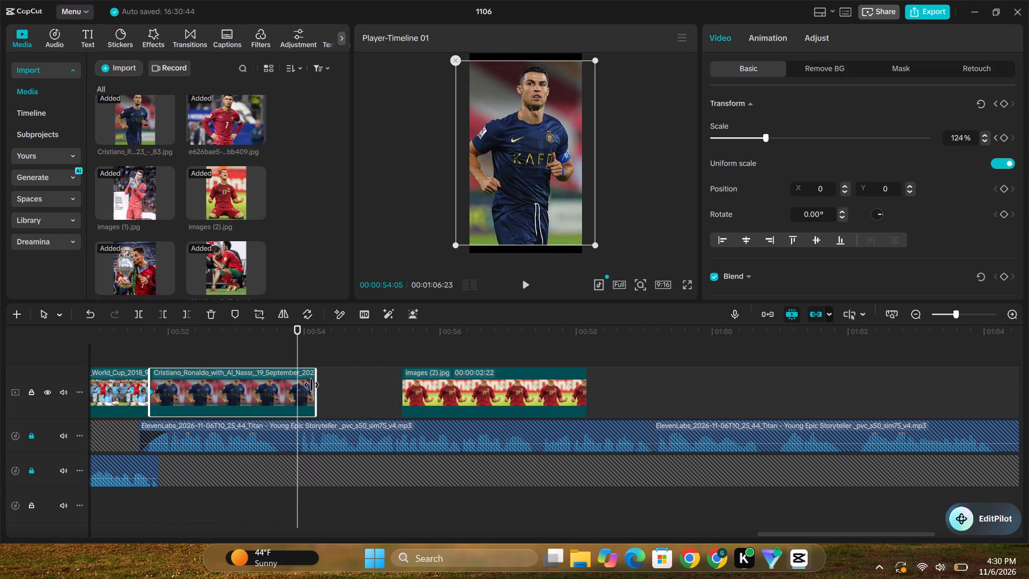
pyautogui.moveTo(311, 385); pyautogui.dragTo(300, 385)
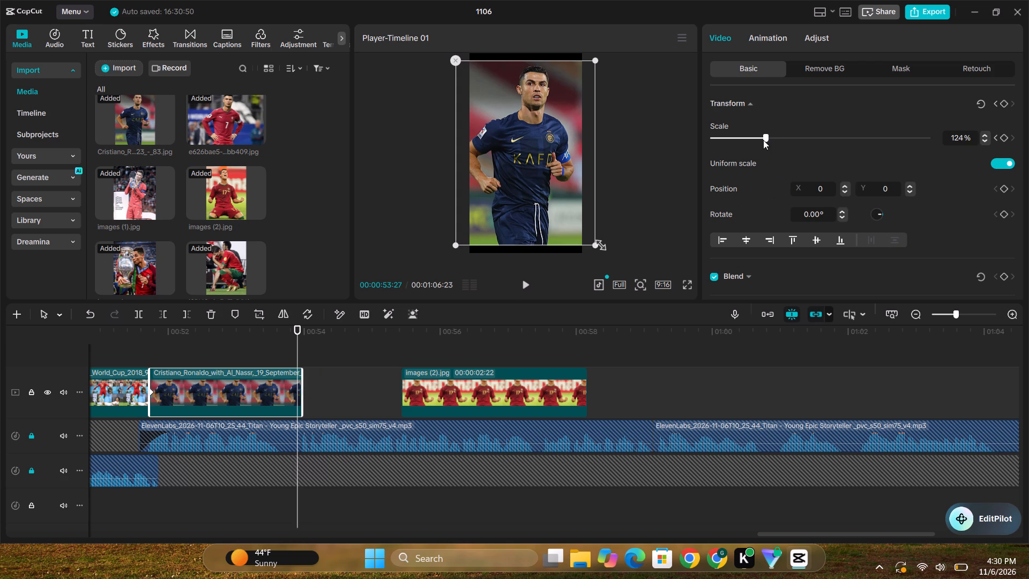
# Enlarge the Al Nassr photo at 00:53:27 until it fills the frame, and play back the zoom.
pyautogui.moveTo(765, 137); pyautogui.dragTo(771, 137)
pyautogui.click(211, 348)
pyautogui.press('space')
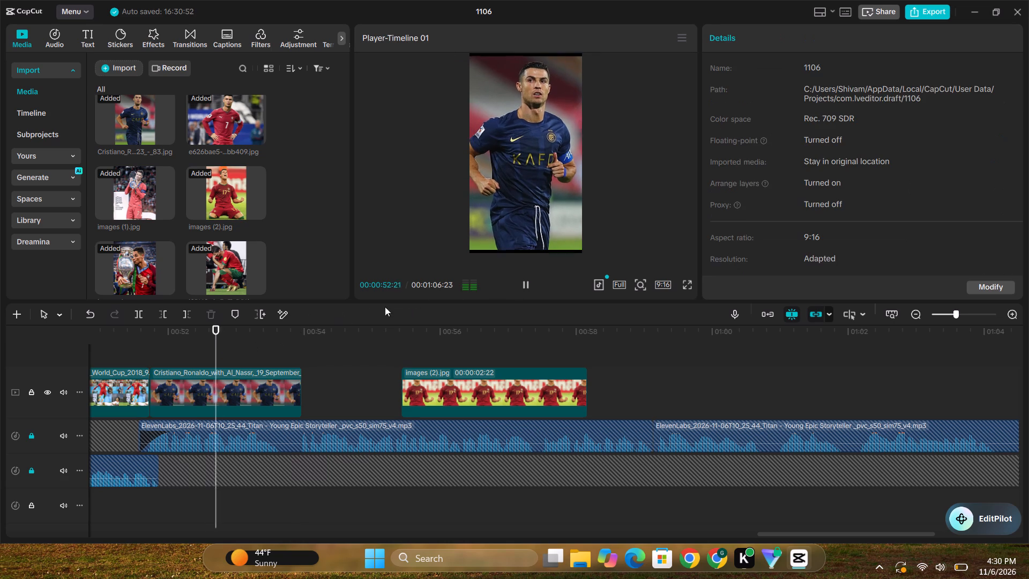
pyautogui.click(526, 277)
# Move images (2).jpg so it directly follows the Al Nassr photo.
pyautogui.click(509, 374)
pyautogui.moveTo(453, 382); pyautogui.dragTo(408, 382)
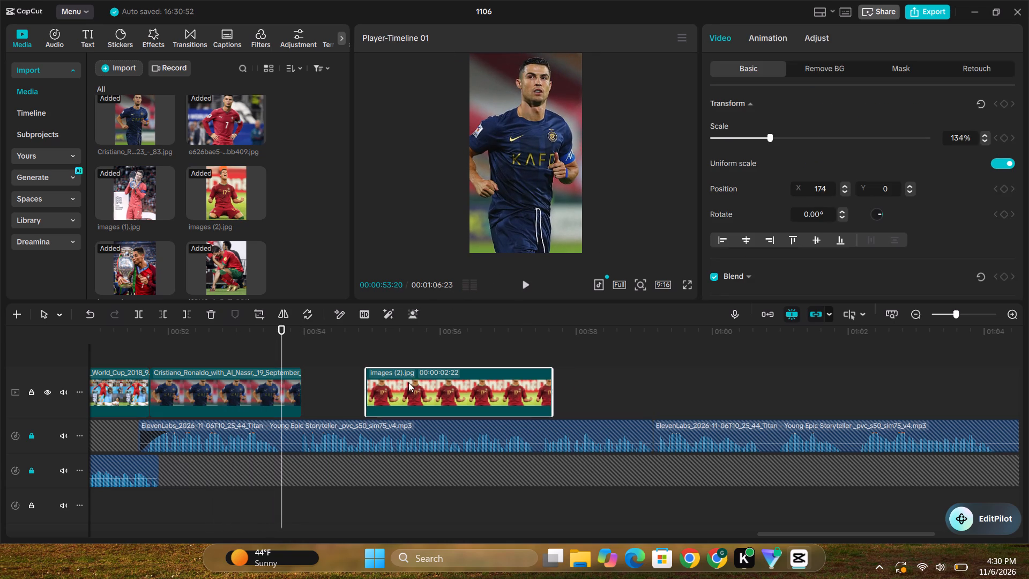
pyautogui.moveTo(408, 382); pyautogui.dragTo(355, 383)
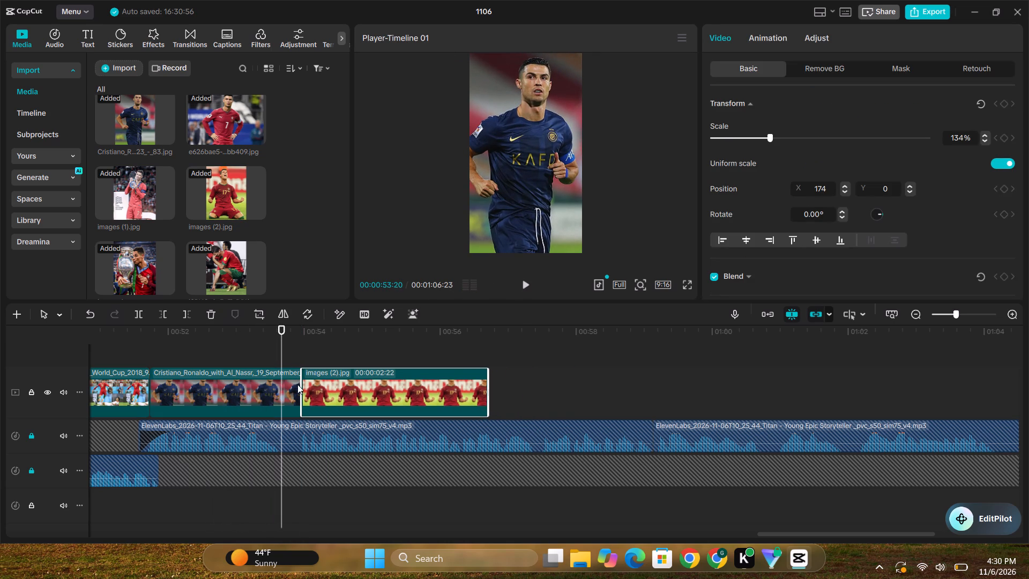
# Copy the mouse sound effect from near 00:29 to 00:53:24, just before images (2).jpg starts, and play it back.
pyautogui.click(295, 516)
pyautogui.click(292, 507)
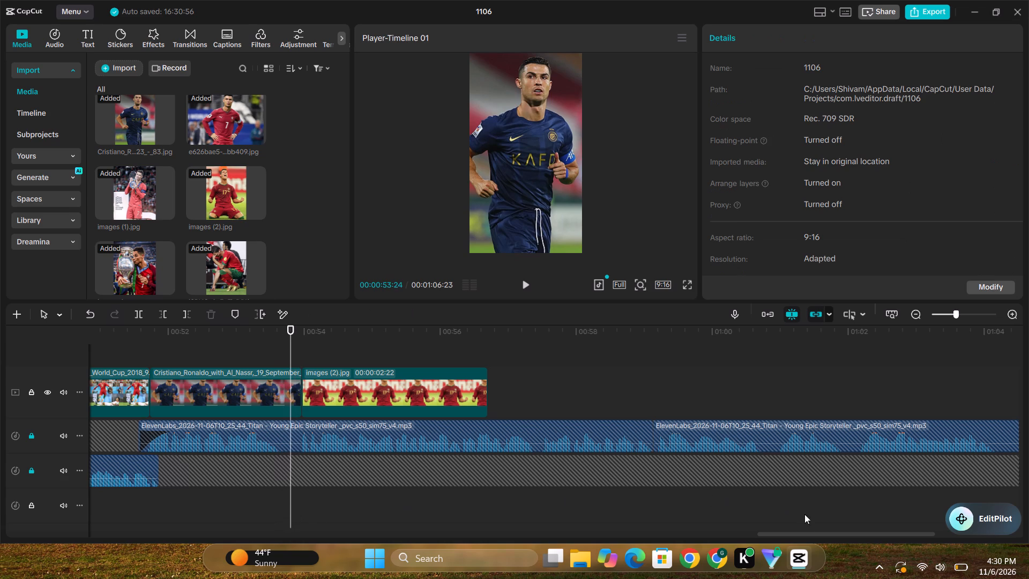
pyautogui.moveTo(793, 532); pyautogui.dragTo(438, 532)
pyautogui.click(508, 495)
pyautogui.hotkey('ctrl', 'c')
pyautogui.hotkey('ctrl', 'v')
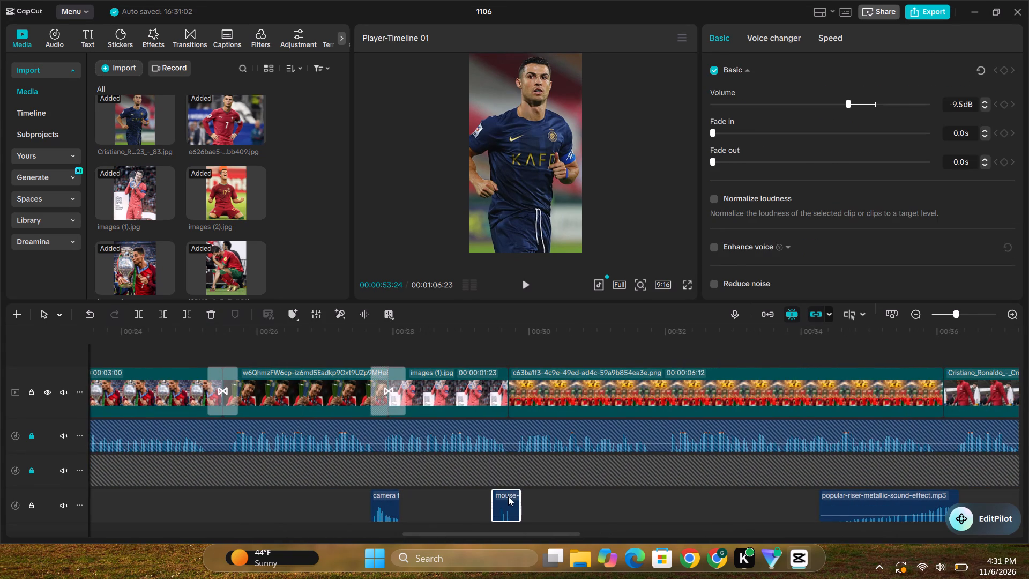
pyautogui.press('space')
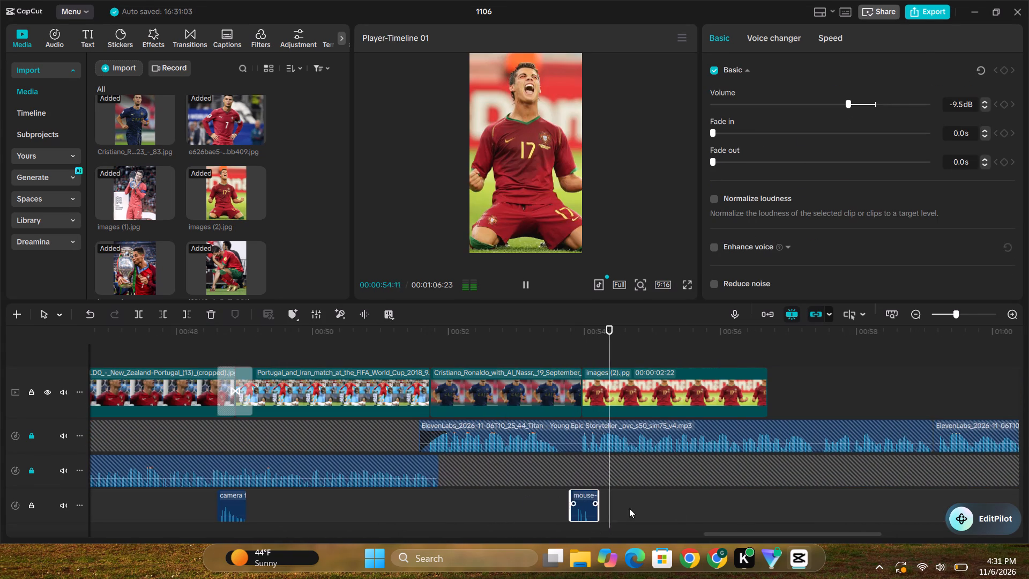
pyautogui.moveTo(713, 534); pyautogui.dragTo(746, 534)
pyautogui.click(531, 400)
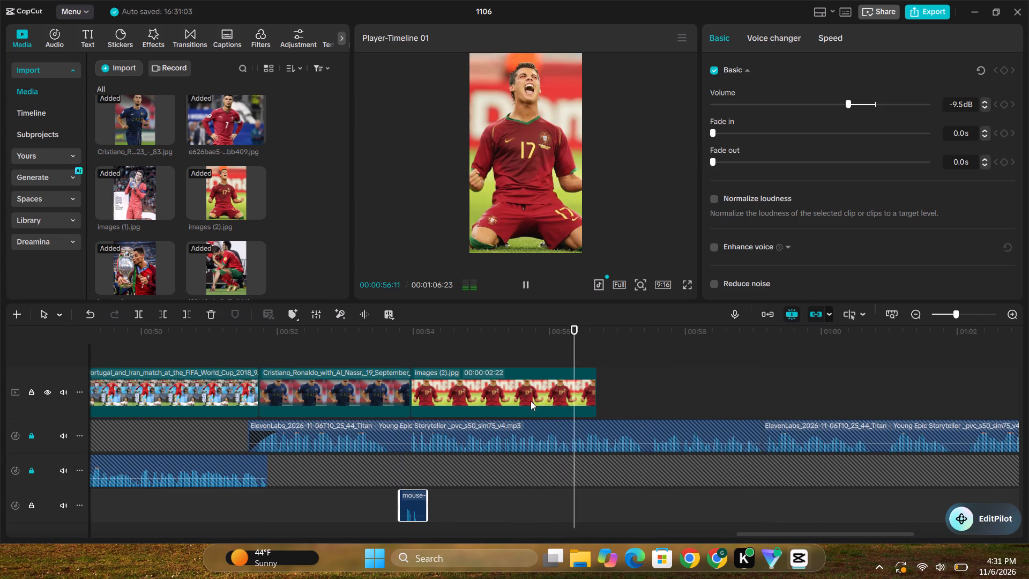
pyautogui.click(526, 285)
# Add a scale keyframe at 134% to the start of images (2).jpg at 00:53:29 and play the section back.
pyautogui.click(414, 359)
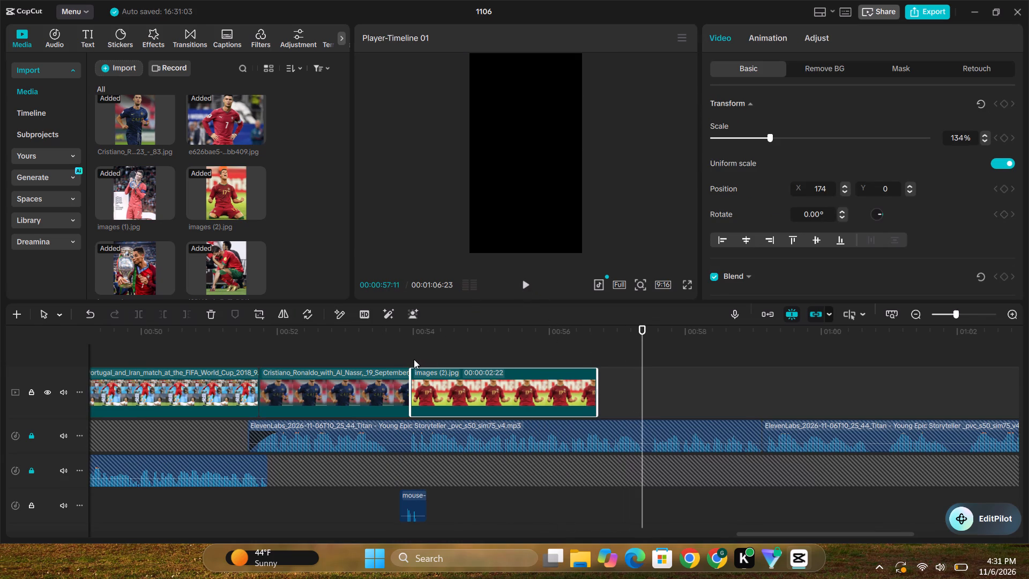
pyautogui.click(428, 380)
pyautogui.click(1003, 139)
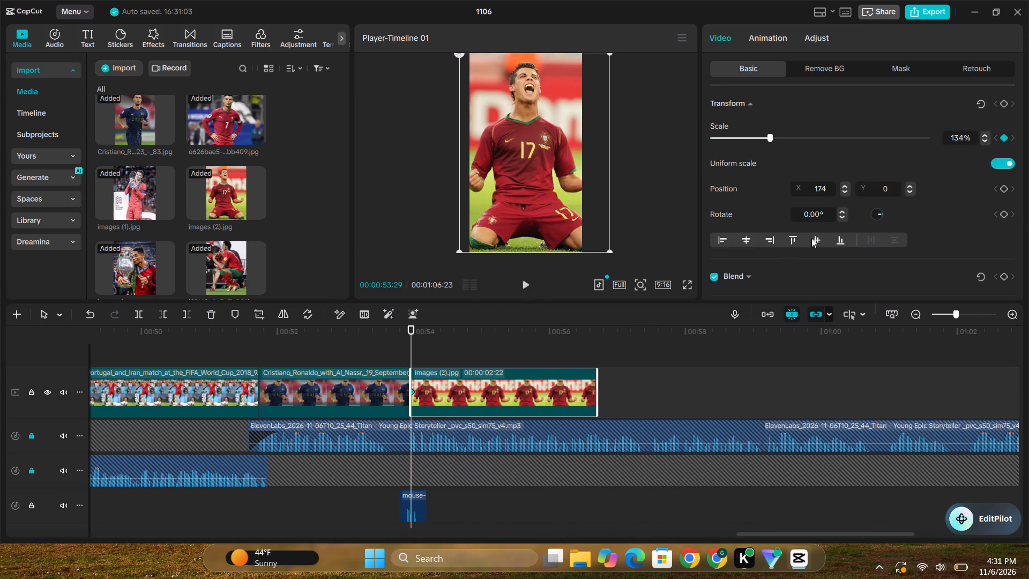
pyautogui.press('space')
pyautogui.moveTo(794, 533); pyautogui.dragTo(818, 532)
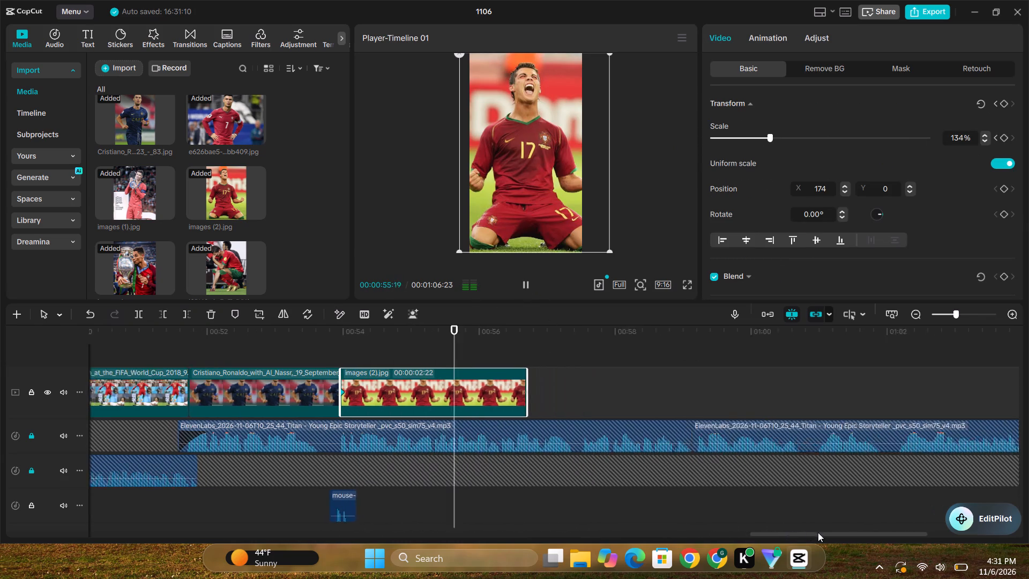
pyautogui.moveTo(818, 532); pyautogui.dragTo(824, 533)
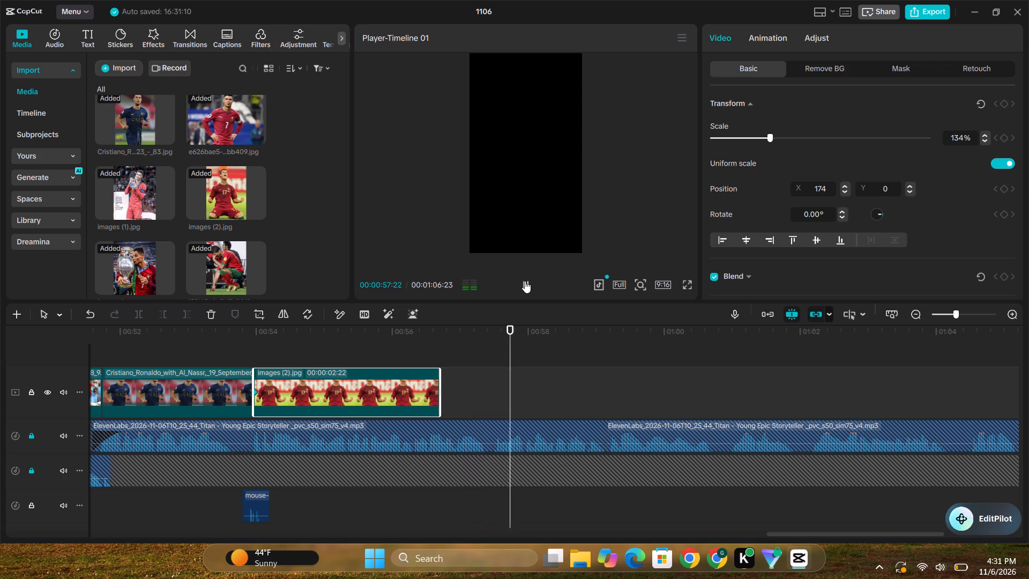
pyautogui.click(525, 281)
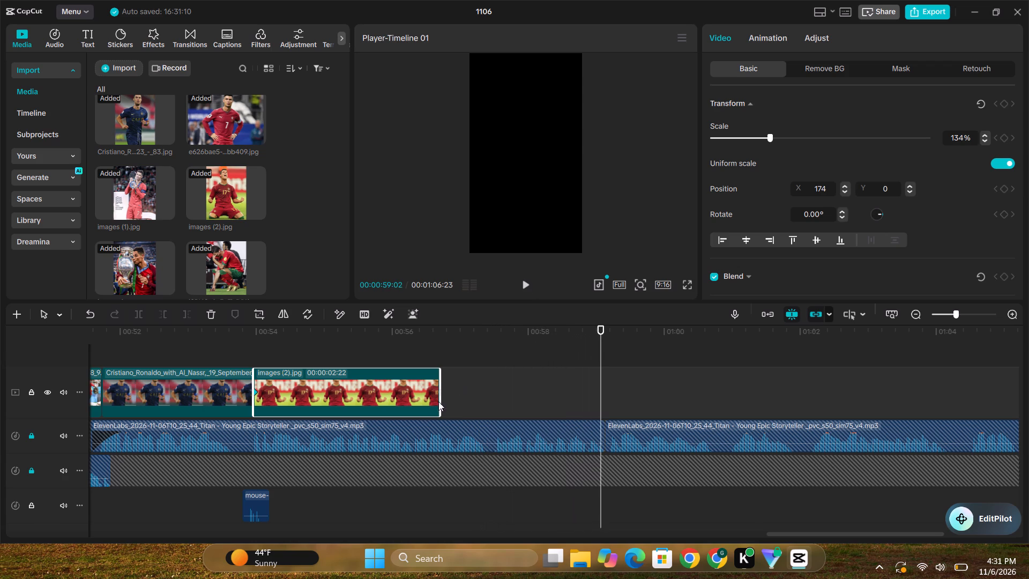
# Place nw.jpg directly after images (2).jpg and trim it to 00:00:02:16 to match the voiceover.
pyautogui.scroll(-2, 128, 212)
pyautogui.moveTo(137, 214); pyautogui.dragTo(441, 390)
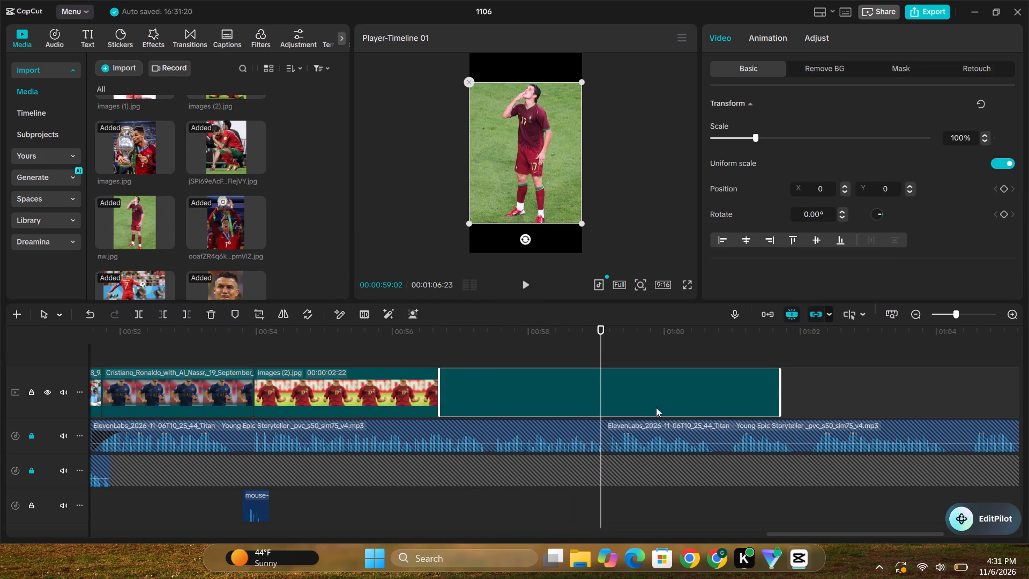
pyautogui.moveTo(780, 381); pyautogui.dragTo(602, 398)
pyautogui.click(807, 533)
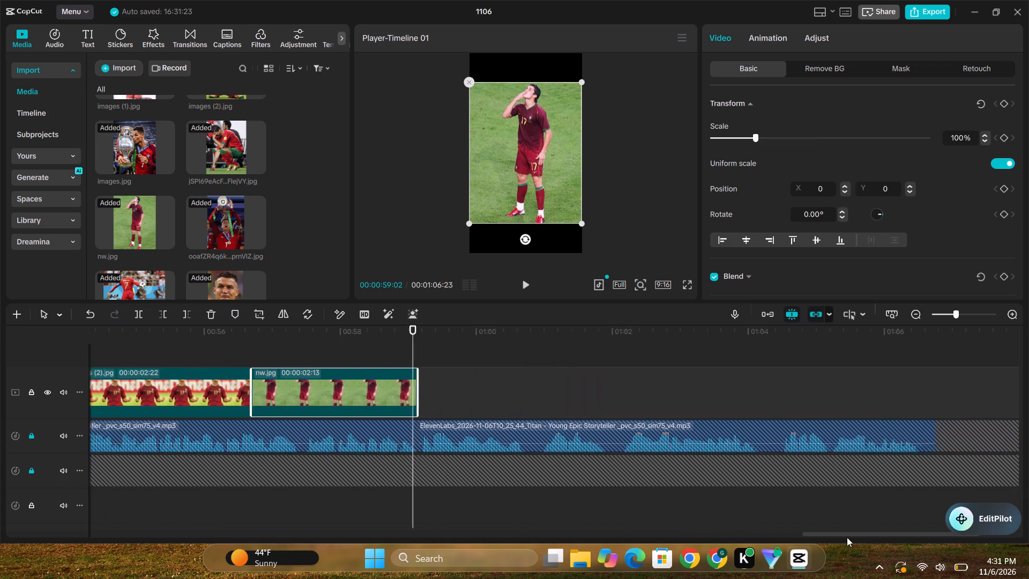
pyautogui.press('space')
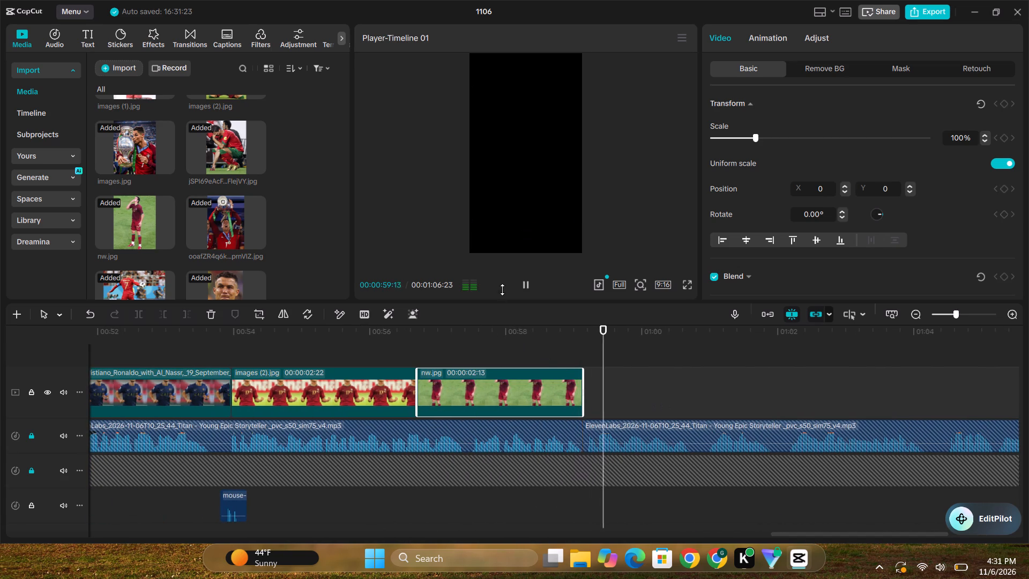
pyautogui.click(525, 281)
pyautogui.moveTo(585, 380); pyautogui.dragTo(586, 380)
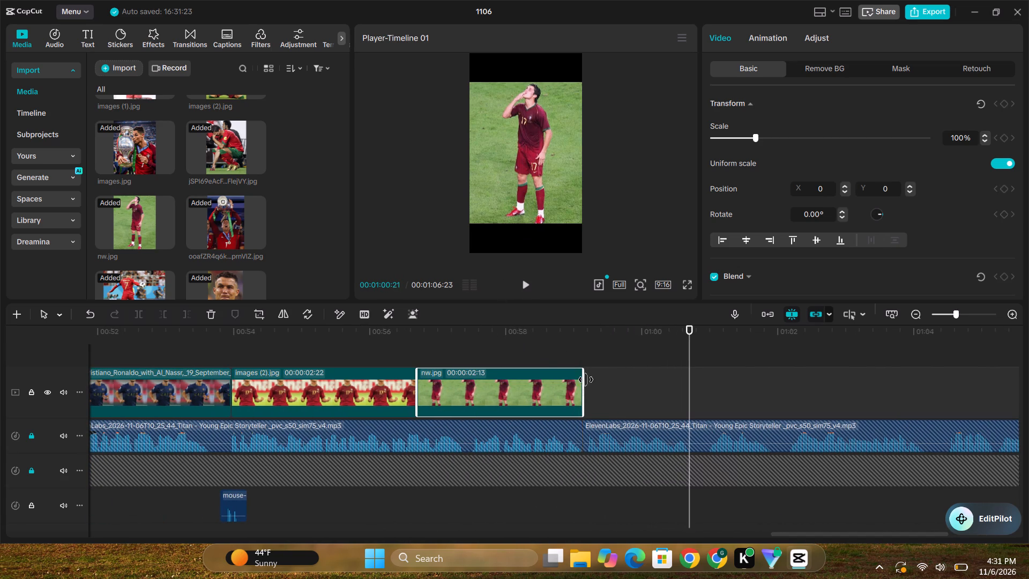
pyautogui.moveTo(586, 380); pyautogui.dragTo(597, 387)
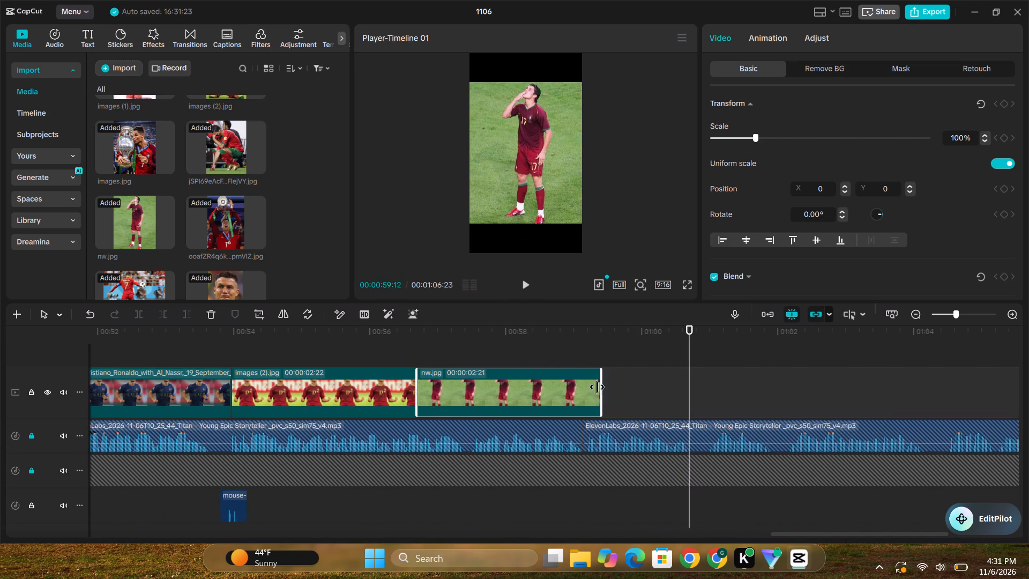
pyautogui.moveTo(597, 387); pyautogui.dragTo(590, 385)
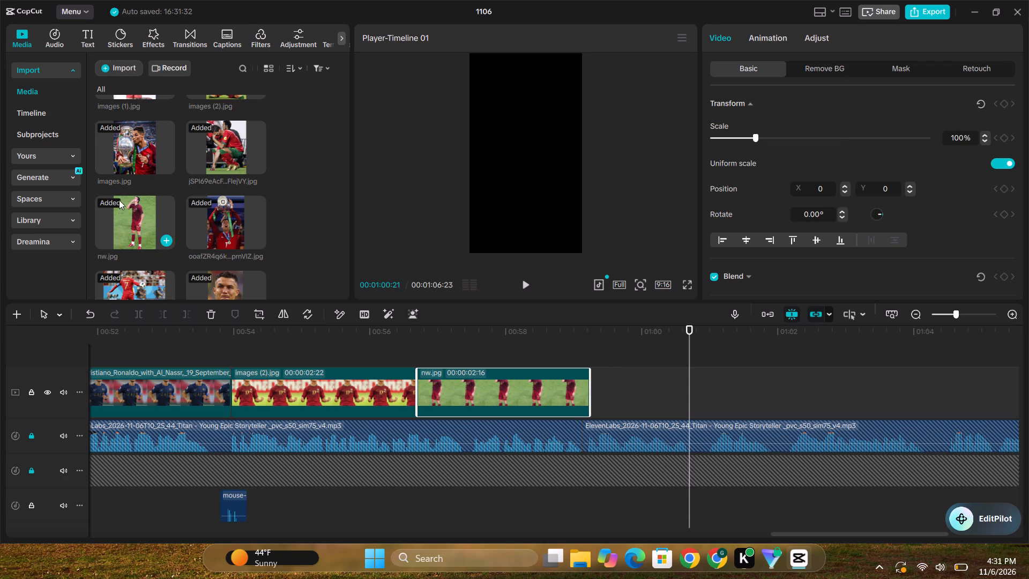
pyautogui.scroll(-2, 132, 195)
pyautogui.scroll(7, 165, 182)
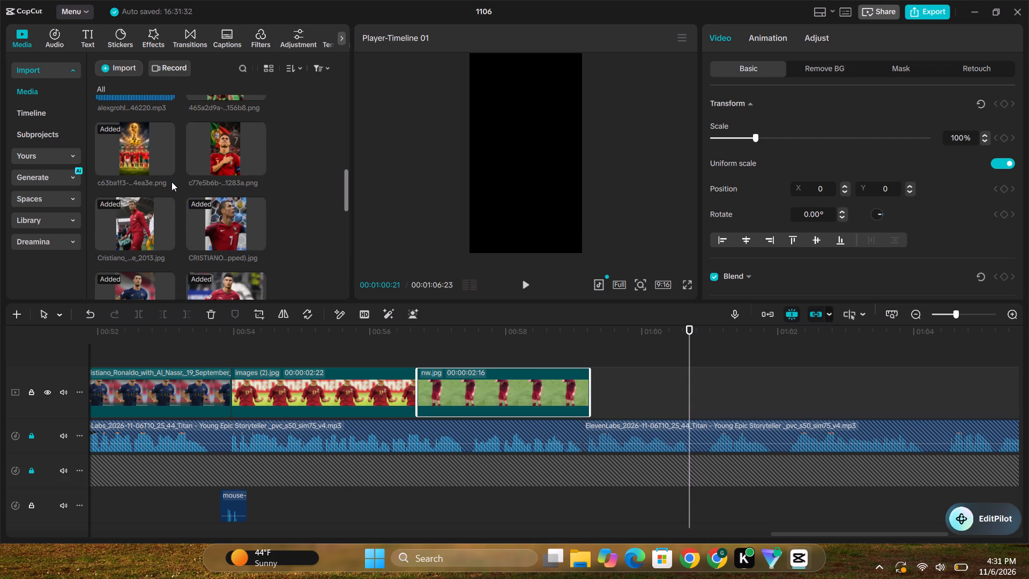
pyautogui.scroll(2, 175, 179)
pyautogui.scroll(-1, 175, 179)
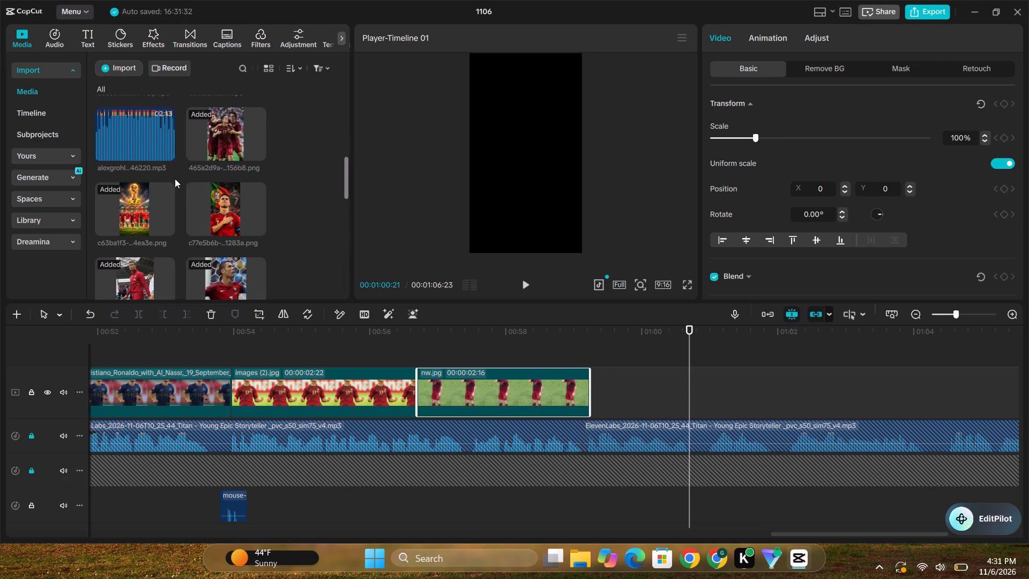
# Enlarge nw.jpg to 141%, shift it to X -199, and add a scale keyframe at its start at 00:56:21.
pyautogui.click(416, 360)
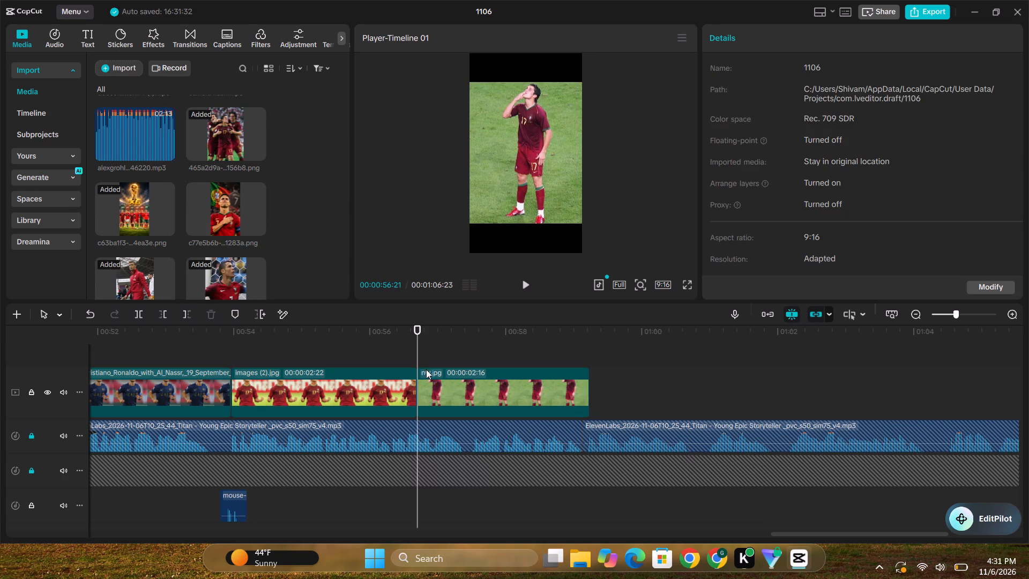
pyautogui.click(444, 389)
pyautogui.moveTo(469, 221); pyautogui.dragTo(460, 255)
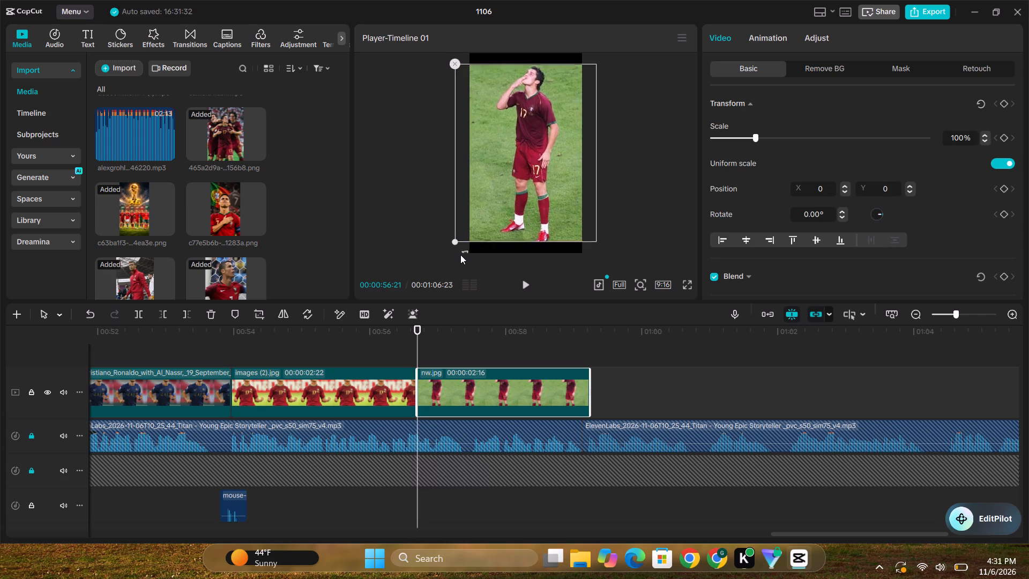
pyautogui.moveTo(460, 255); pyautogui.dragTo(458, 259)
pyautogui.moveTo(521, 194); pyautogui.dragTo(511, 193)
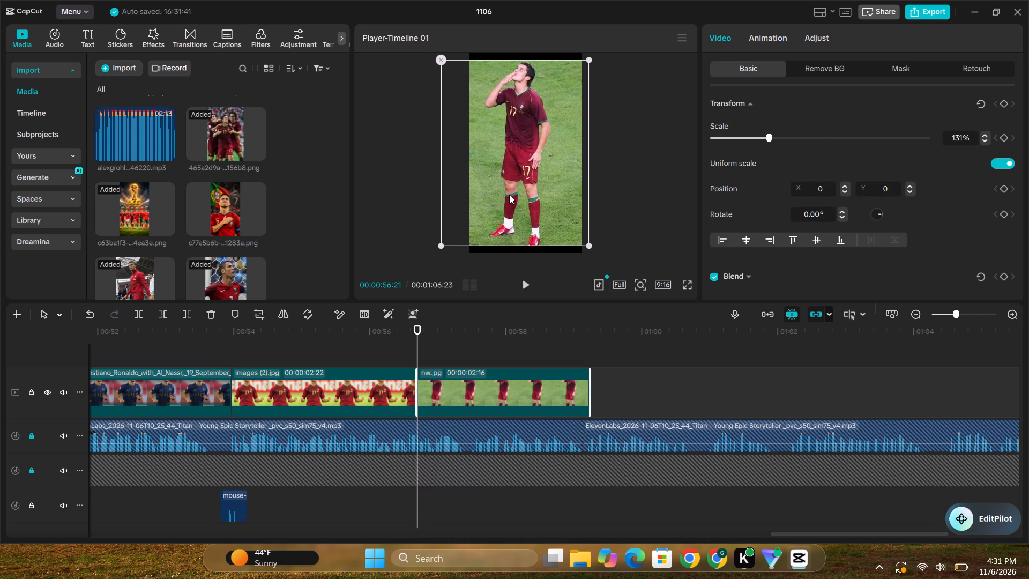
pyautogui.moveTo(437, 247); pyautogui.dragTo(427, 252)
pyautogui.click(1003, 135)
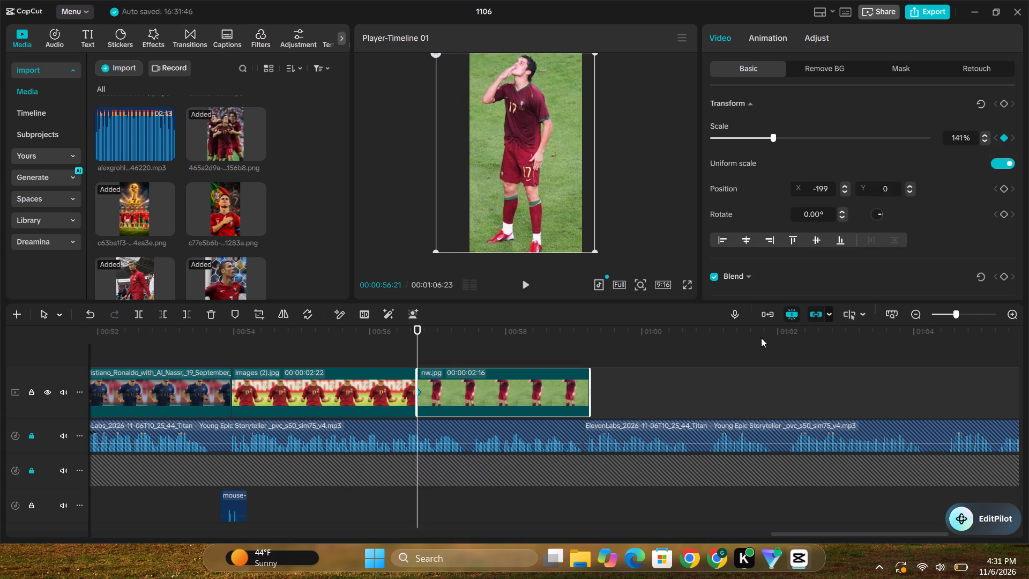
# Set nw.jpg's scale to 149% near its end at 00:59:05 and play the zoom back.
pyautogui.press('space')
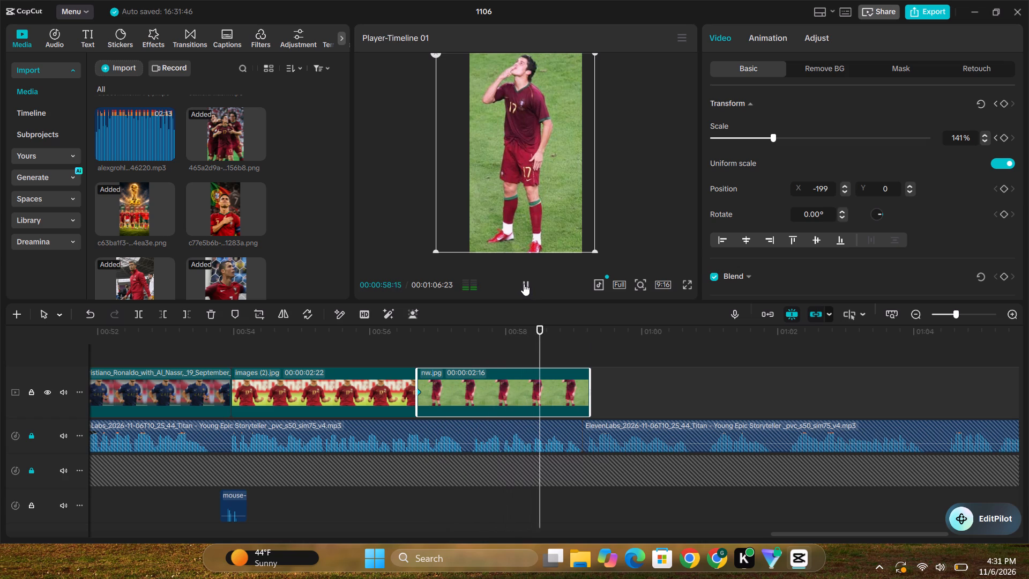
pyautogui.click(524, 284)
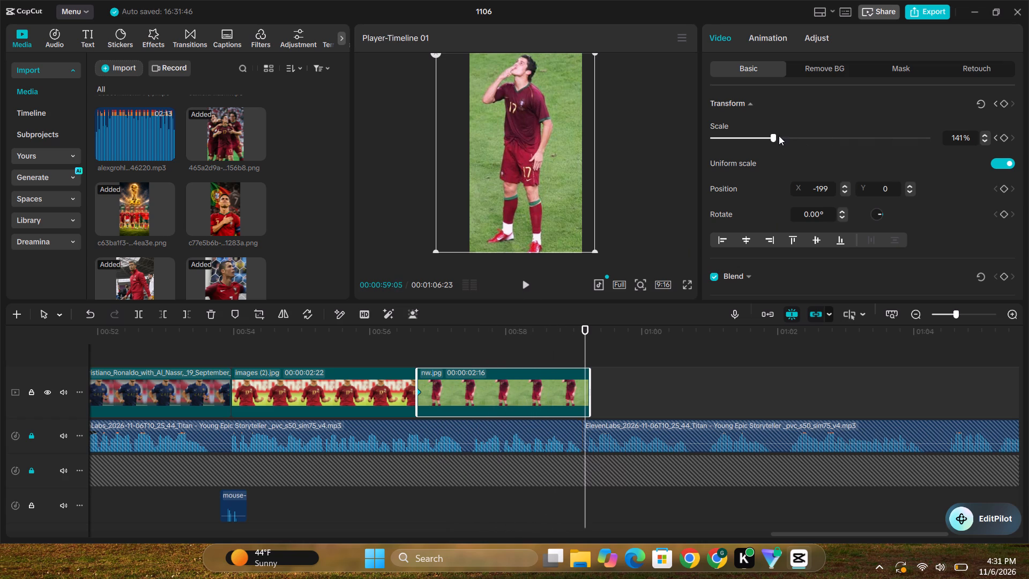
pyautogui.click(772, 135)
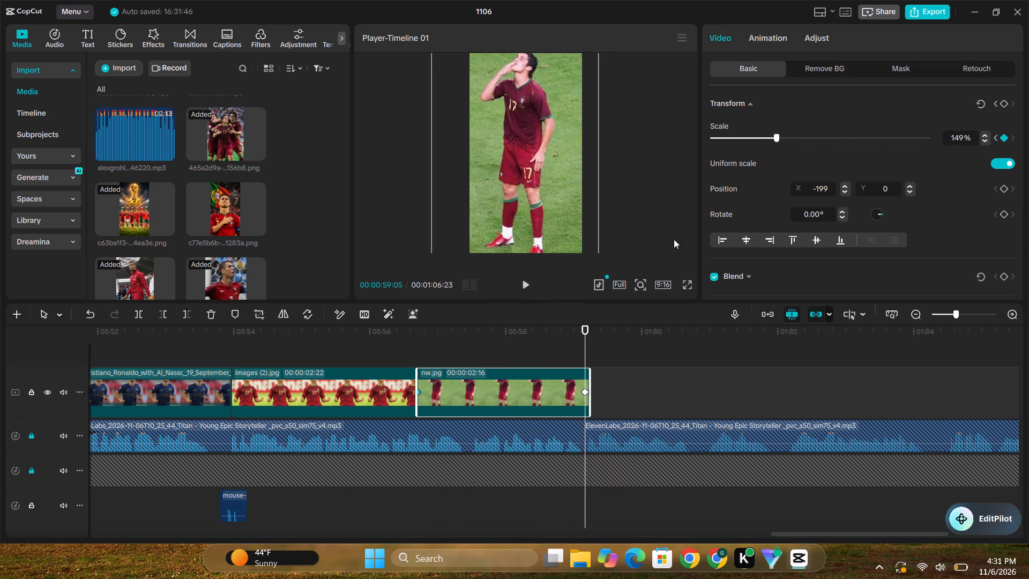
pyautogui.click(467, 348)
pyautogui.press('space')
pyautogui.click(523, 278)
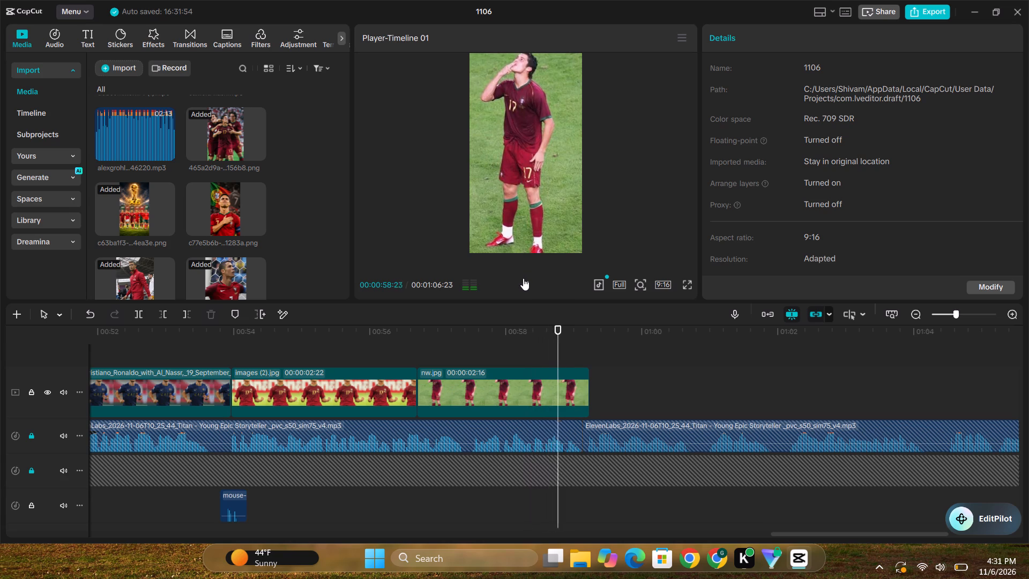
# Add the Mix transition between images (2).jpg and nw.jpg and play it back.
pyautogui.click(389, 500)
pyautogui.click(390, 502)
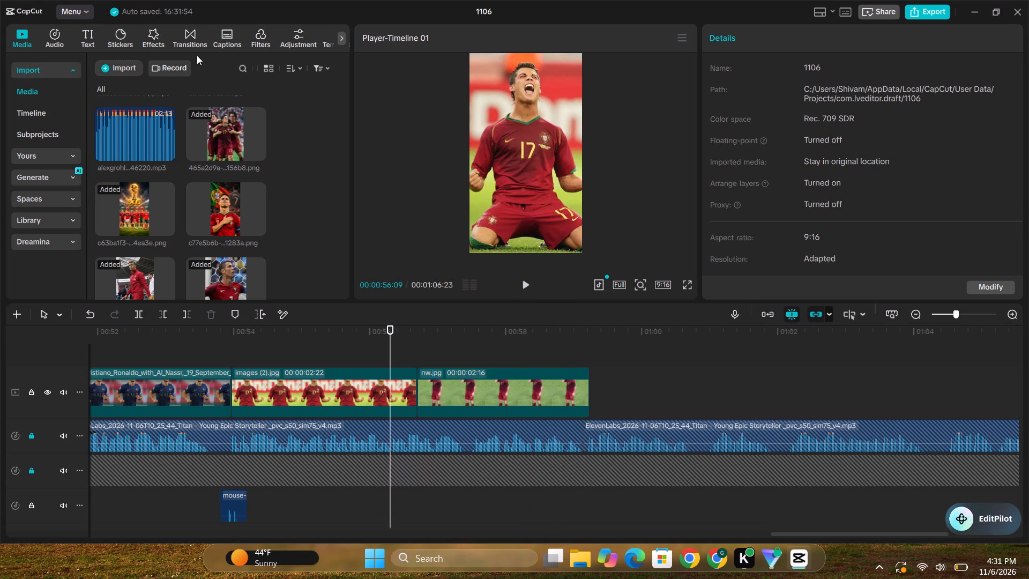
pyautogui.click(185, 47)
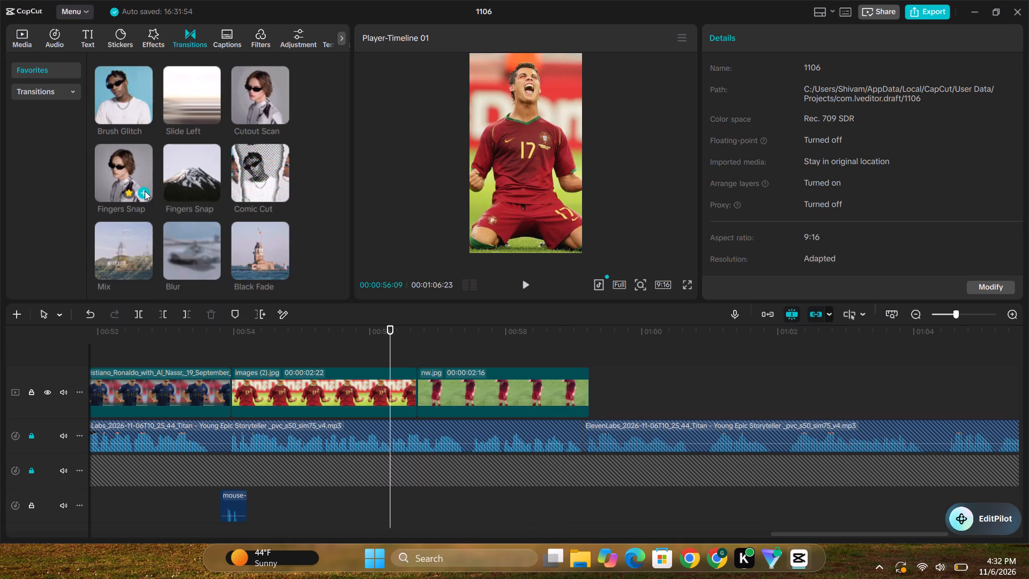
pyautogui.moveTo(122, 258); pyautogui.dragTo(387, 398)
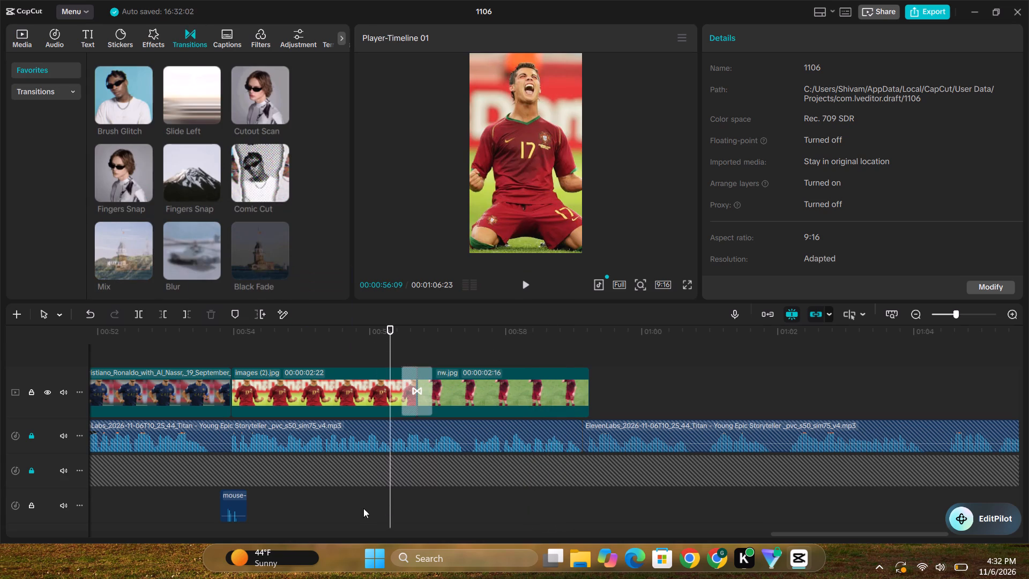
pyautogui.click(363, 508)
pyautogui.press('space')
pyautogui.click(317, 489)
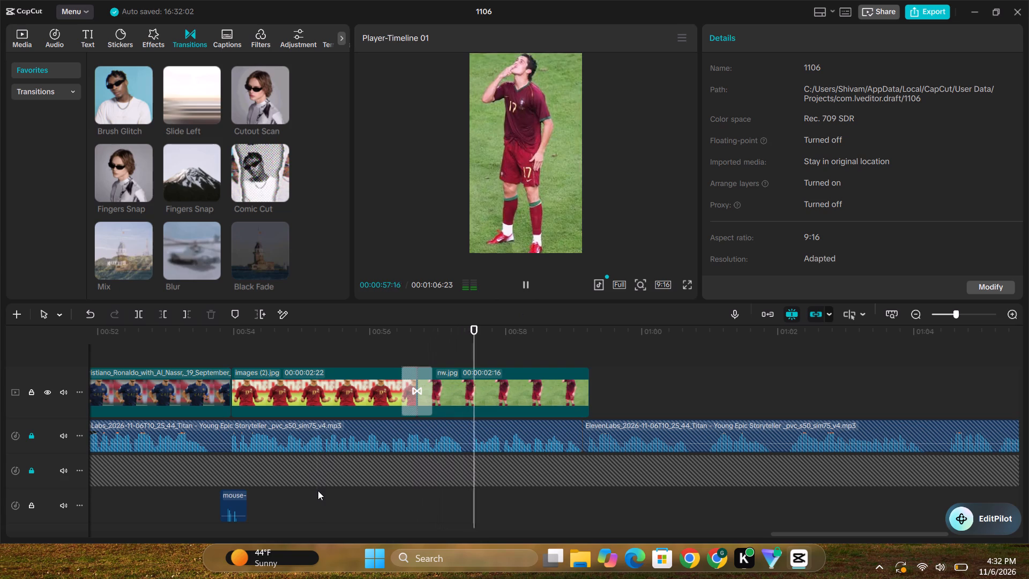
pyautogui.press('space')
pyautogui.click(529, 276)
# Set the scale of images (2).jpg to 136% at 00:56:18 and play back through nw.jpg.
pyautogui.click(372, 395)
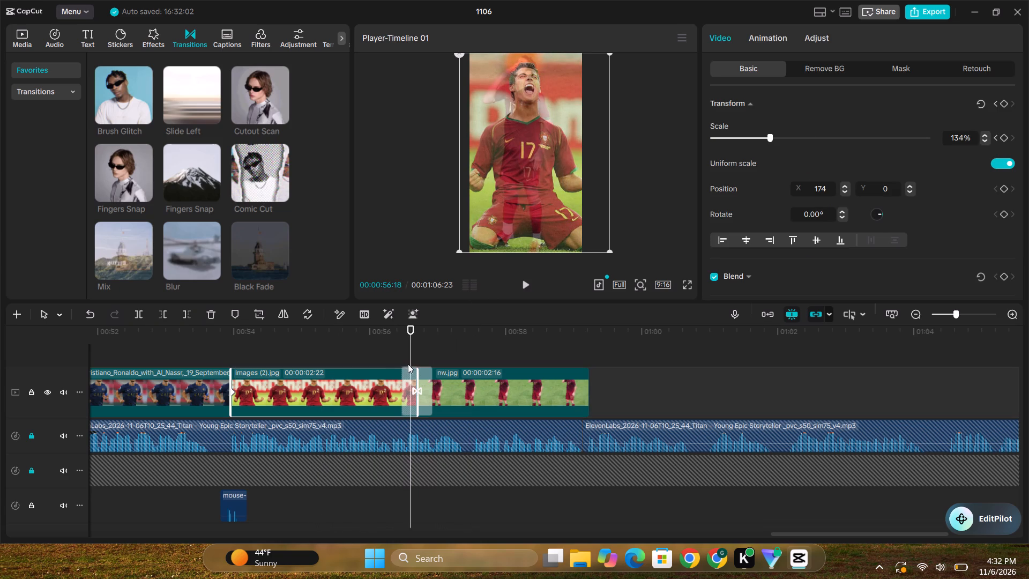
pyautogui.click(772, 135)
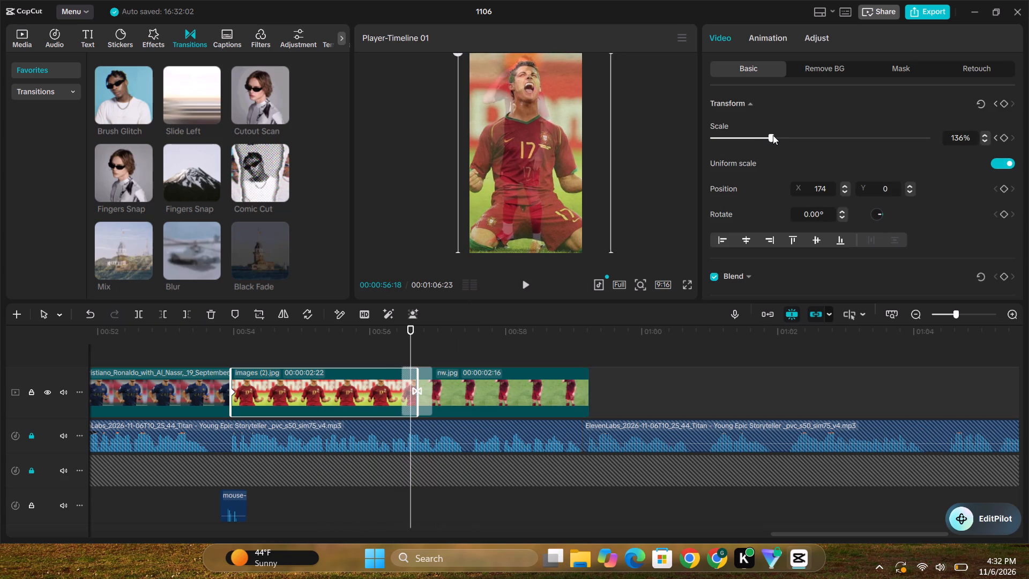
pyautogui.click(281, 359)
pyautogui.press('space')
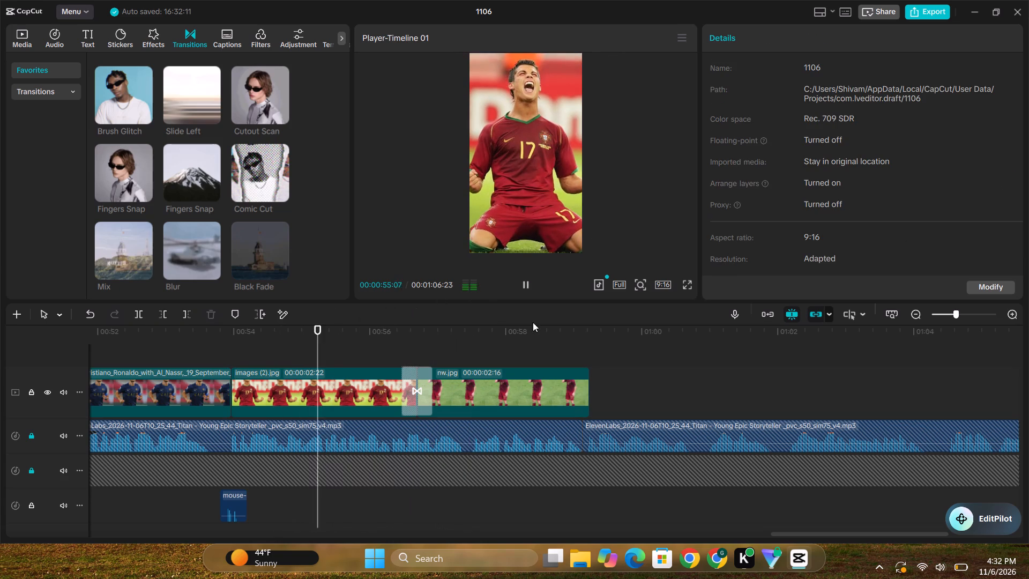
pyautogui.click(780, 528)
pyautogui.click(783, 533)
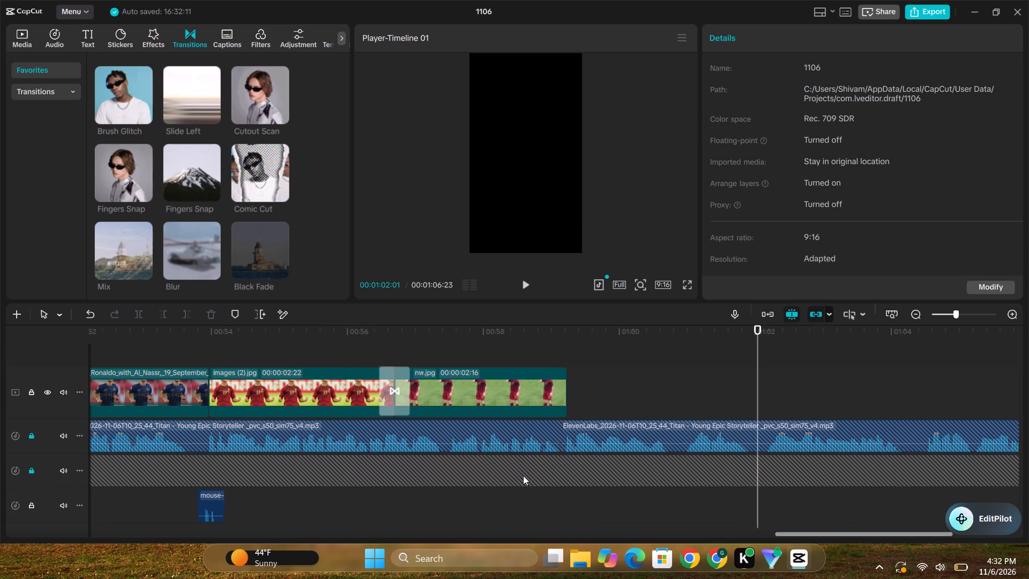
pyautogui.click(351, 495)
pyautogui.press('space')
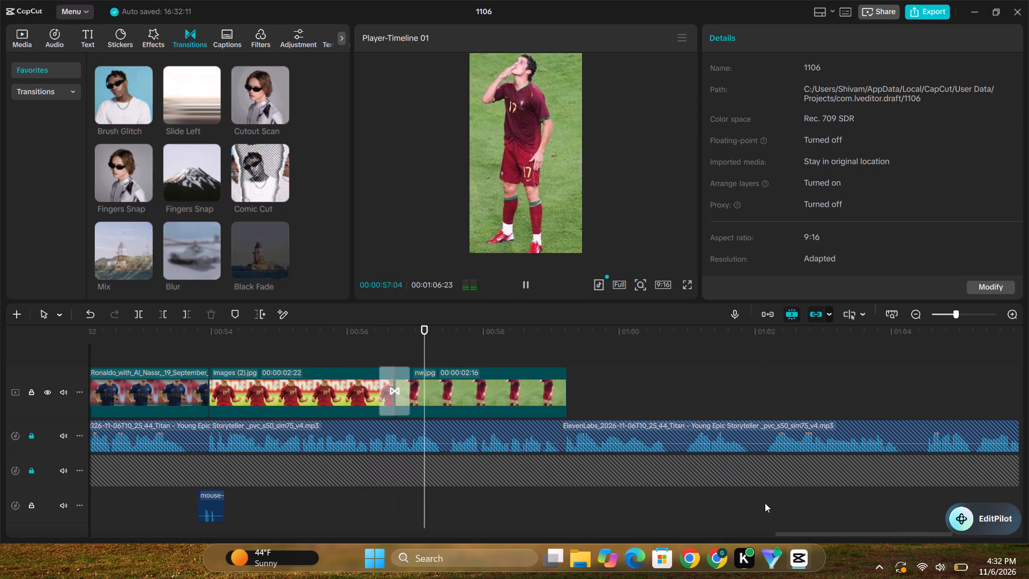
pyautogui.moveTo(814, 536); pyautogui.dragTo(833, 535)
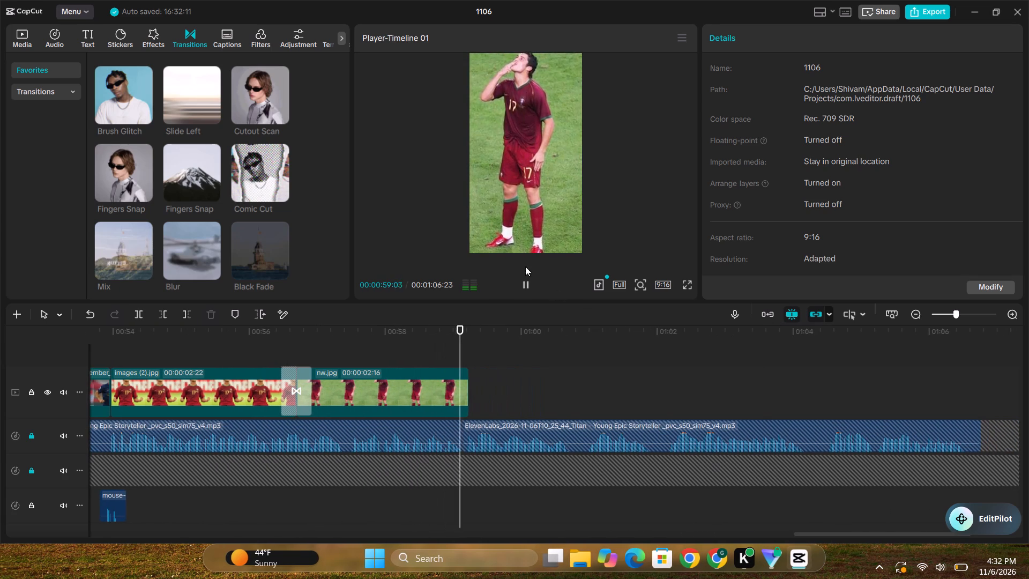
pyautogui.click(524, 279)
# Place the c77e5b6b Portugal-flag image of Ronaldo directly after nw.jpg.
pyautogui.click(448, 345)
pyautogui.moveTo(18, 39); pyautogui.dragTo(23, 37)
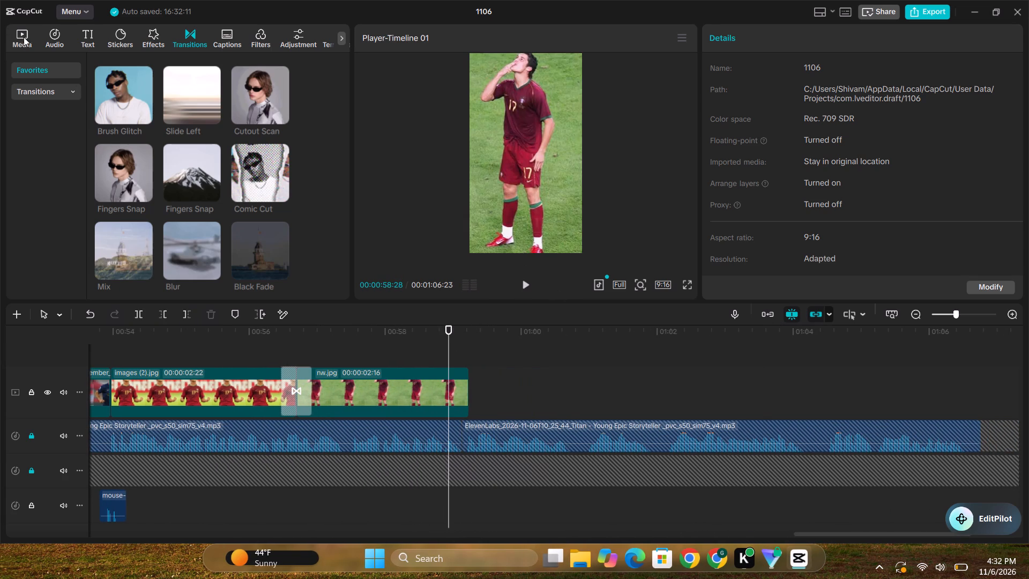
pyautogui.moveTo(233, 212); pyautogui.dragTo(480, 395)
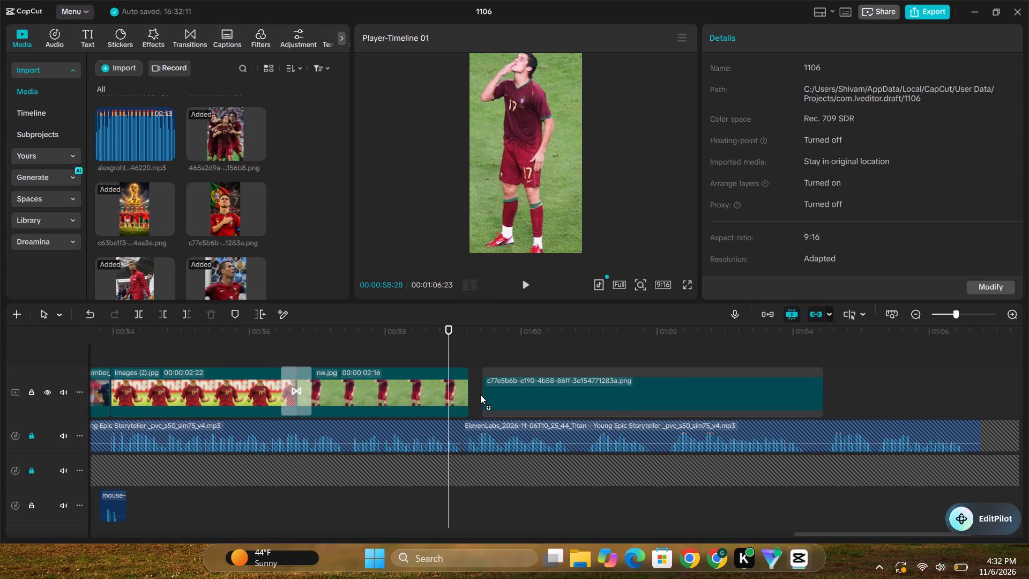
pyautogui.moveTo(480, 395); pyautogui.dragTo(473, 396)
# Add a 100% scale keyframe at the start of the Portugal-flag image at 00:59:07 and extend the clip to 00:00:07:16.
pyautogui.click(471, 358)
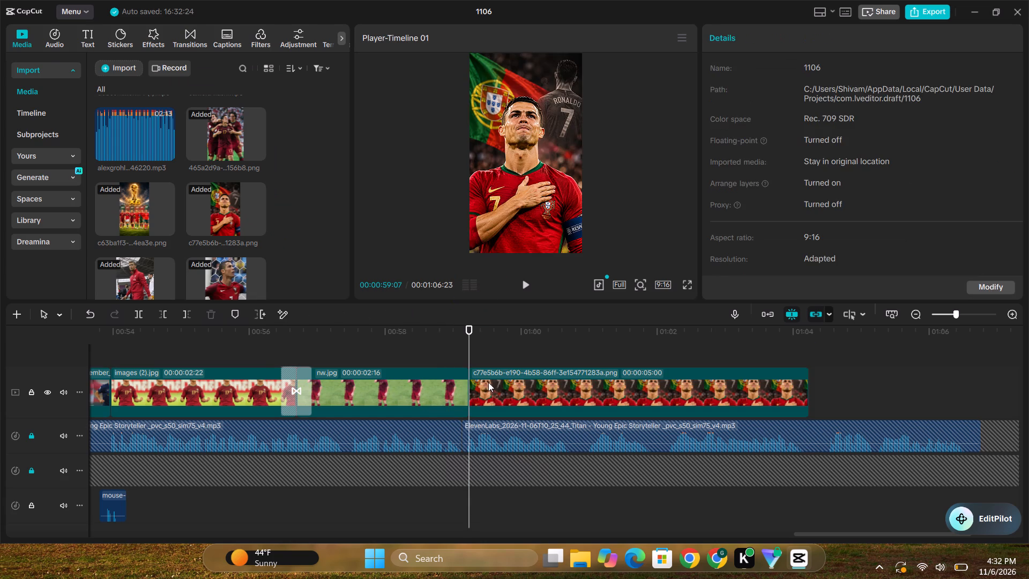
pyautogui.click(488, 382)
pyautogui.click(1003, 136)
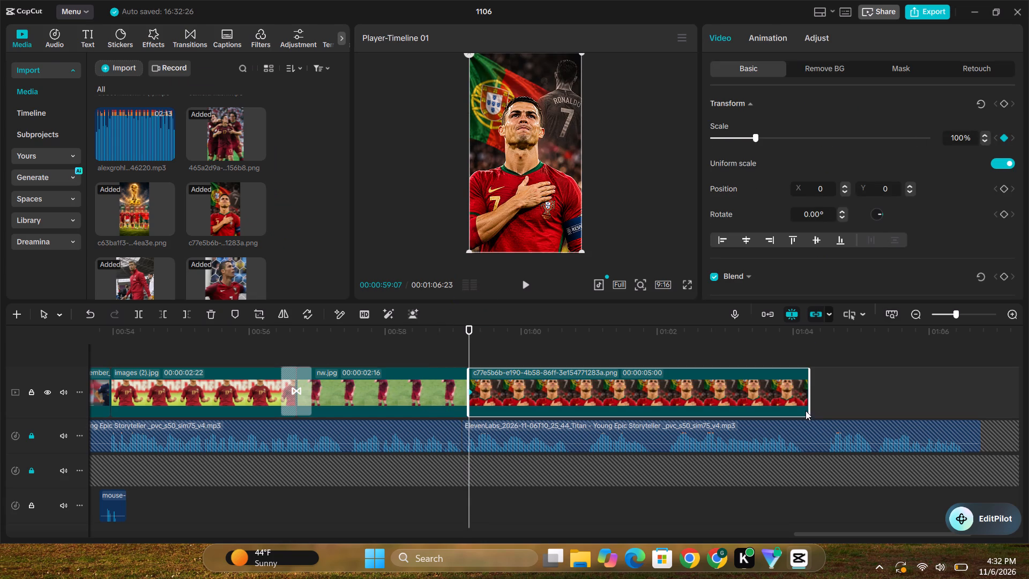
pyautogui.moveTo(810, 383); pyautogui.dragTo(976, 397)
pyautogui.click(976, 397)
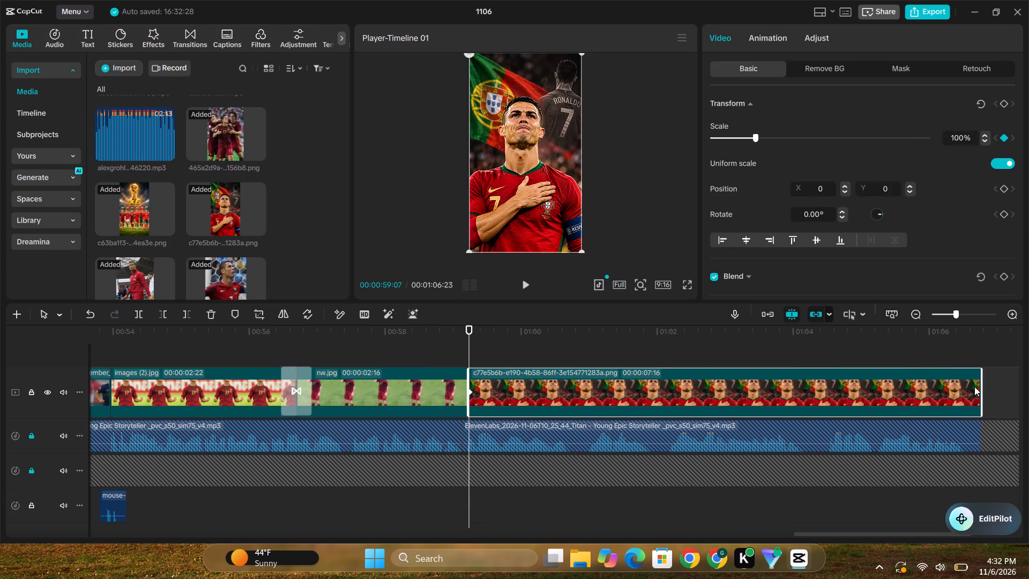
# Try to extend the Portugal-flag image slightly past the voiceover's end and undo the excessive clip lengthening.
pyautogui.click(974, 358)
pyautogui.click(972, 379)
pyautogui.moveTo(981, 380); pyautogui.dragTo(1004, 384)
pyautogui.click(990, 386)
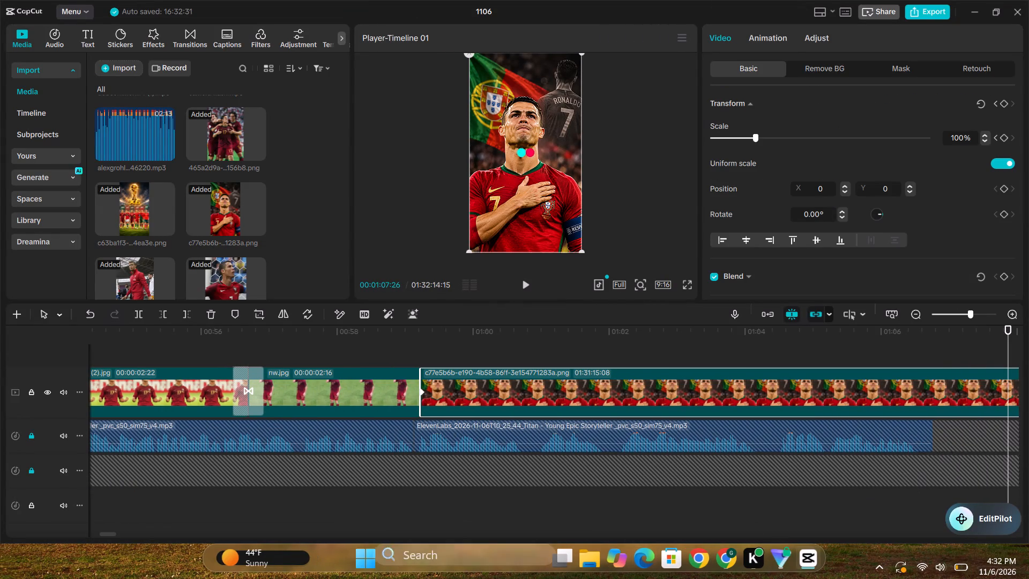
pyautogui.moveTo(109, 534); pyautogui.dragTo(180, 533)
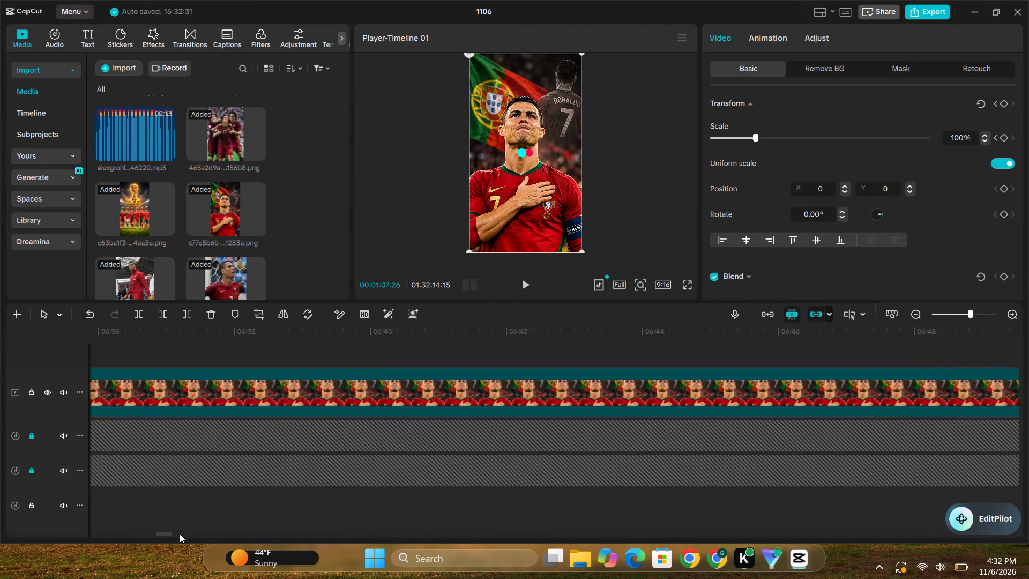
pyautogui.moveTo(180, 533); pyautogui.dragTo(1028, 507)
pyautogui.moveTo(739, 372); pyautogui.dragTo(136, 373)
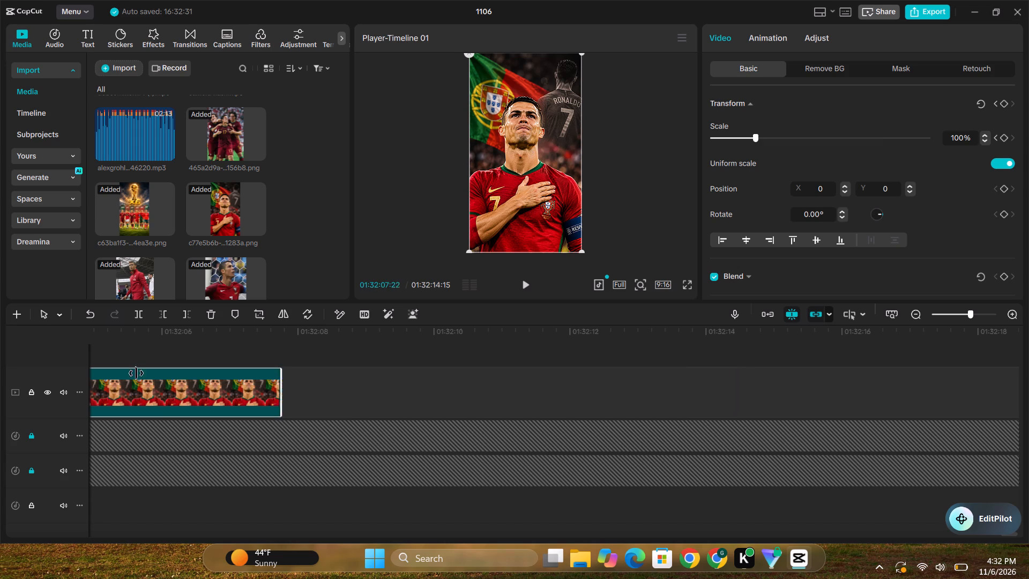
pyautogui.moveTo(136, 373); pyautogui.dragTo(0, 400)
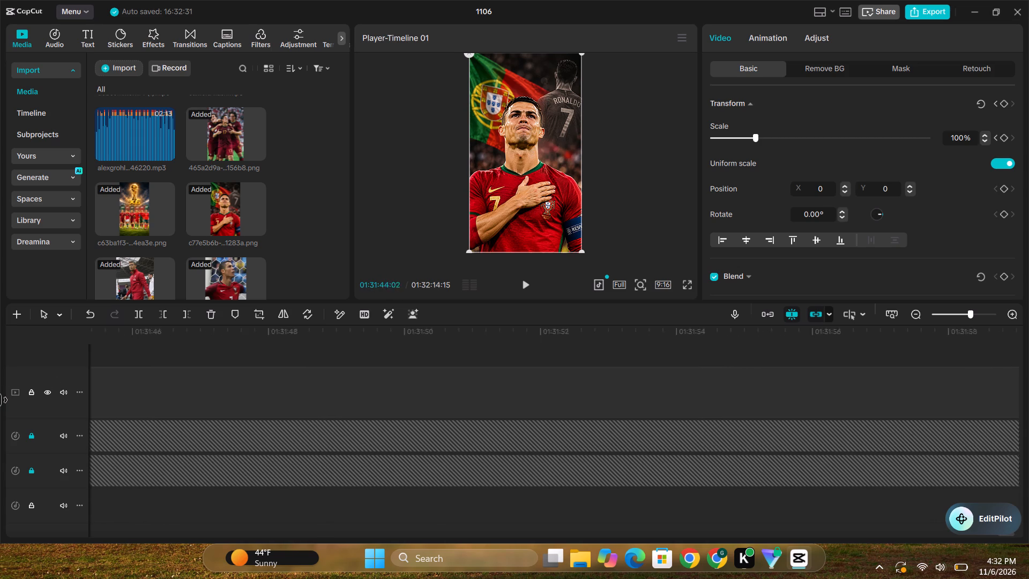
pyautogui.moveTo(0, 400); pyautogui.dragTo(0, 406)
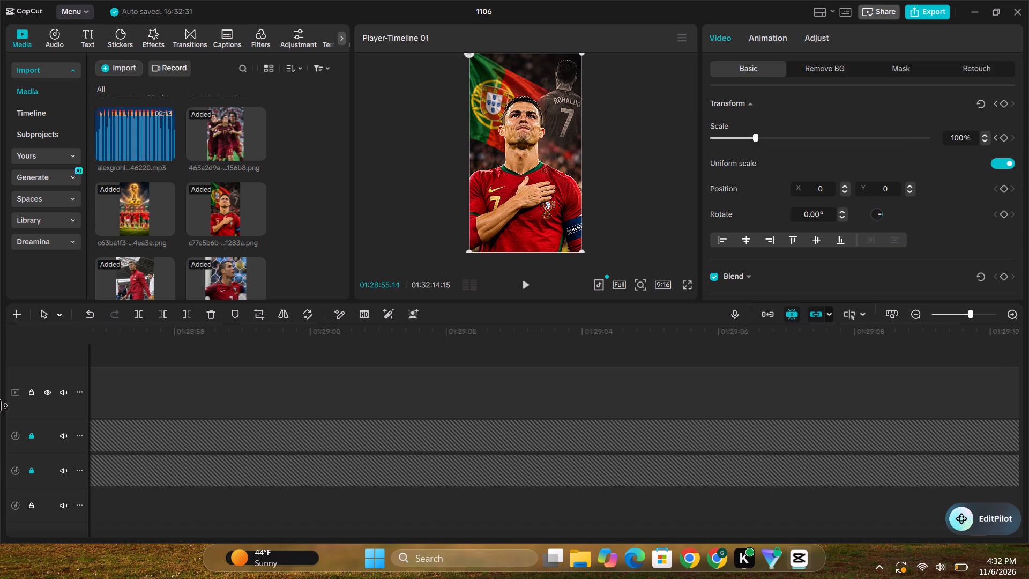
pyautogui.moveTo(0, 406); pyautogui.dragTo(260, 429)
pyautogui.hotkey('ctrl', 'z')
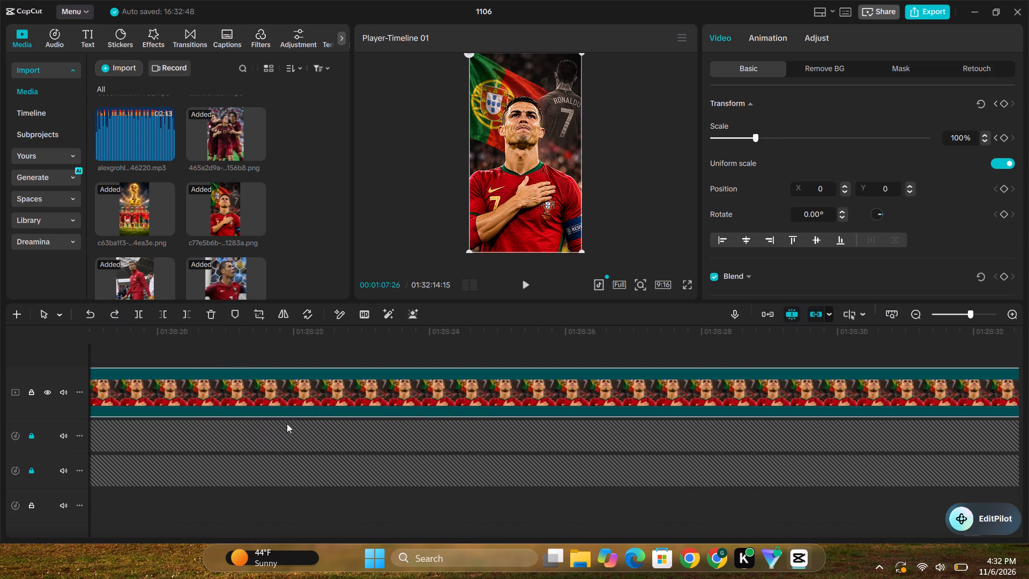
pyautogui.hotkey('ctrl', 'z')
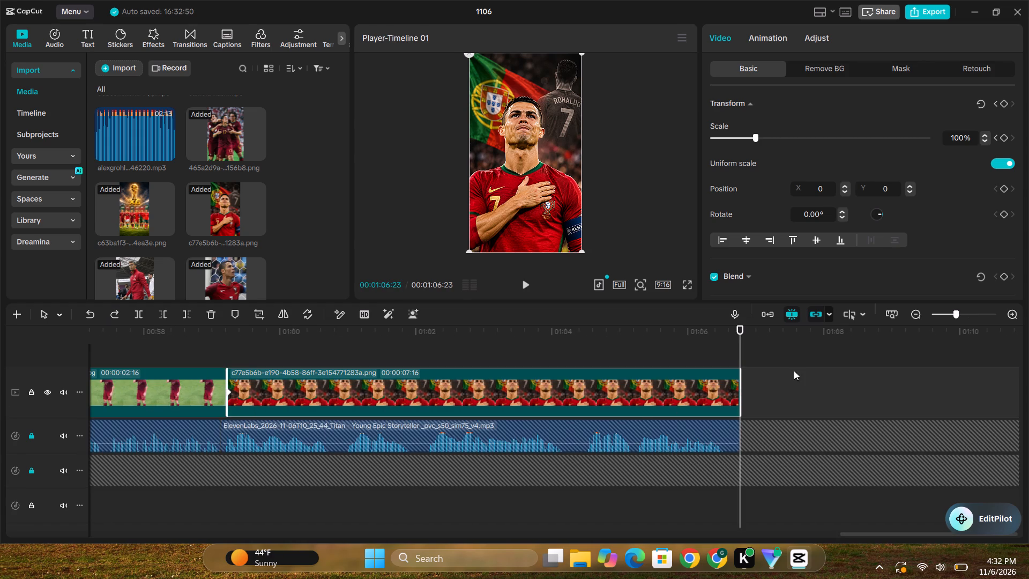
# Extend the Portugal-flag image to 00:00:08:05, slightly past the end of the voiceover.
pyautogui.moveTo(742, 384); pyautogui.dragTo(783, 384)
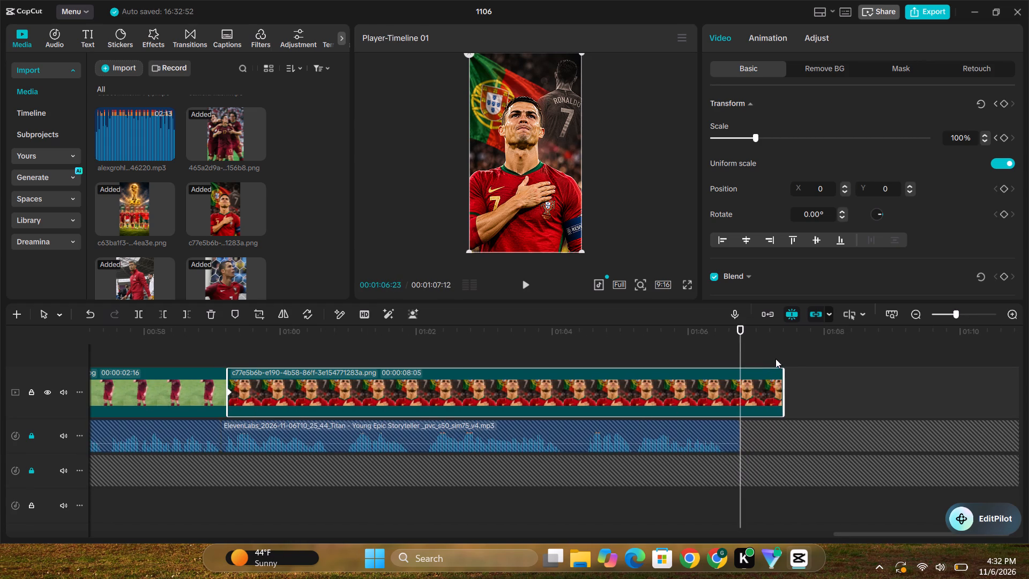
# Set the Portugal-flag image's scale to 110% near its end at 01:07:10 and play the zoom back.
pyautogui.click(779, 358)
pyautogui.click(774, 406)
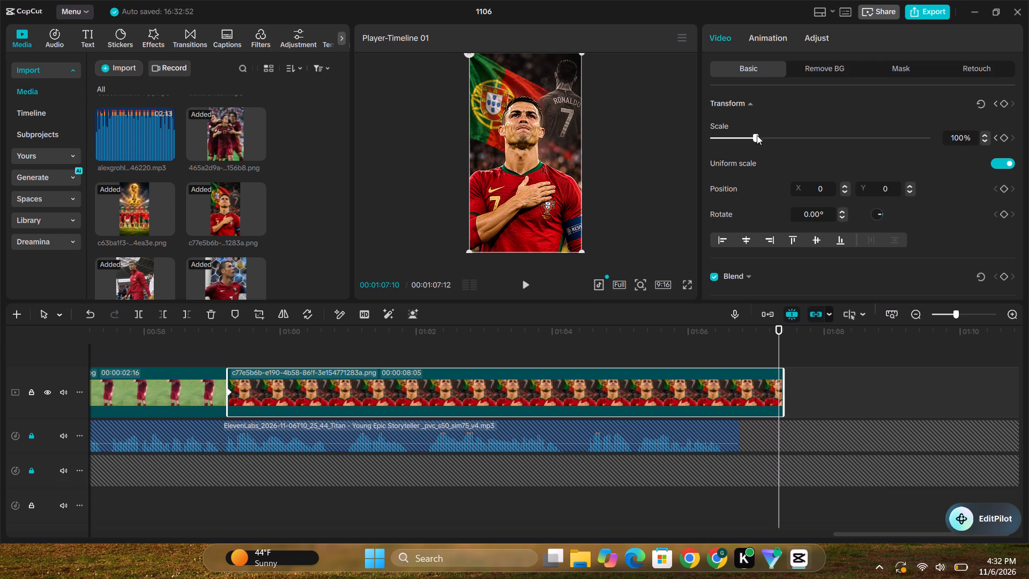
pyautogui.click(755, 137)
pyautogui.click(461, 358)
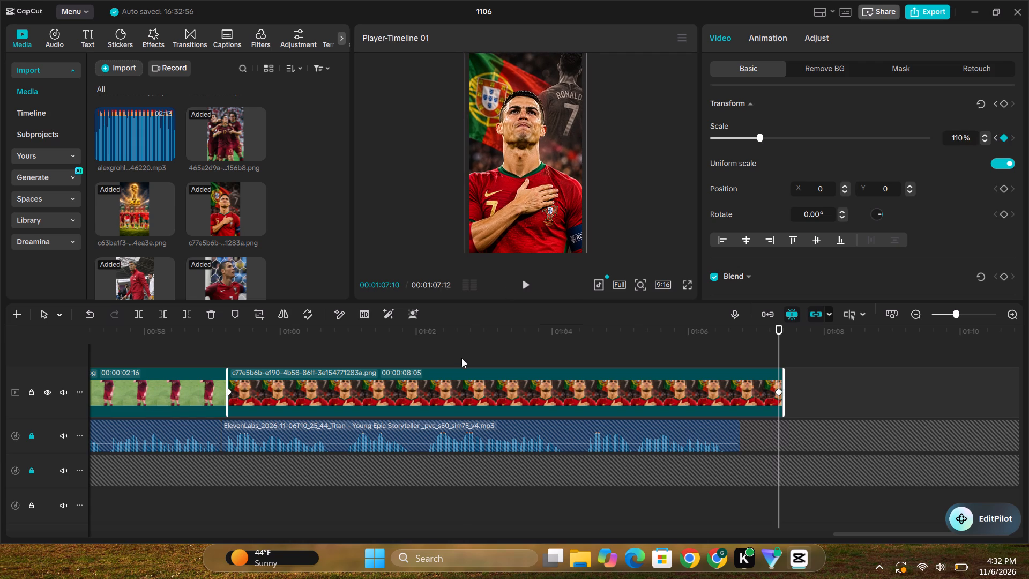
pyautogui.press('space')
pyautogui.click(526, 279)
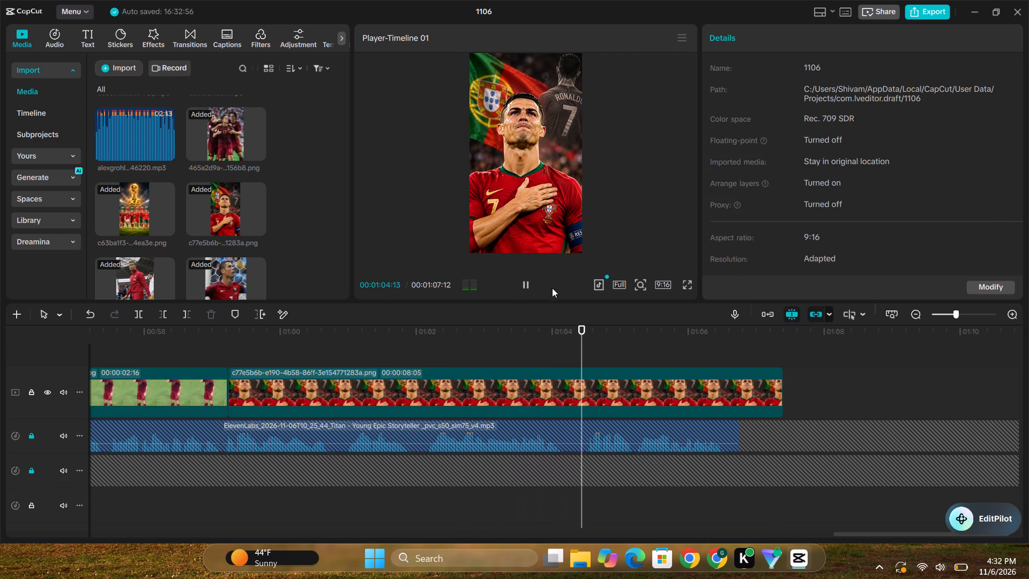
# Add the Comic Cut transition between the preceding image and the Portugal-flag image.
pyautogui.click(772, 397)
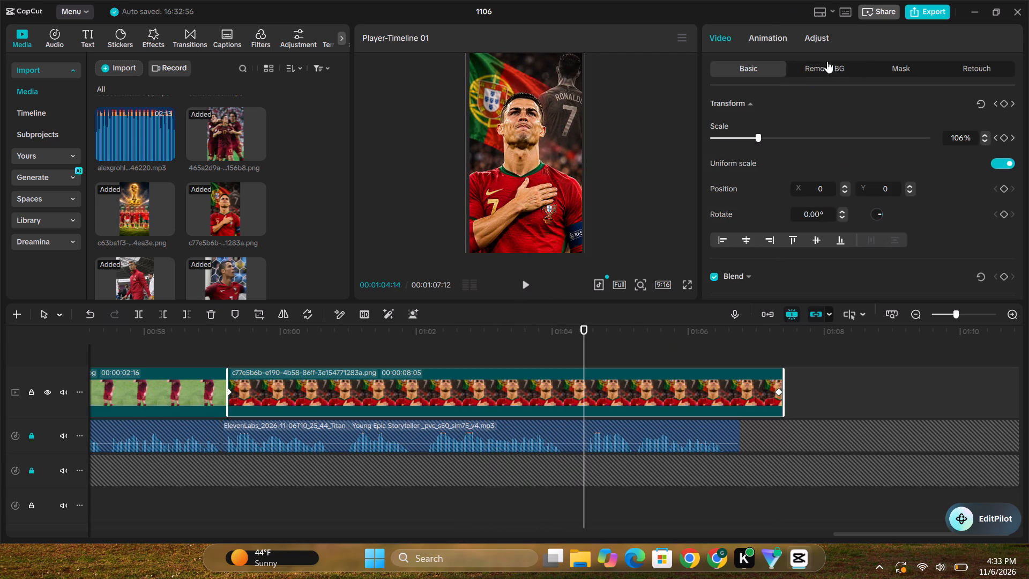
pyautogui.click(773, 33)
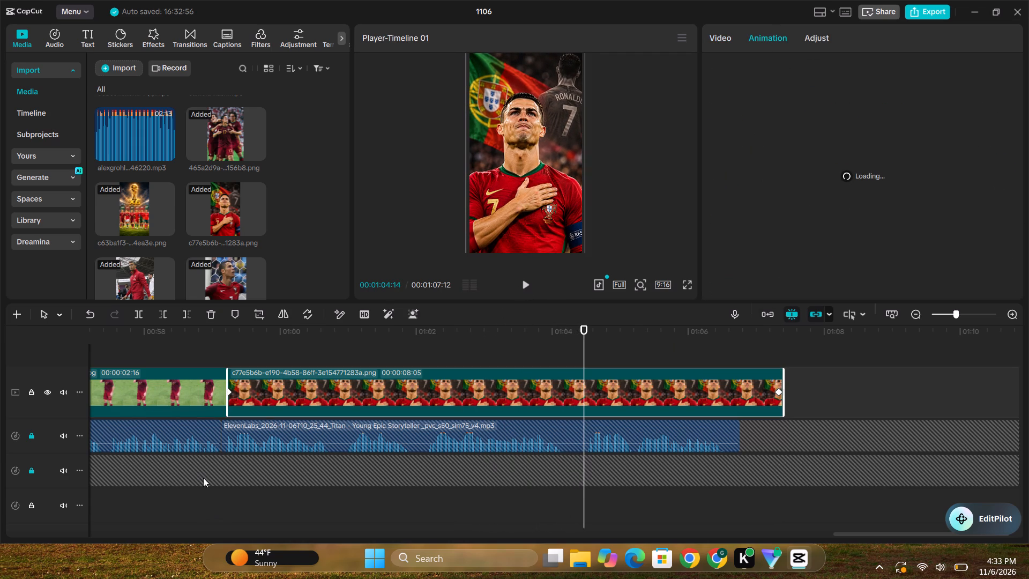
pyautogui.click(181, 34)
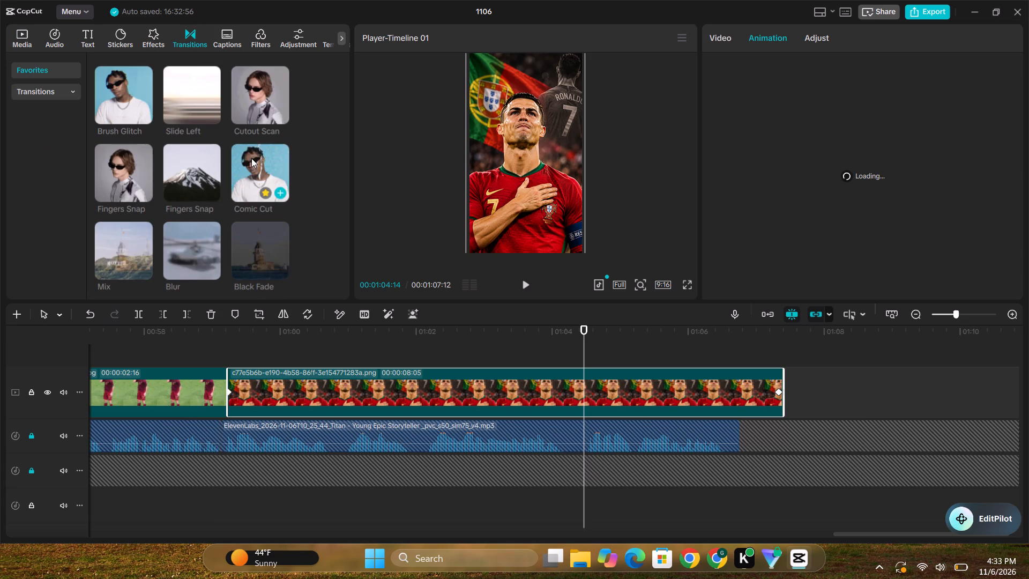
pyautogui.moveTo(253, 157); pyautogui.dragTo(199, 402)
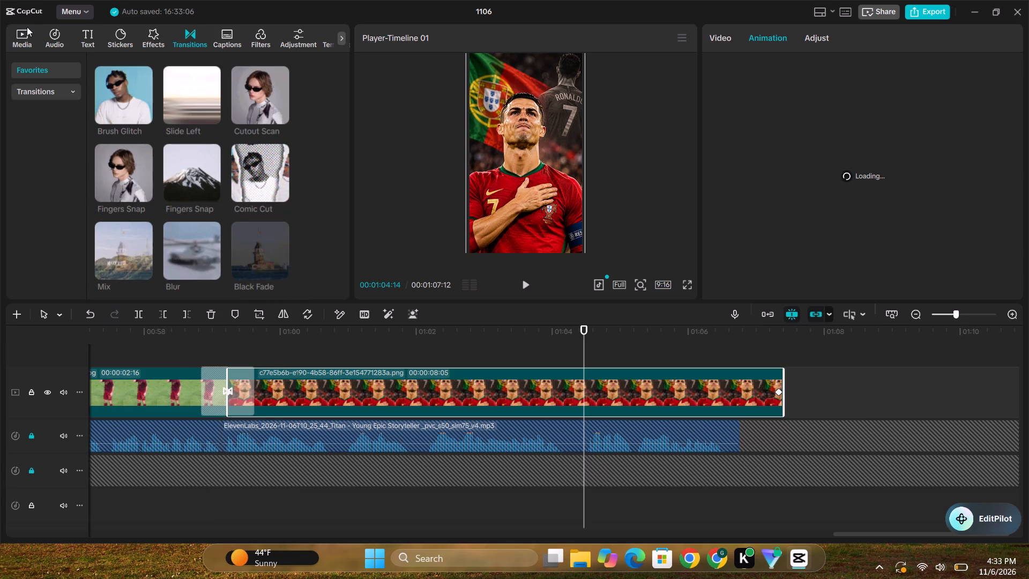
# Place the dobcommunications paper-rustling sound effect beneath the Comic Cut transition and trim it to about half a second.
pyautogui.click(27, 27)
pyautogui.scroll(5, 187, 245)
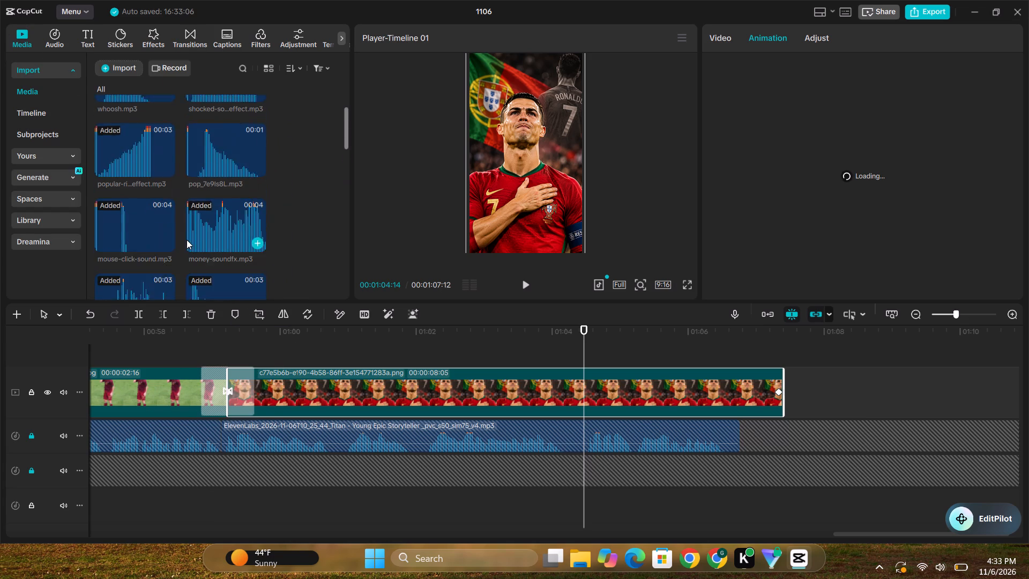
pyautogui.scroll(-1, 170, 216)
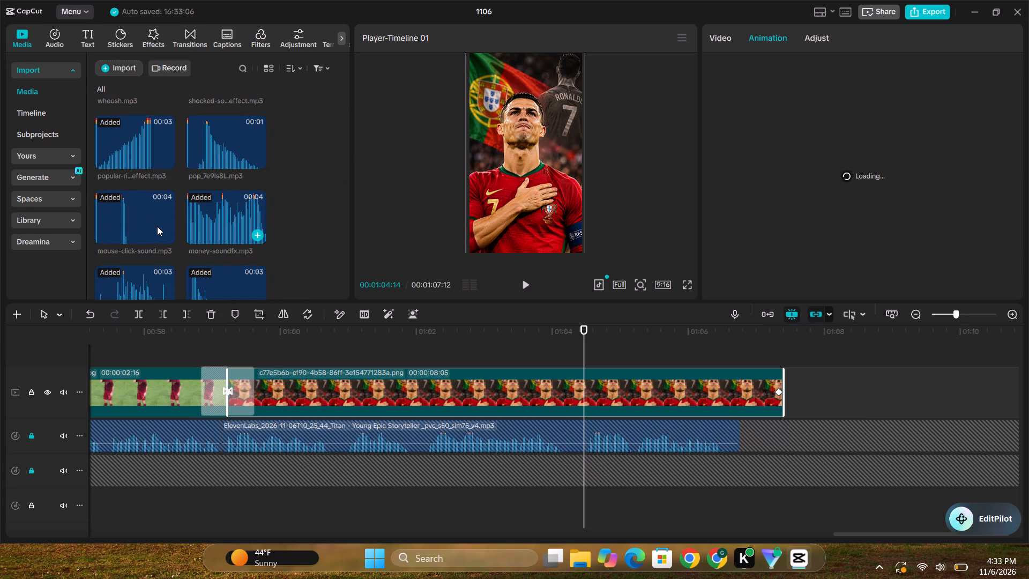
pyautogui.scroll(1, 161, 221)
pyautogui.scroll(1, 222, 167)
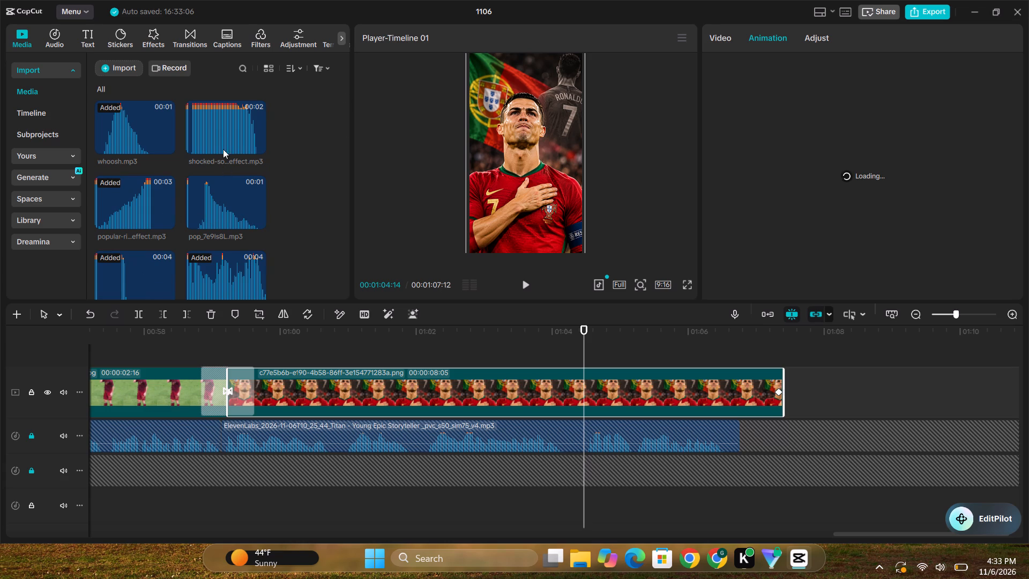
pyautogui.scroll(-1, 167, 216)
pyautogui.scroll(-2, 160, 265)
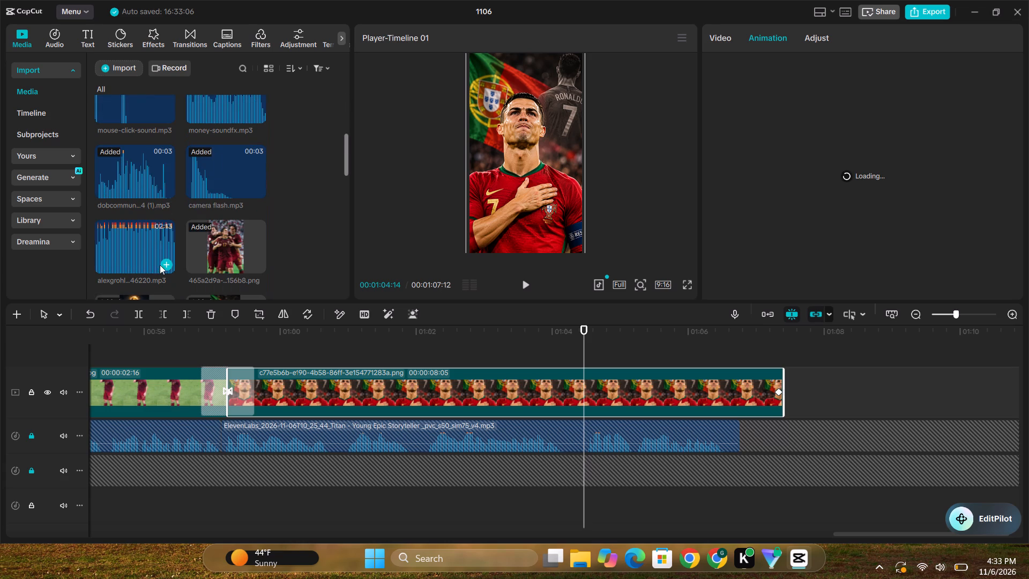
pyautogui.moveTo(144, 160); pyautogui.dragTo(160, 500)
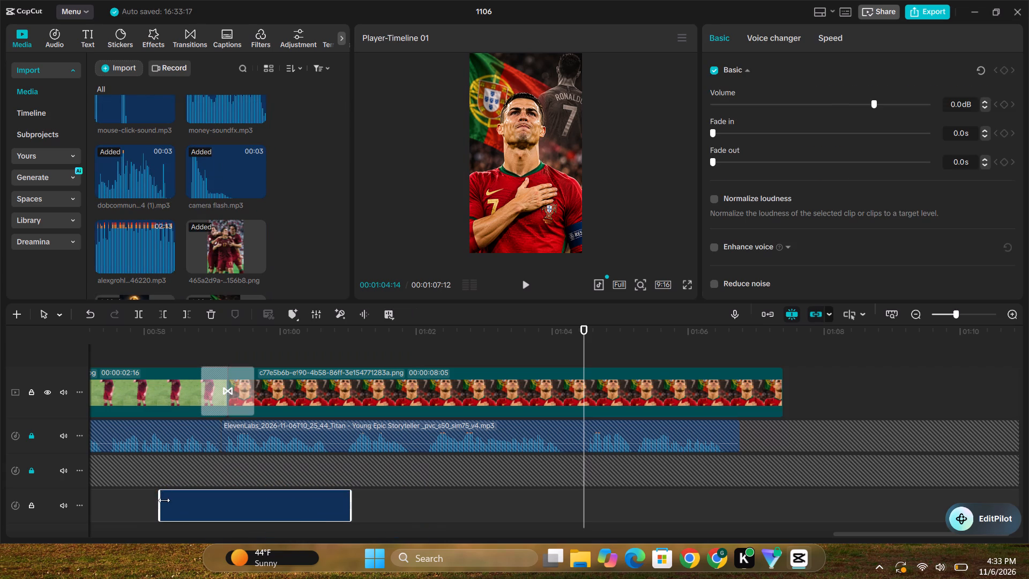
pyautogui.moveTo(160, 494); pyautogui.dragTo(215, 503)
pyautogui.moveTo(351, 495); pyautogui.dragTo(312, 495)
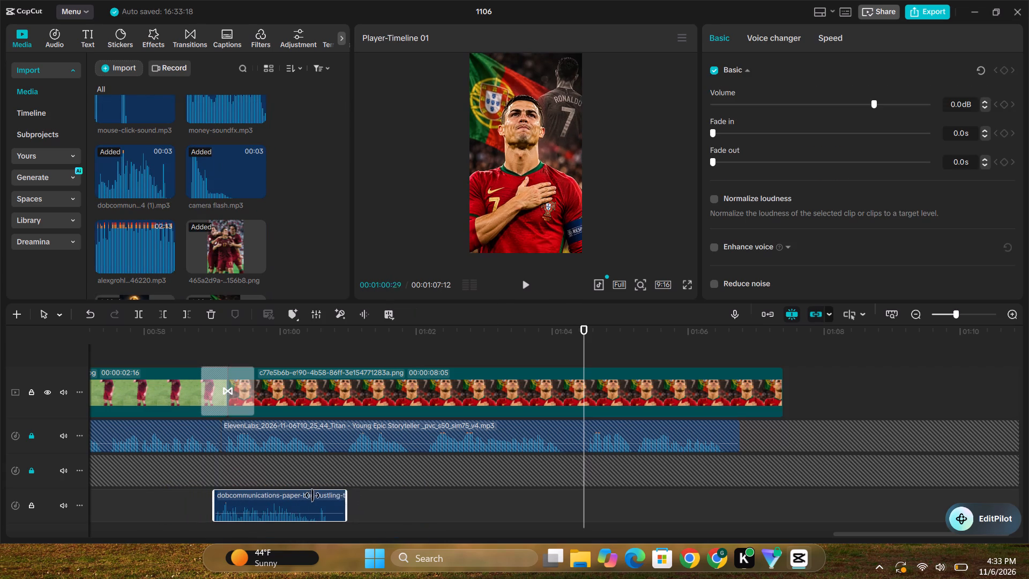
pyautogui.moveTo(312, 495); pyautogui.dragTo(246, 502)
# Lower the paper-rustling sound's volume to -9.5 dB, align its start with the Comic Cut transition's start and play it back.
pyautogui.moveTo(231, 515); pyautogui.dragTo(237, 518)
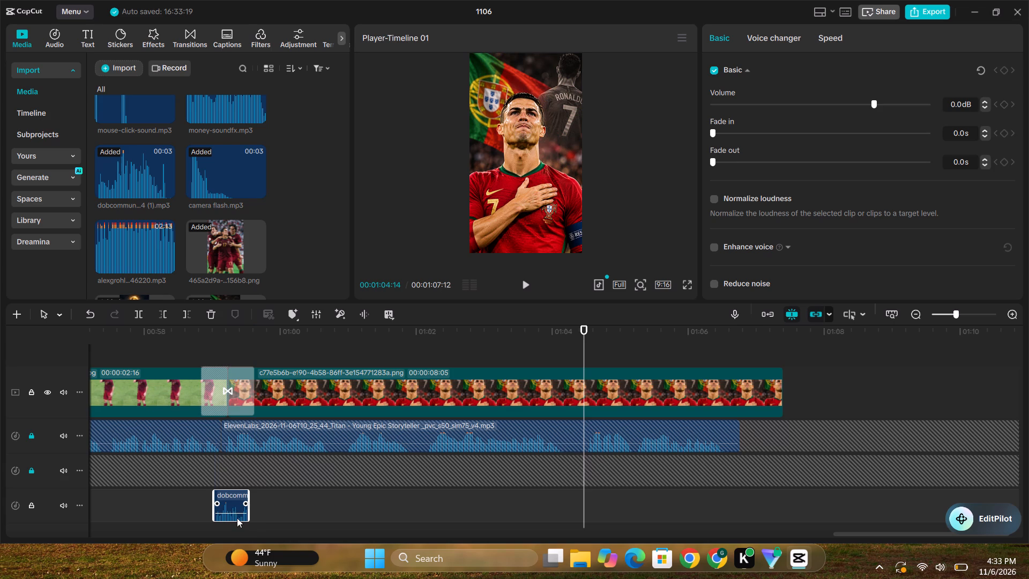
pyautogui.moveTo(237, 518); pyautogui.dragTo(239, 518)
pyautogui.moveTo(239, 513); pyautogui.dragTo(243, 513)
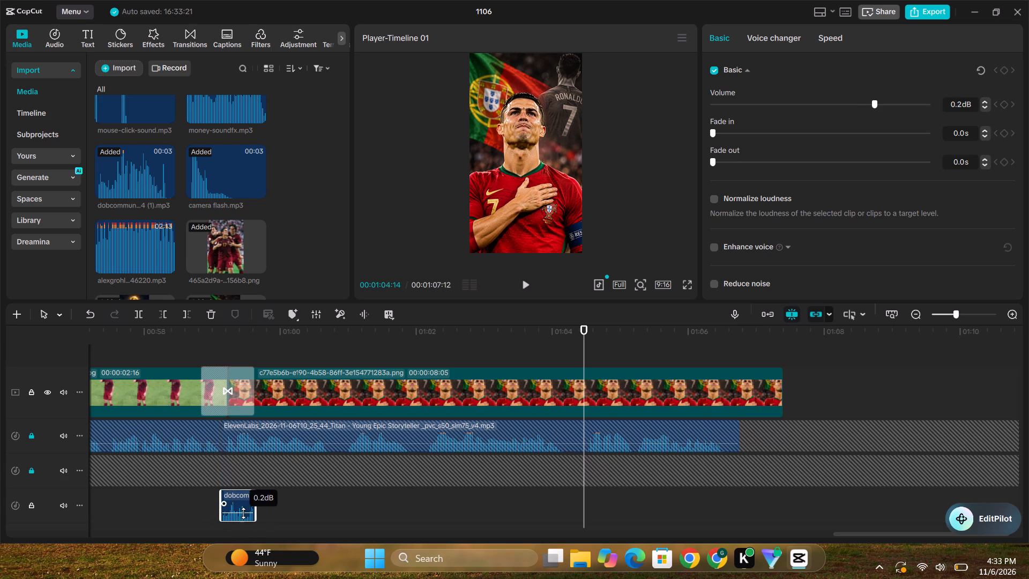
pyautogui.moveTo(243, 513); pyautogui.dragTo(248, 516)
pyautogui.moveTo(238, 503); pyautogui.dragTo(212, 503)
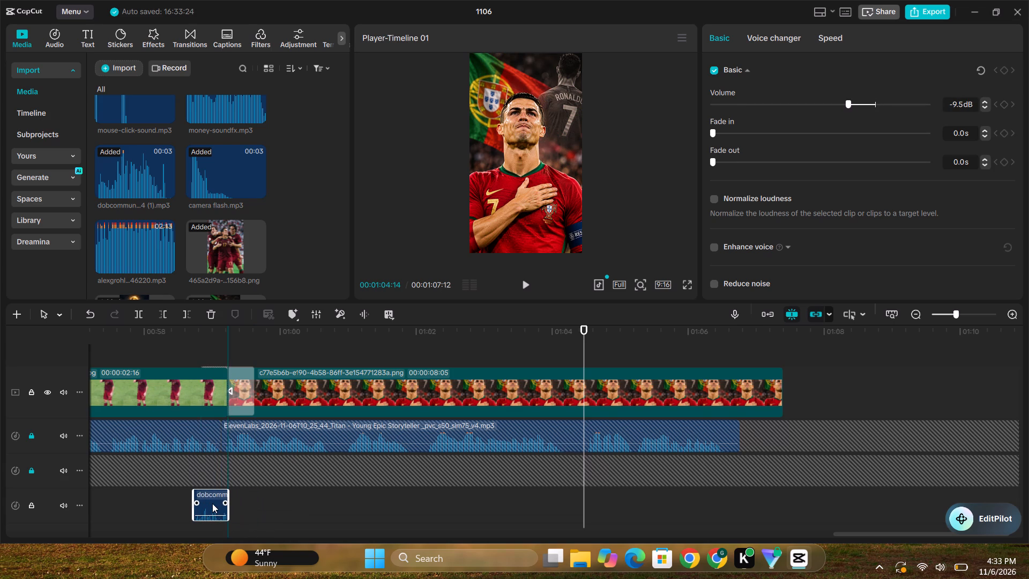
pyautogui.moveTo(212, 503); pyautogui.dragTo(218, 503)
pyautogui.click(191, 498)
pyautogui.press('space')
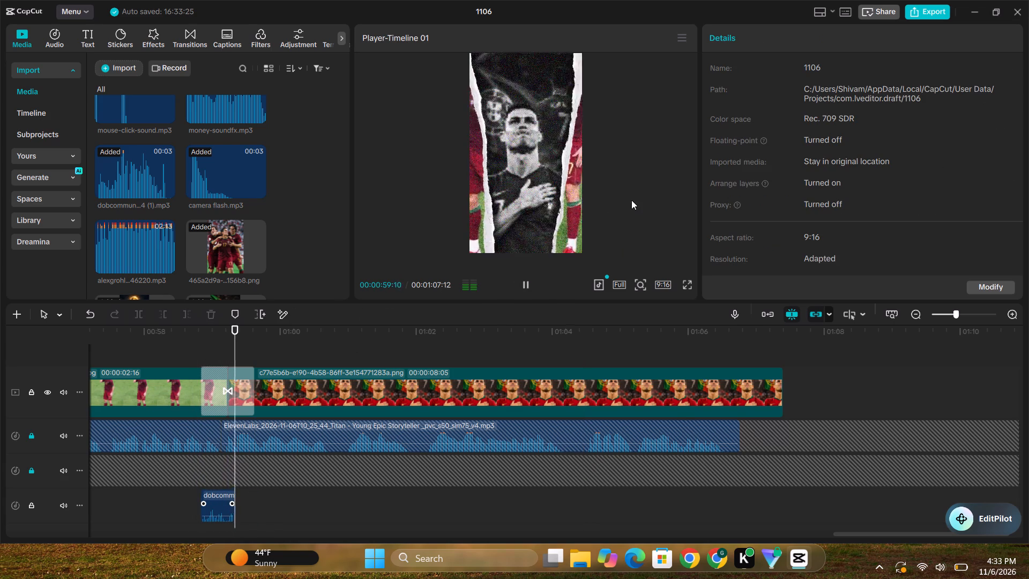
# Add the pop_7e9ls8L.mp3 sound beneath the Portugal-flag image, lower its volume to -5.8 dB and play it back.
pyautogui.moveTo(836, 531); pyautogui.dragTo(851, 530)
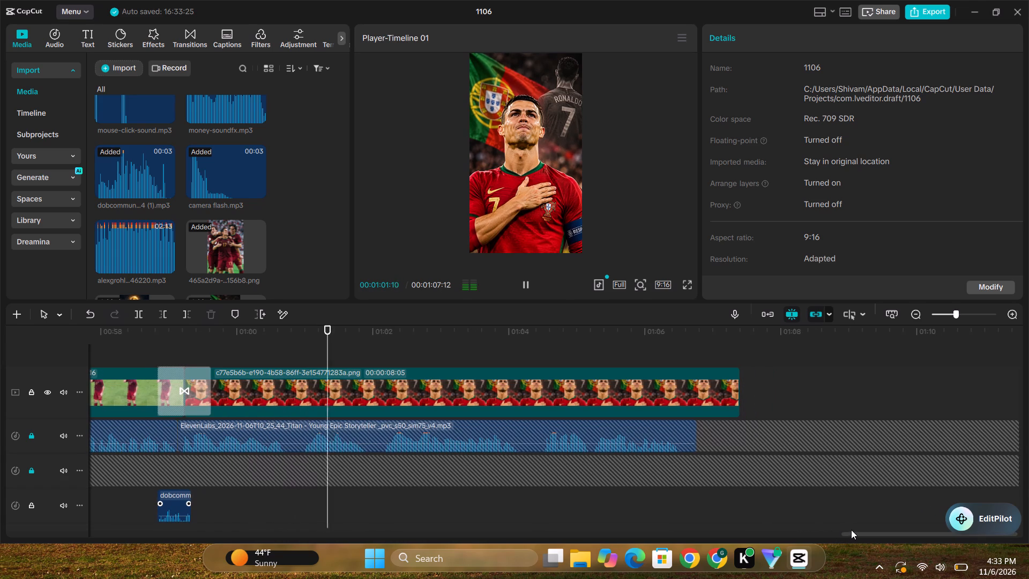
pyautogui.moveTo(851, 530); pyautogui.dragTo(859, 529)
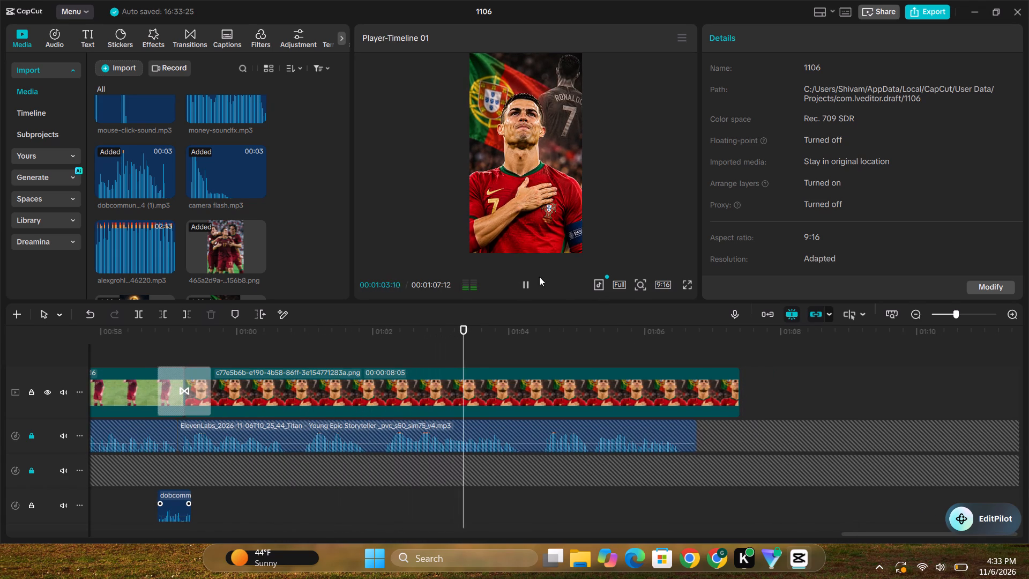
pyautogui.scroll(2, 212, 174)
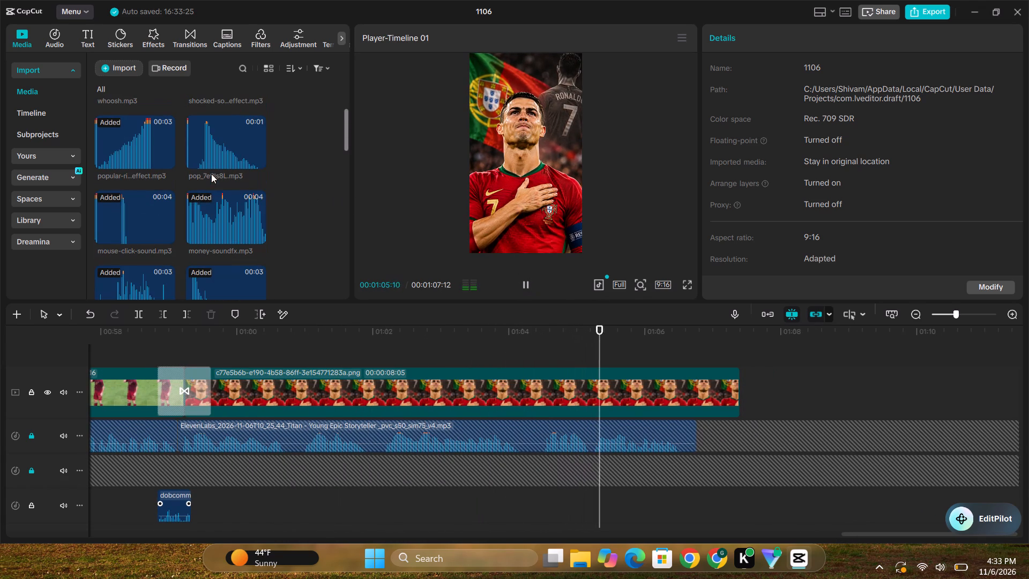
pyautogui.moveTo(217, 145); pyautogui.dragTo(360, 519)
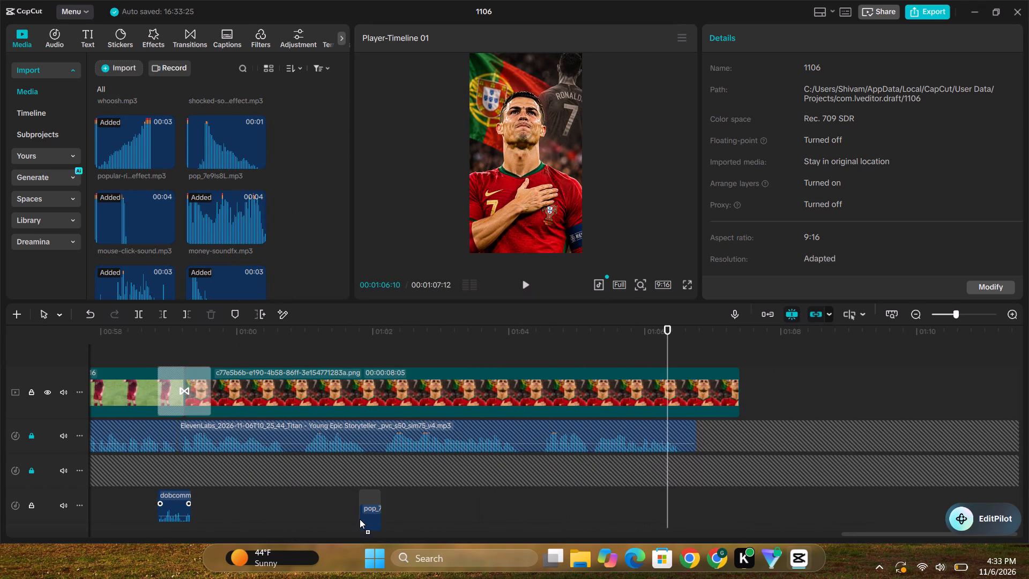
pyautogui.moveTo(360, 519); pyautogui.dragTo(360, 516)
pyautogui.click(374, 514)
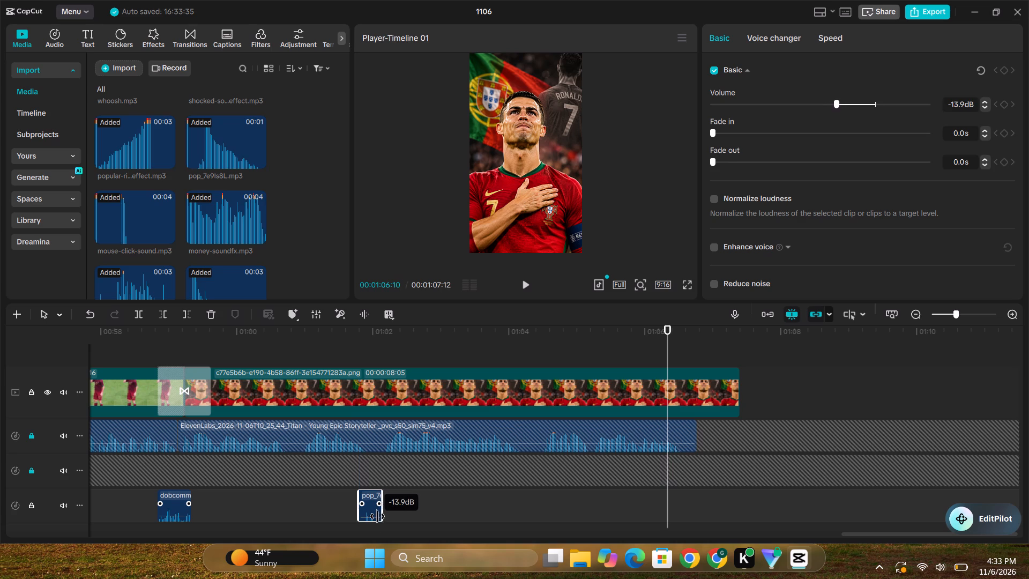
pyautogui.click(334, 510)
pyautogui.press('space')
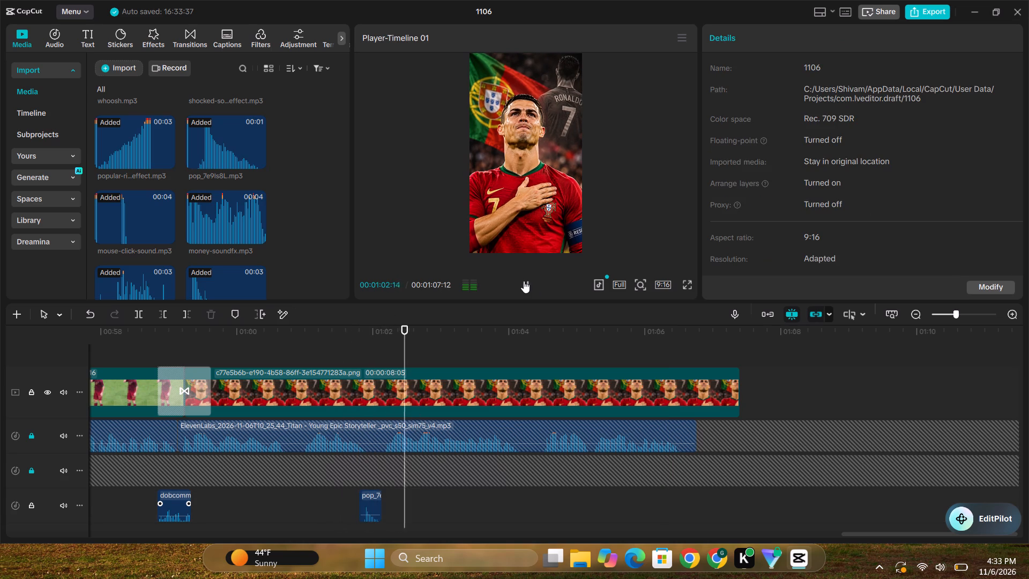
# Move the pop sound earlier to about 01:01:10 and check its timing against the voiceover.
pyautogui.click(523, 281)
pyautogui.moveTo(370, 495); pyautogui.dragTo(344, 489)
pyautogui.click(312, 506)
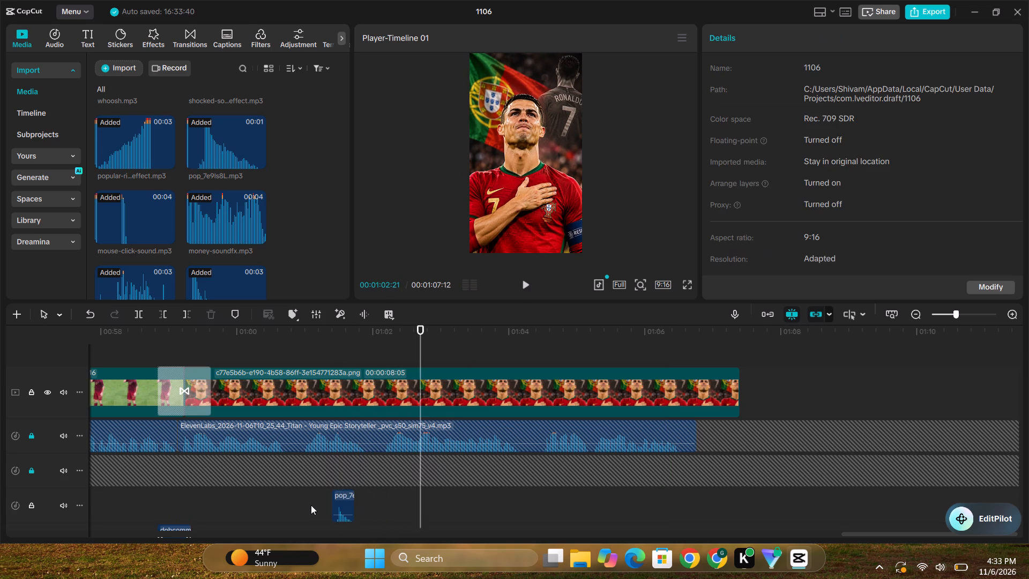
pyautogui.press('space')
pyautogui.click(528, 281)
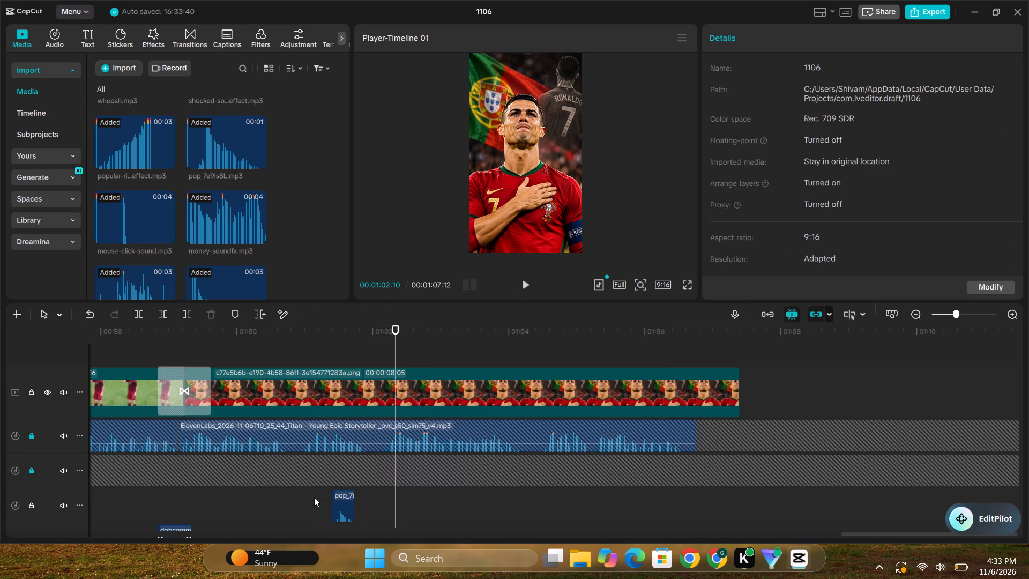
pyautogui.moveTo(345, 496); pyautogui.dragTo(338, 516)
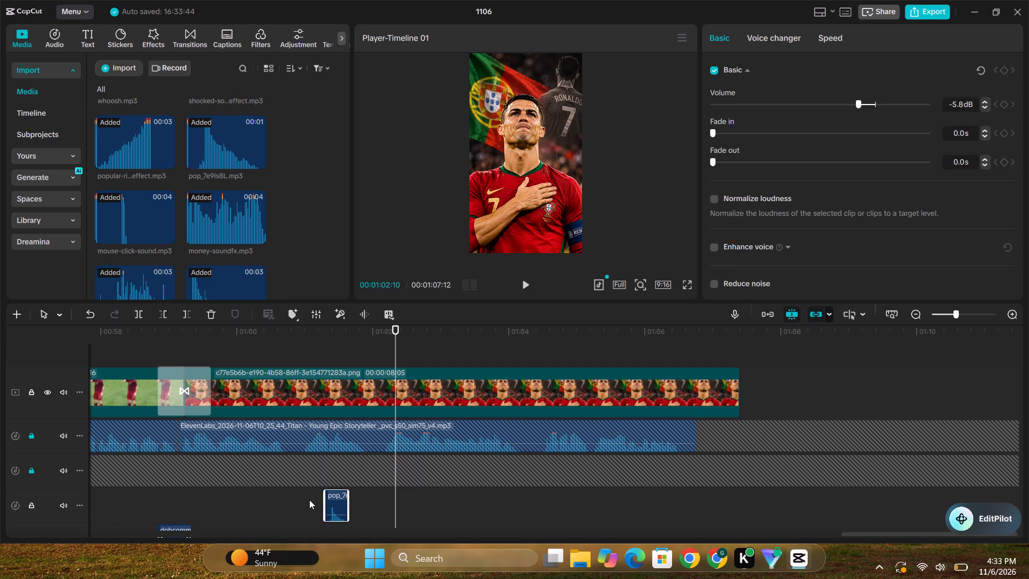
pyautogui.click(309, 500)
pyautogui.press('space')
pyautogui.click(527, 280)
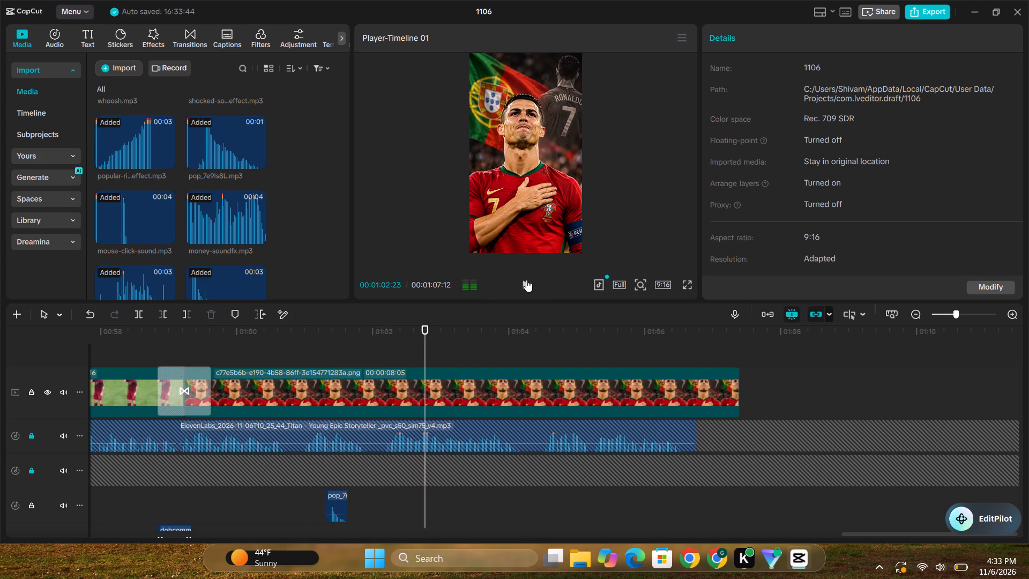
# Copy the pop sound to 01:02:10 beneath the Portugal-flag image and play back the result.
pyautogui.click(337, 500)
pyautogui.hotkey('ctrl', 'c')
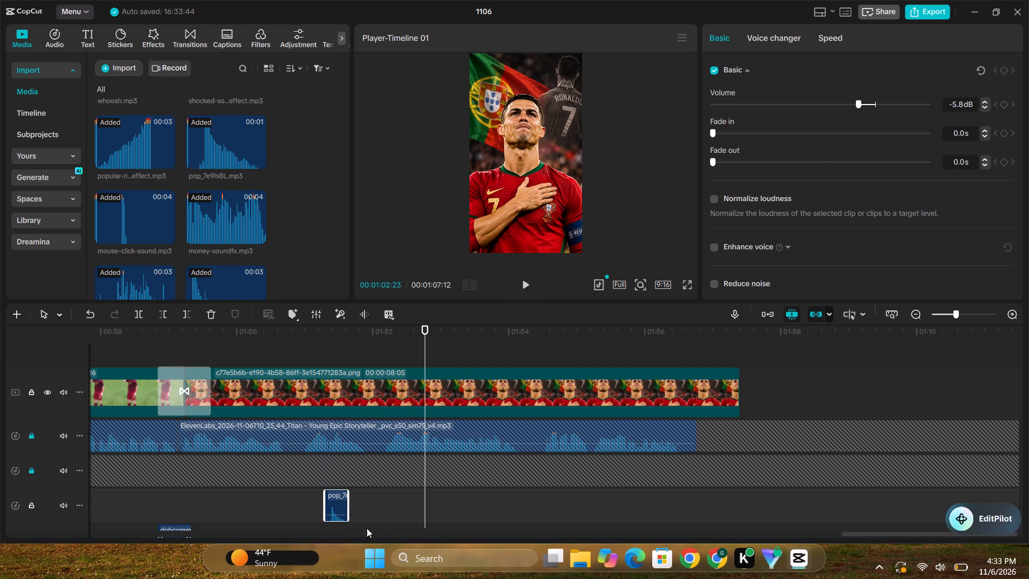
pyautogui.click(397, 515)
pyautogui.hotkey('ctrl', 'v')
pyautogui.click(369, 510)
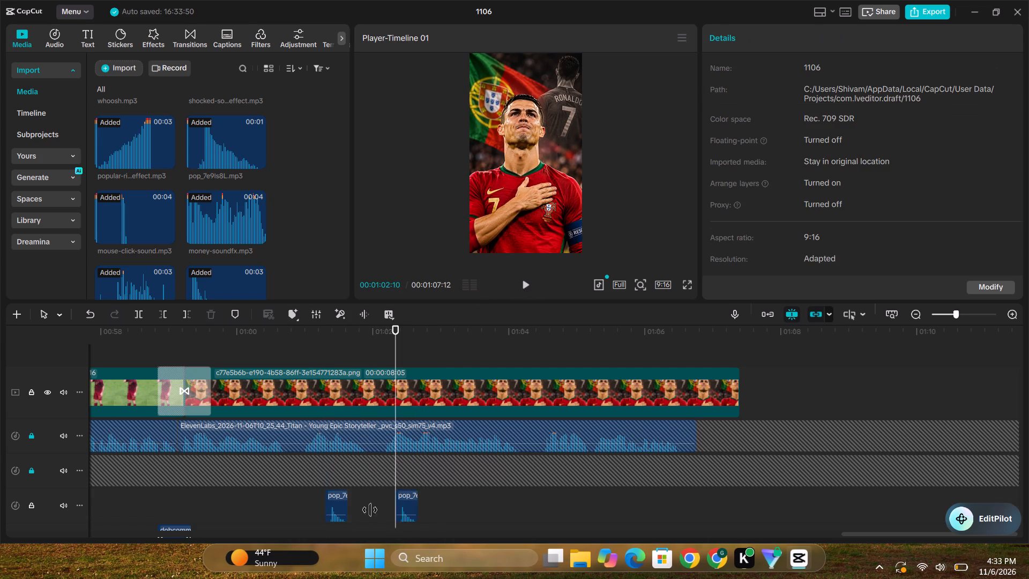
pyautogui.press('space')
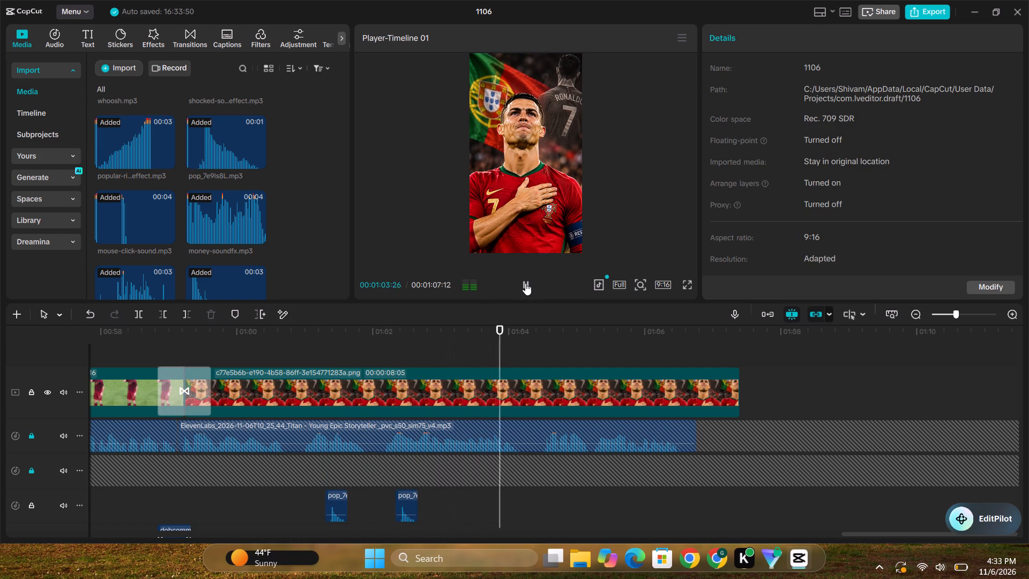
pyautogui.click(525, 283)
pyautogui.click(525, 283)
pyautogui.click(525, 284)
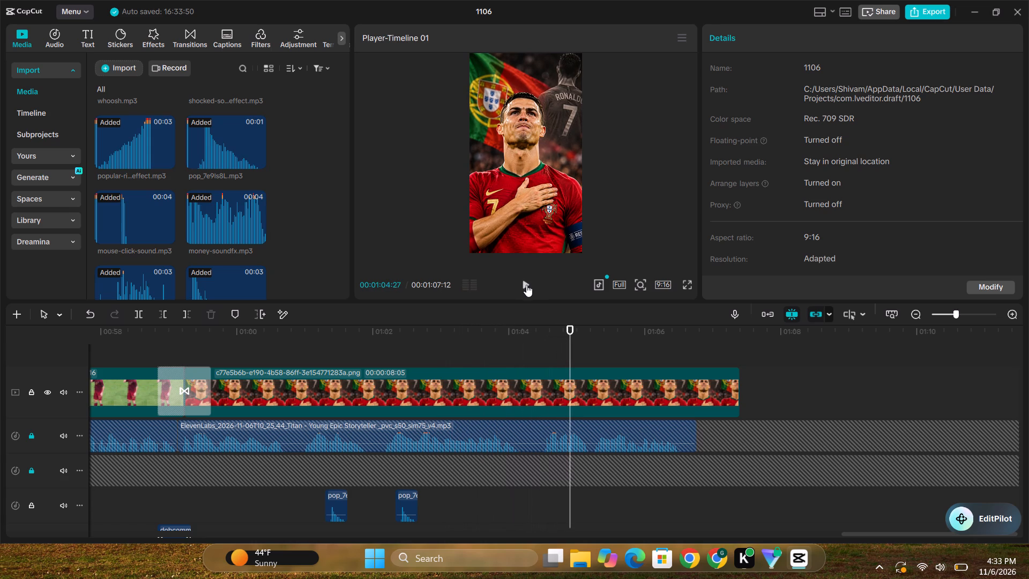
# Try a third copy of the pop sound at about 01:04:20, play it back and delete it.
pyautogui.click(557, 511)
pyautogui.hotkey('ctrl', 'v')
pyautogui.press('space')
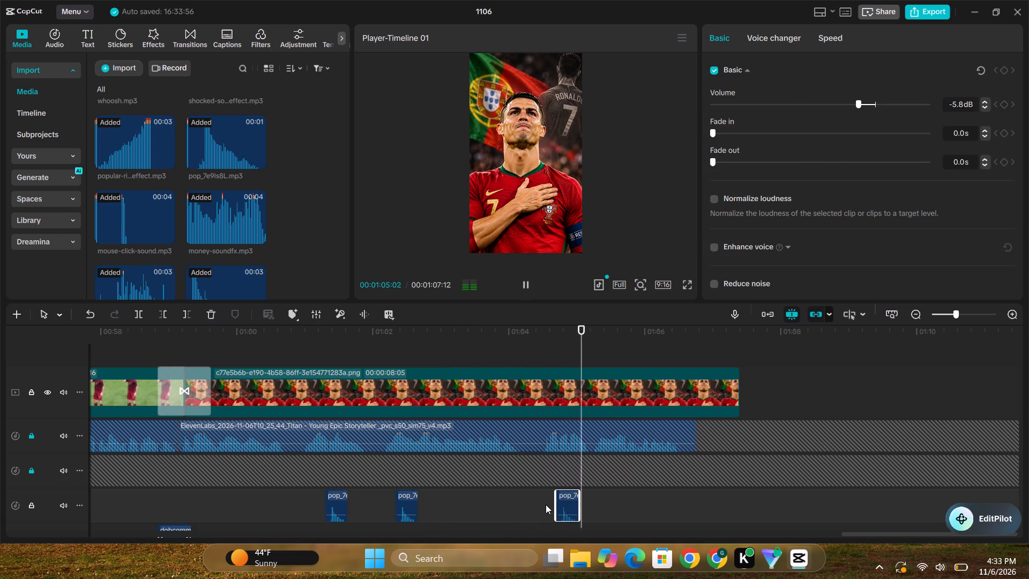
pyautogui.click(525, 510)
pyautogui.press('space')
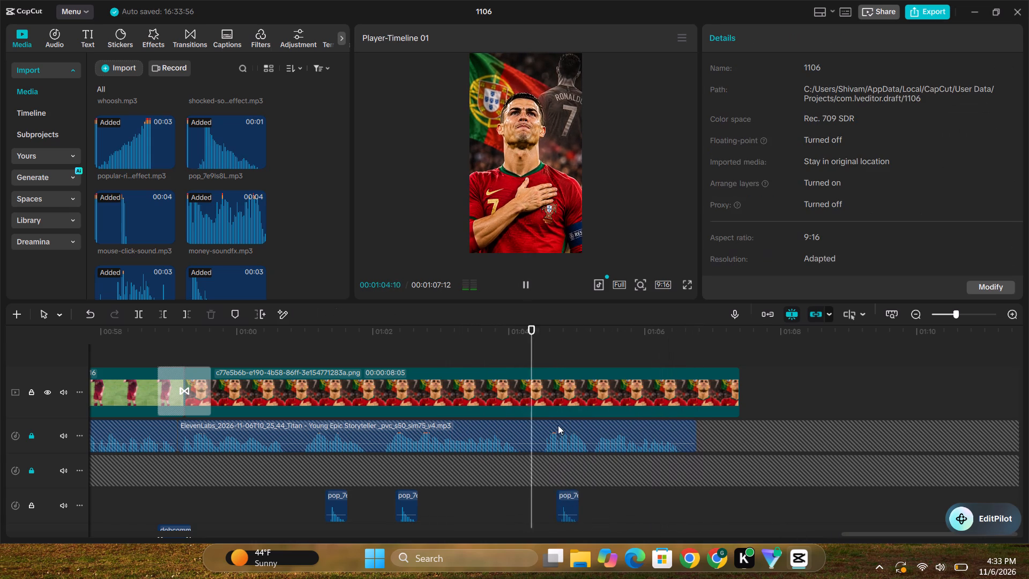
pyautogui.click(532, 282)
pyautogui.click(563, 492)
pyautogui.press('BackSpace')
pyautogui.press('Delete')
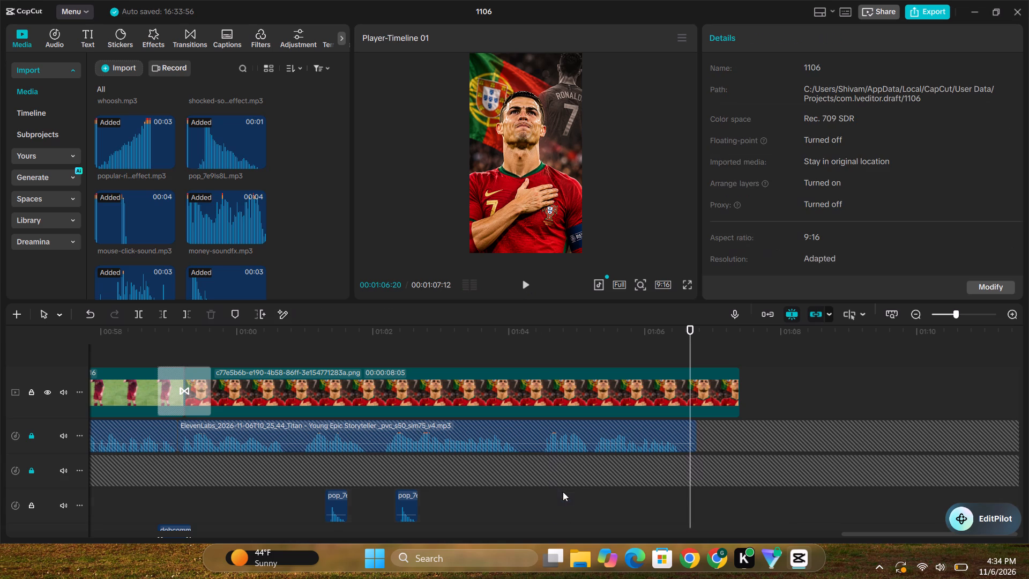
# Return to the beginning of the timeline and play back the opening to review the first image and its transition.
pyautogui.moveTo(853, 533); pyautogui.dragTo(71, 529)
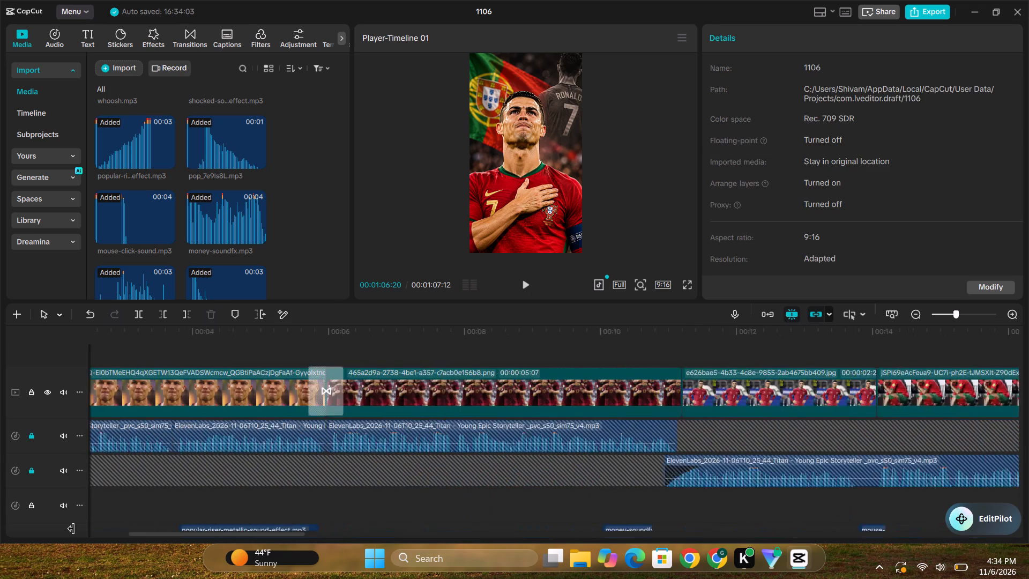
pyautogui.moveTo(71, 529); pyautogui.dragTo(0, 522)
pyautogui.click(234, 495)
pyautogui.press('space')
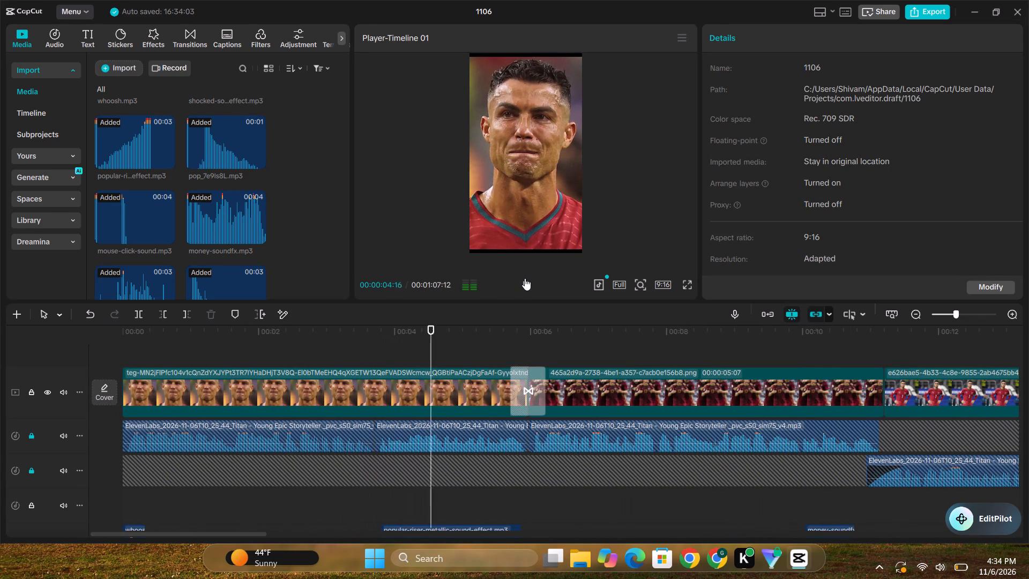
pyautogui.click(525, 280)
pyautogui.click(272, 499)
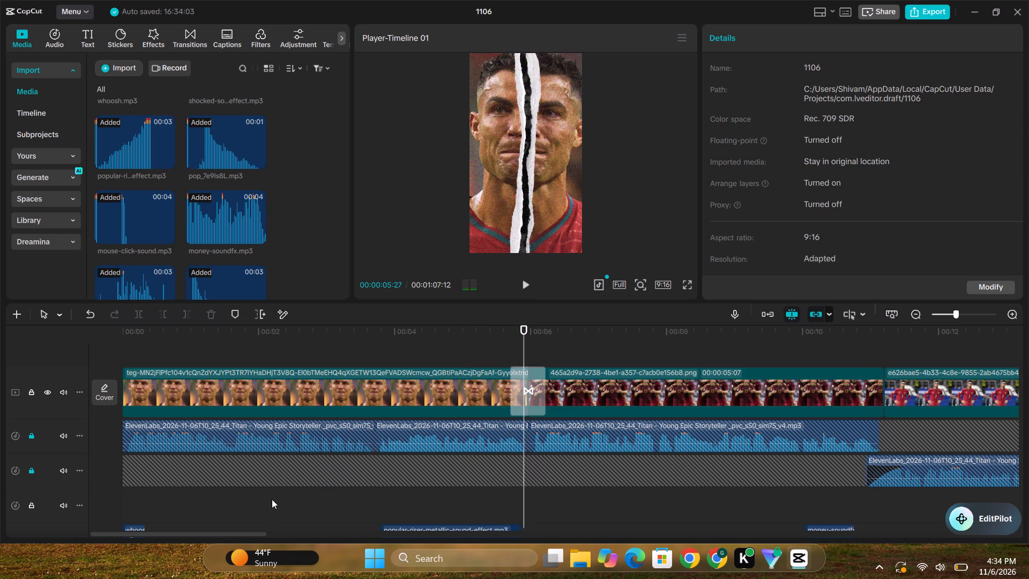
pyautogui.press('space')
pyautogui.click(526, 283)
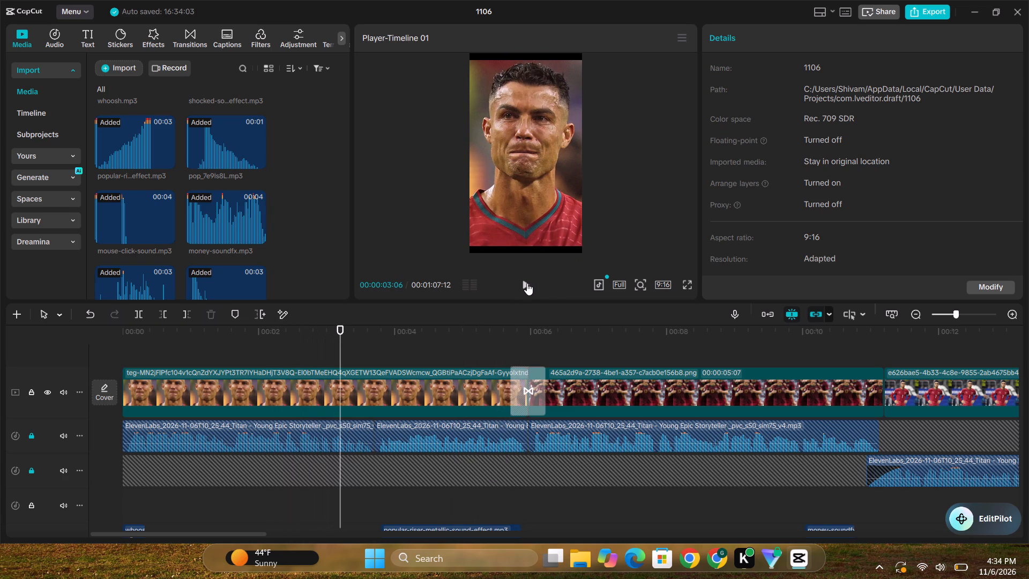
# Paste the pop sound beneath the opening close-up image, shift it to about 00:03:01 and play back its timing.
pyautogui.hotkey('ctrl', 'v')
pyautogui.press('space')
pyautogui.click(307, 512)
pyautogui.press('space')
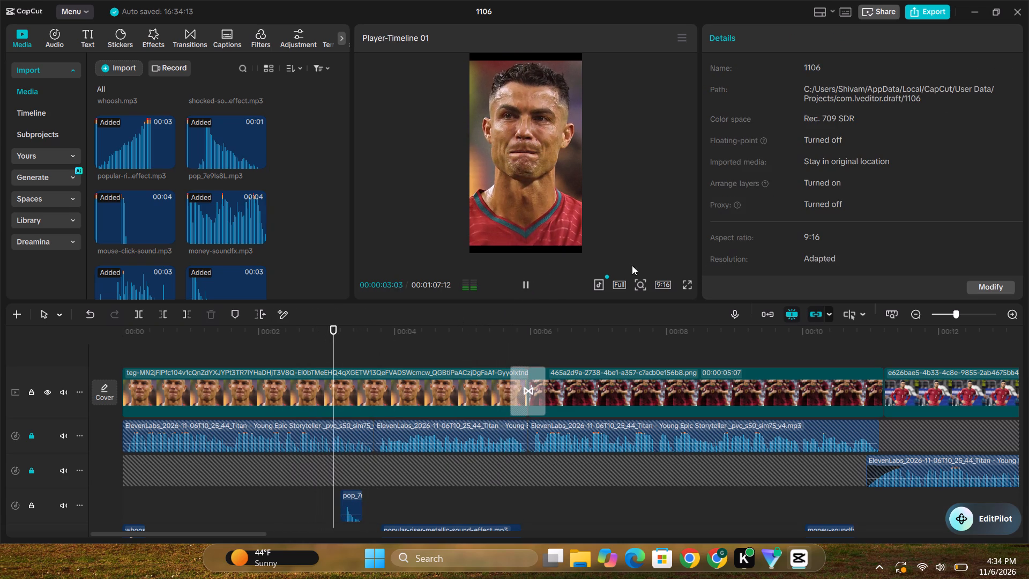
pyautogui.click(524, 282)
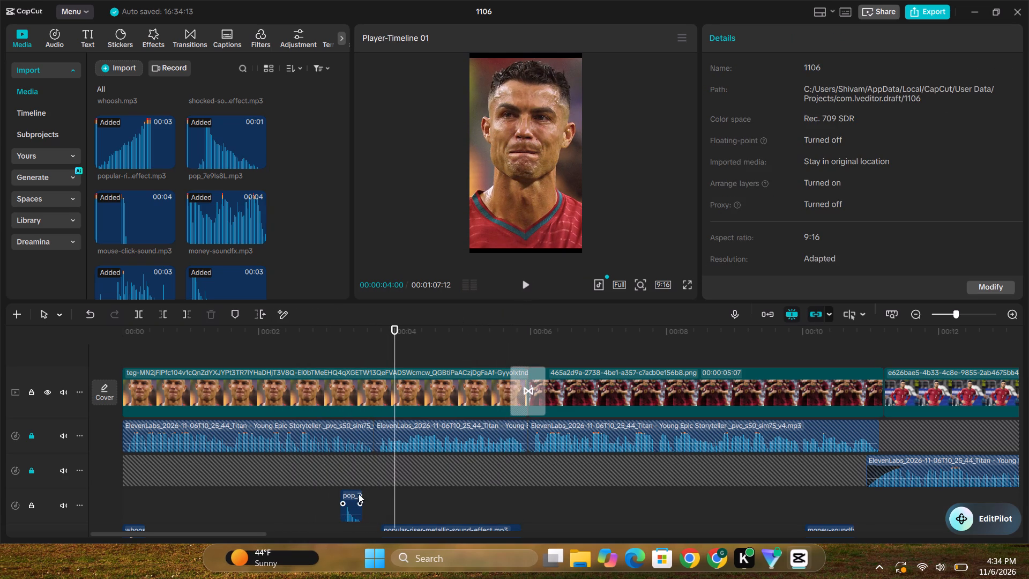
pyautogui.moveTo(352, 493); pyautogui.dragTo(341, 495)
pyautogui.click(309, 494)
pyautogui.press('space')
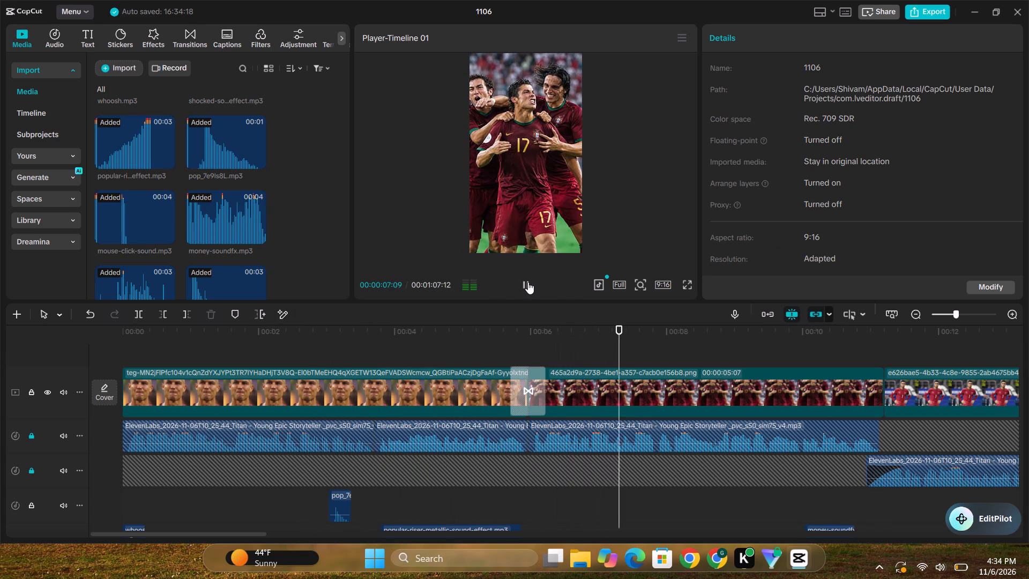
# Play on to the crouching-player image, copy the pop sound to about 00:16:15 beneath it and play back the result.
pyautogui.moveTo(230, 533); pyautogui.dragTo(237, 532)
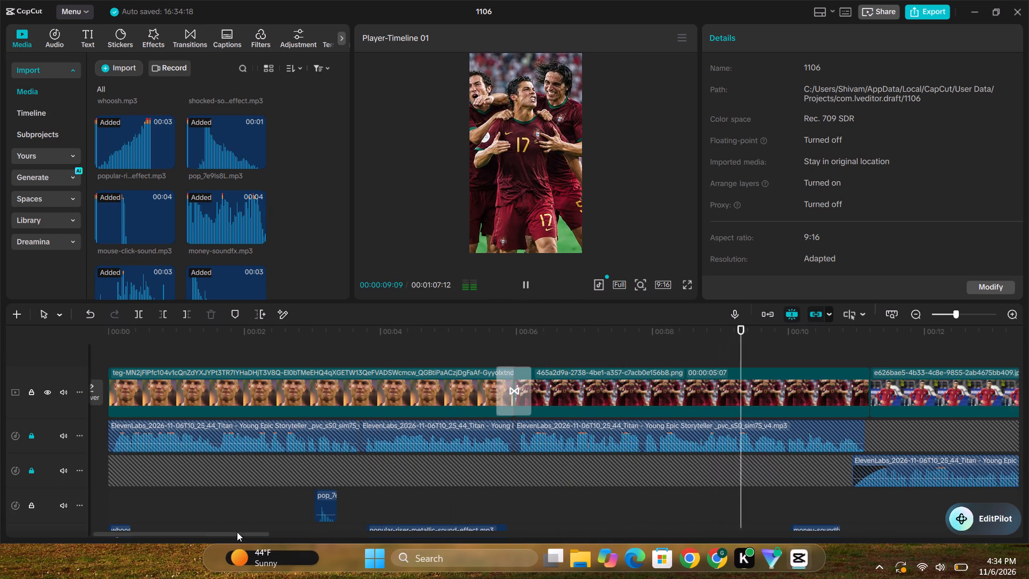
pyautogui.moveTo(237, 532); pyautogui.dragTo(299, 533)
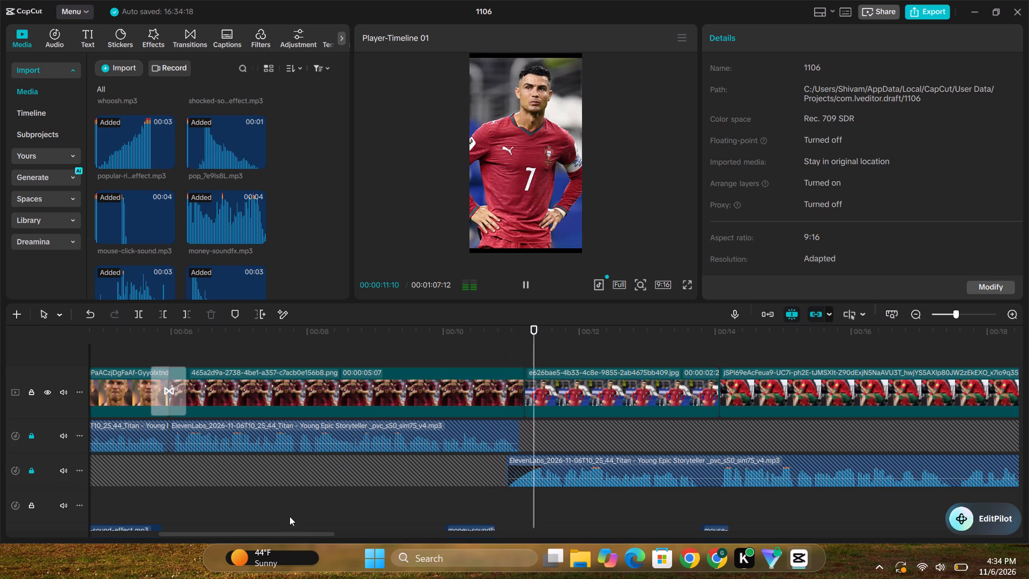
pyautogui.moveTo(302, 532); pyautogui.dragTo(394, 533)
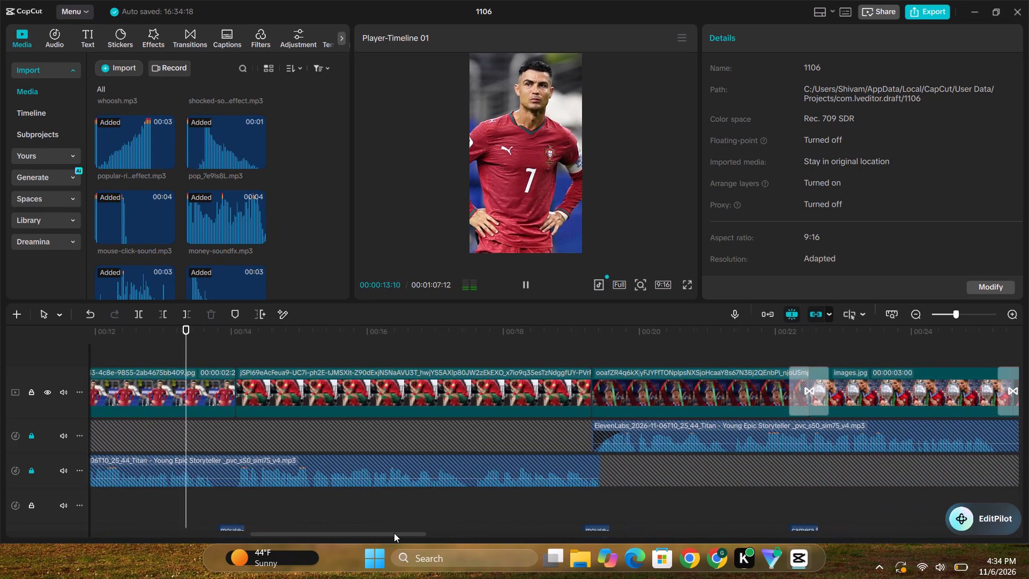
pyautogui.moveTo(394, 533); pyautogui.dragTo(419, 529)
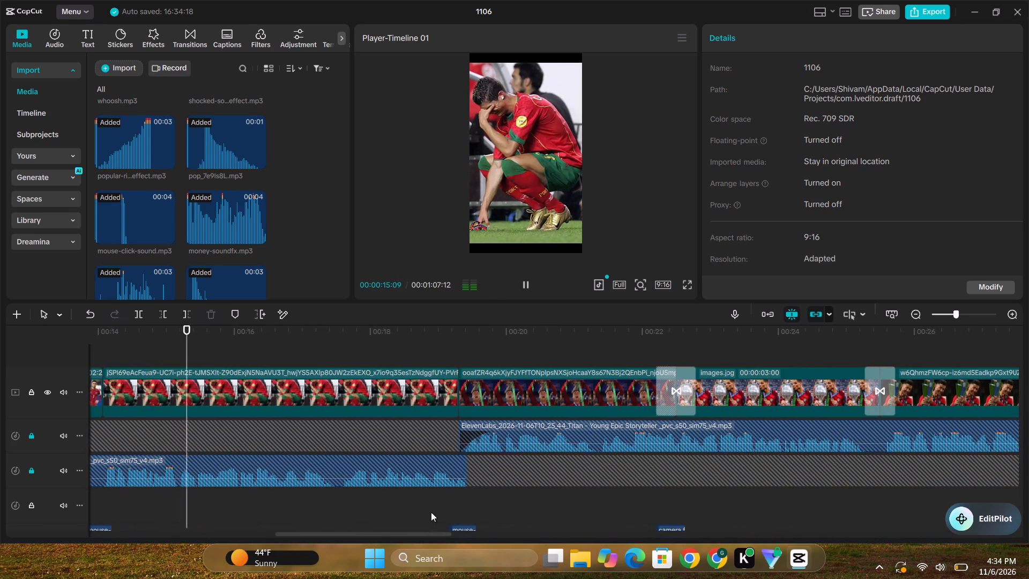
pyautogui.click(525, 284)
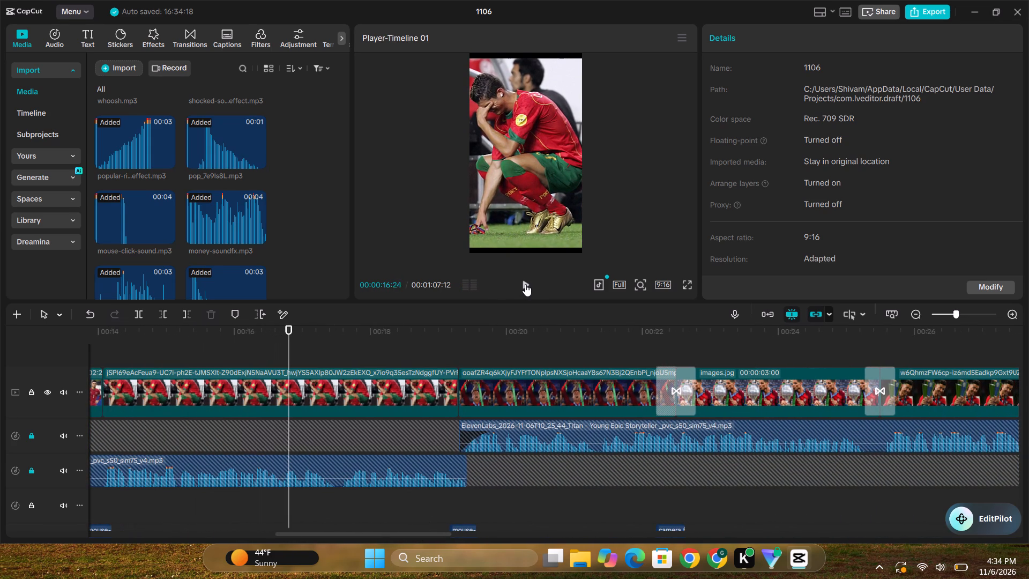
pyautogui.click(268, 513)
pyautogui.hotkey('ctrl', 'v')
pyautogui.click(246, 514)
pyautogui.press('space')
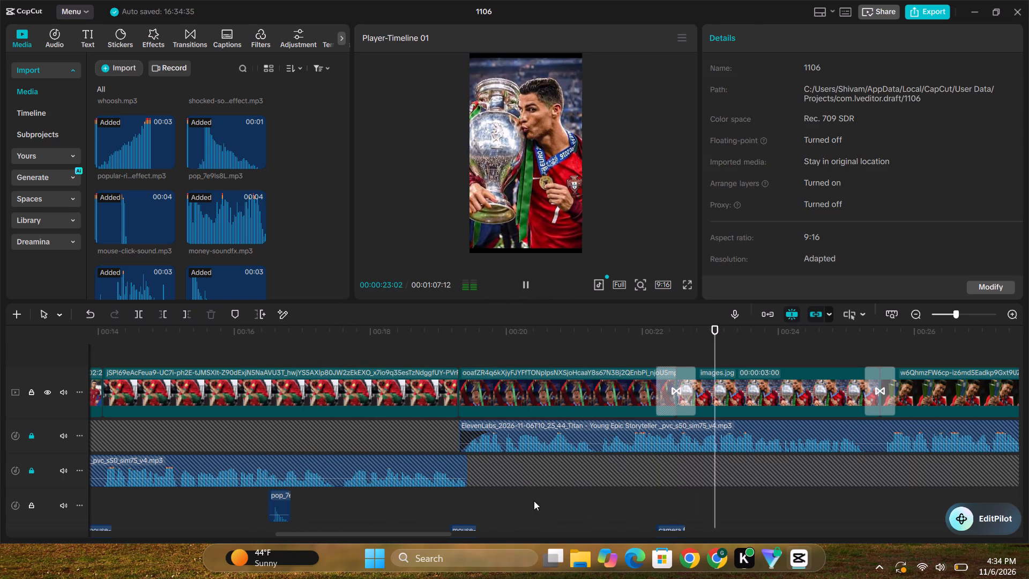
# Copy the pop sound to about 00:20:17 beneath the trophy-lifting image and play it back.
pyautogui.click(532, 503)
pyautogui.press('space')
pyautogui.click(528, 283)
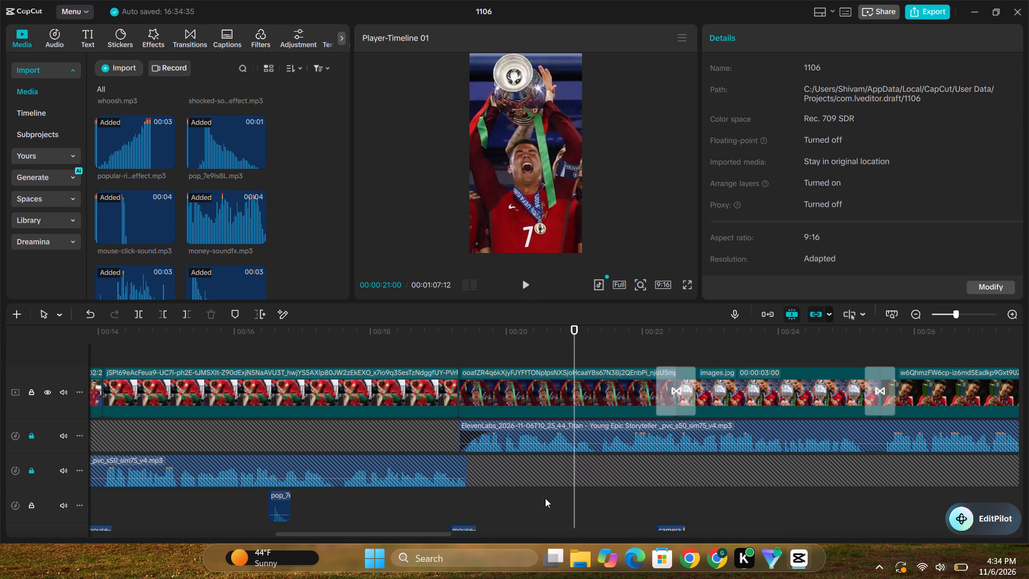
pyautogui.click(545, 498)
pyautogui.hotkey('ctrl', 'v')
pyautogui.press('space')
pyautogui.click(528, 496)
pyautogui.press('space')
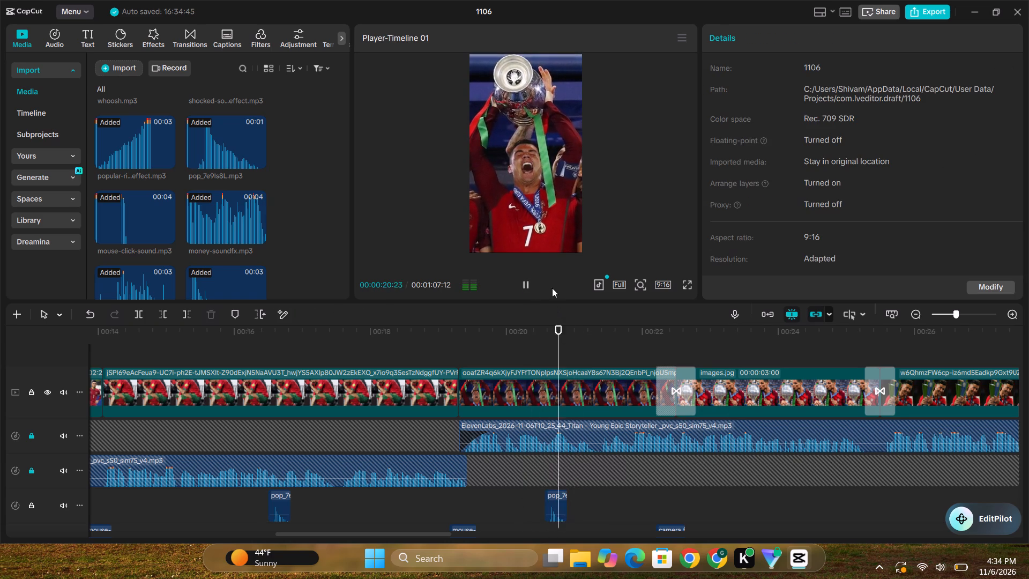
# Move the pop sound under the trophy-lifting image earlier to about 00:20:04, checking it against the voiceover.
pyautogui.click(525, 282)
pyautogui.moveTo(558, 503); pyautogui.dragTo(538, 504)
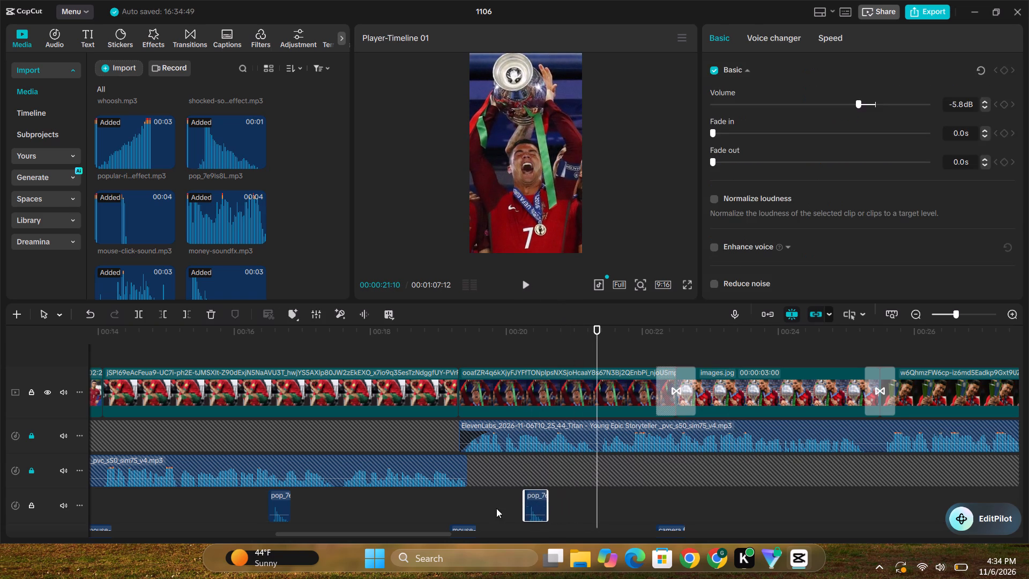
pyautogui.click(496, 508)
pyautogui.press('space')
pyautogui.click(520, 280)
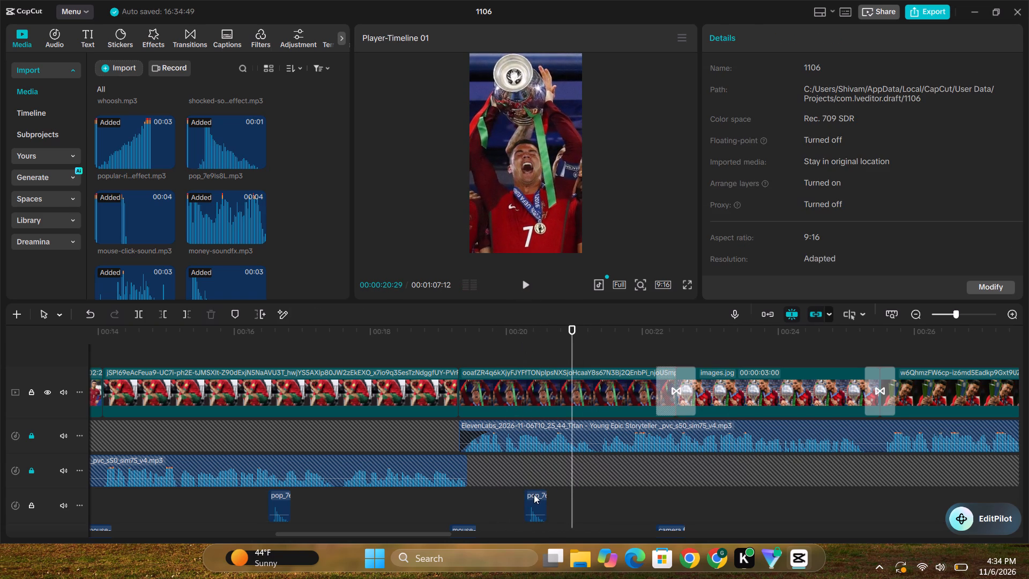
pyautogui.moveTo(534, 497); pyautogui.dragTo(524, 500)
pyautogui.click(484, 496)
pyautogui.press('space')
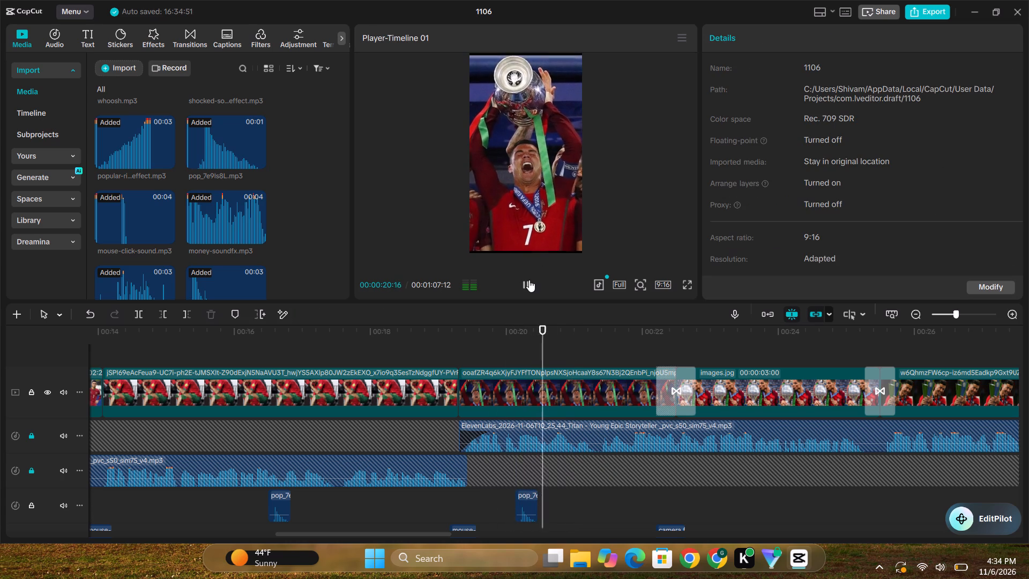
# Play back the trophy images up to about 00:28 to review the sound effects and transitions, and return to 00:20:04.
pyautogui.moveTo(431, 533); pyautogui.dragTo(549, 531)
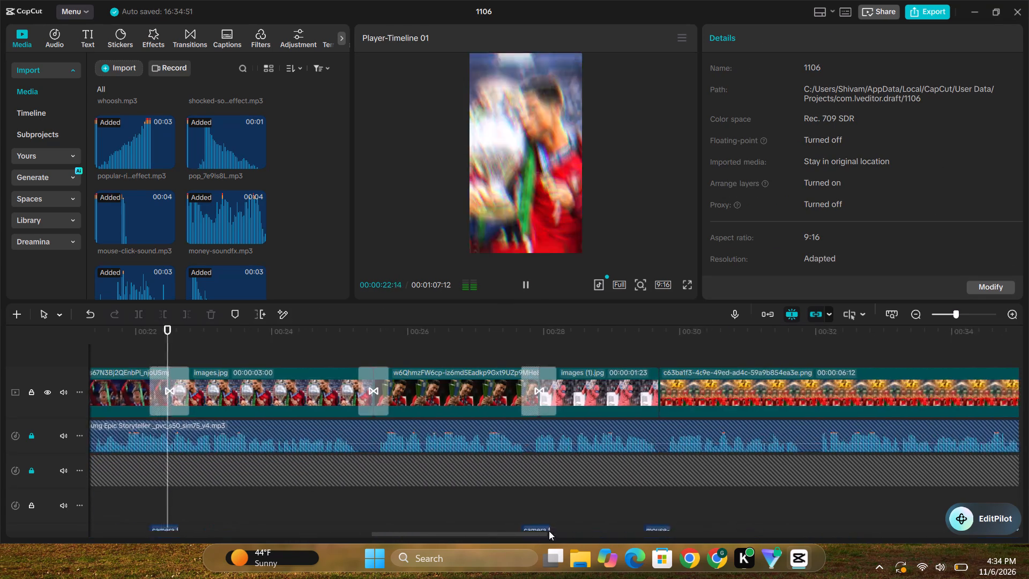
pyautogui.moveTo(549, 531); pyautogui.dragTo(536, 524)
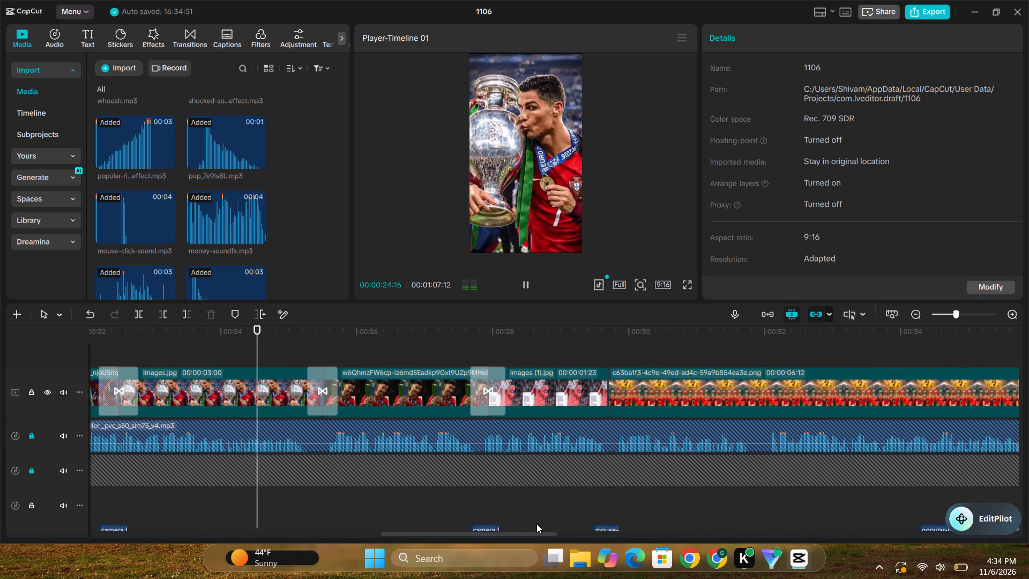
pyautogui.moveTo(536, 524); pyautogui.dragTo(540, 524)
pyautogui.scroll(-4, 254, 368)
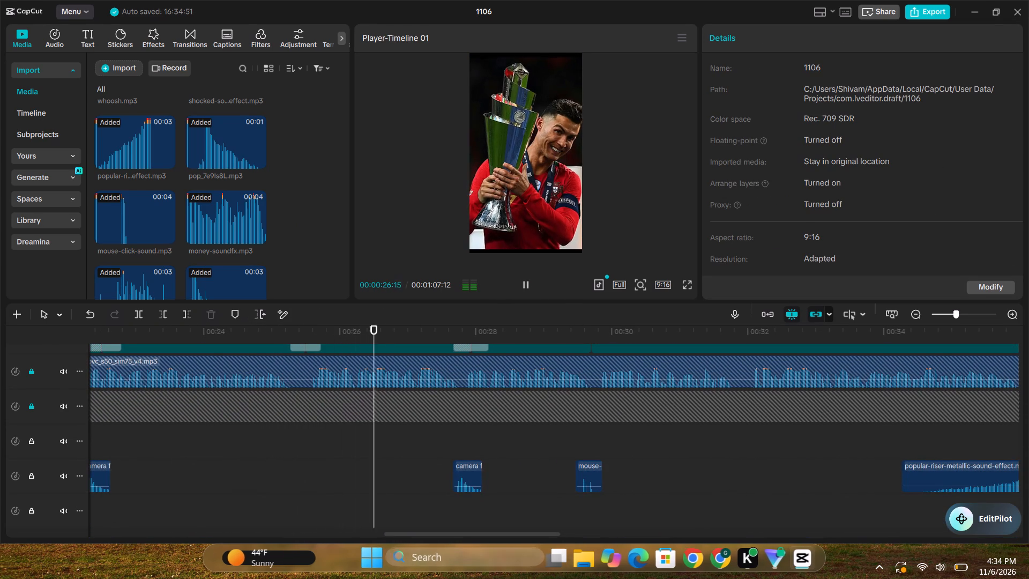
pyautogui.moveTo(419, 534); pyautogui.dragTo(379, 527)
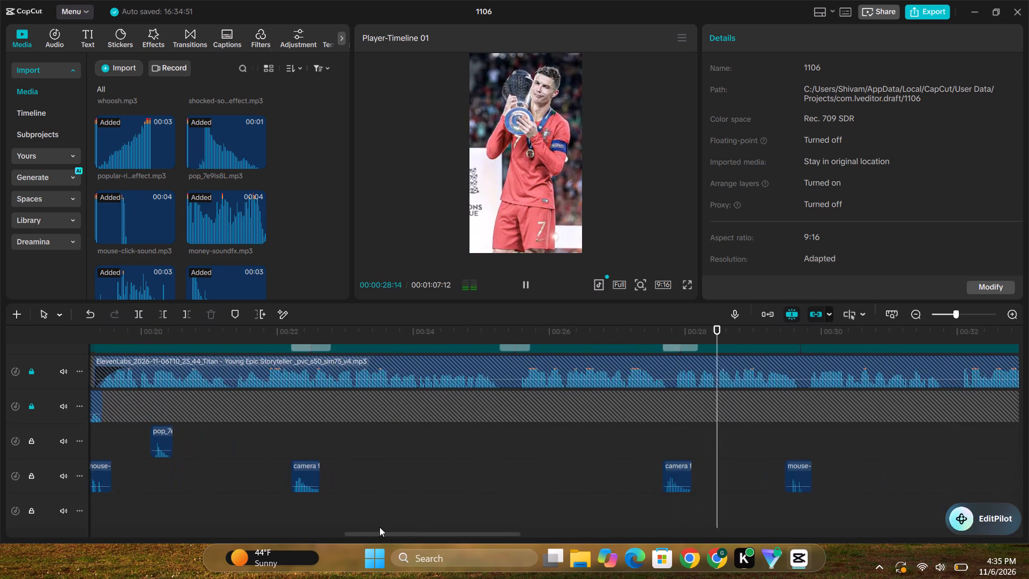
pyautogui.moveTo(379, 527); pyautogui.dragTo(361, 527)
pyautogui.moveTo(329, 527); pyautogui.dragTo(245, 527)
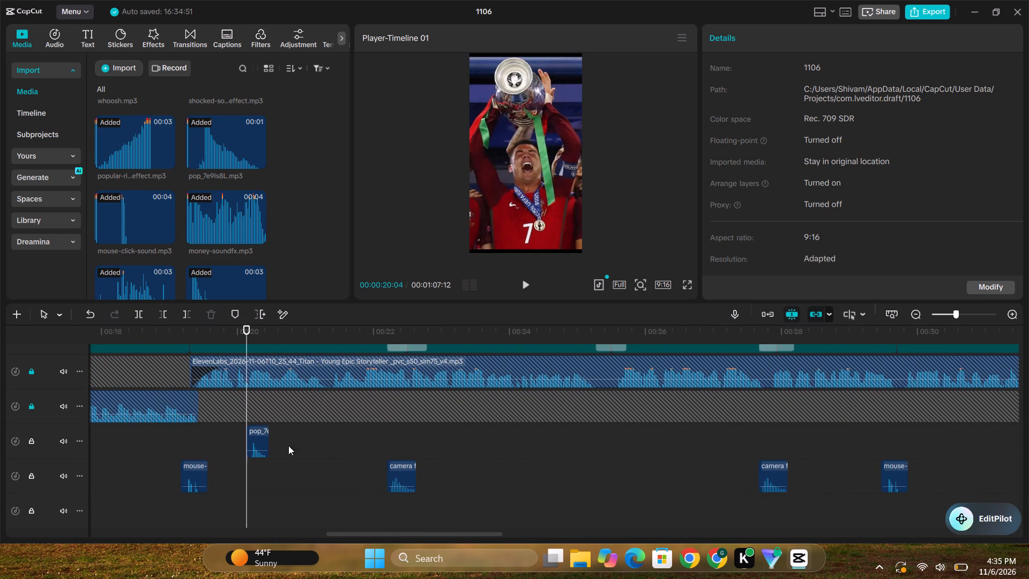
# Lock the three audio tracks that hold the sound effects.
pyautogui.moveTo(359, 532); pyautogui.dragTo(48, 541)
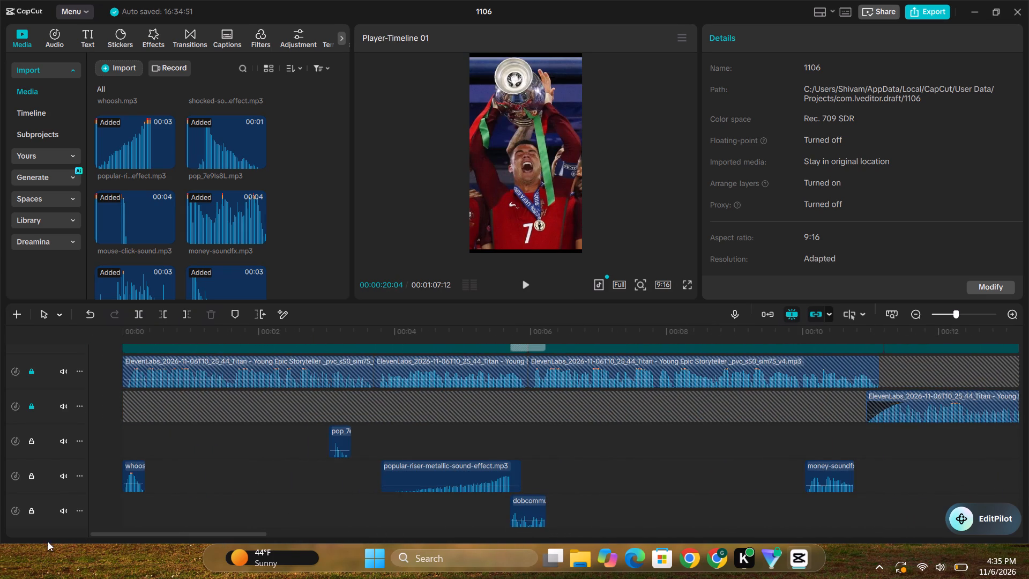
pyautogui.moveTo(48, 541); pyautogui.dragTo(47, 541)
pyautogui.click(29, 443)
pyautogui.click(32, 472)
pyautogui.click(30, 515)
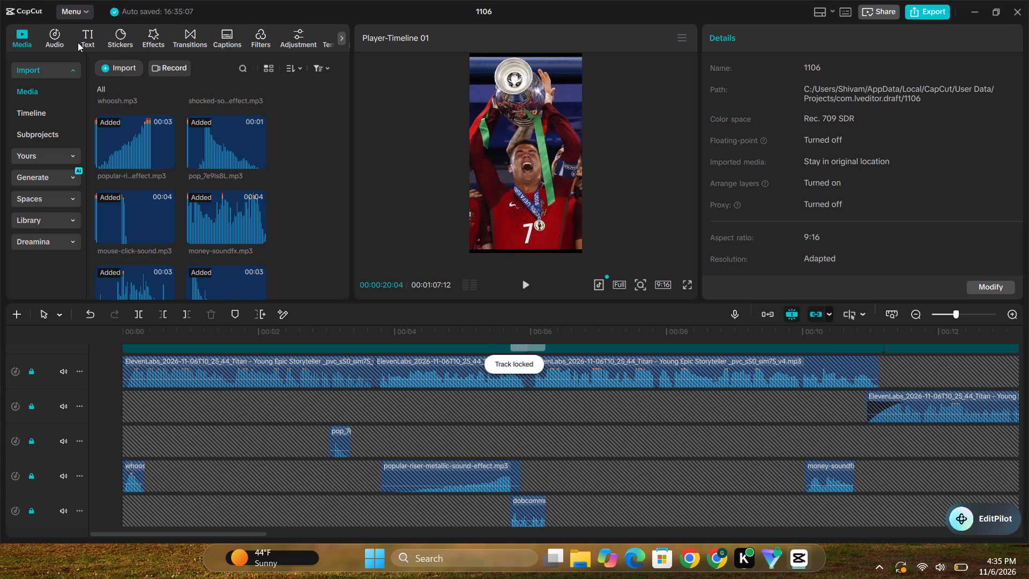
# Add alexgrohl-storytelling-546220.mp3 as background music on a new bottom audio track, starting at the beginning of the timeline.
pyautogui.scroll(-2, 196, 216)
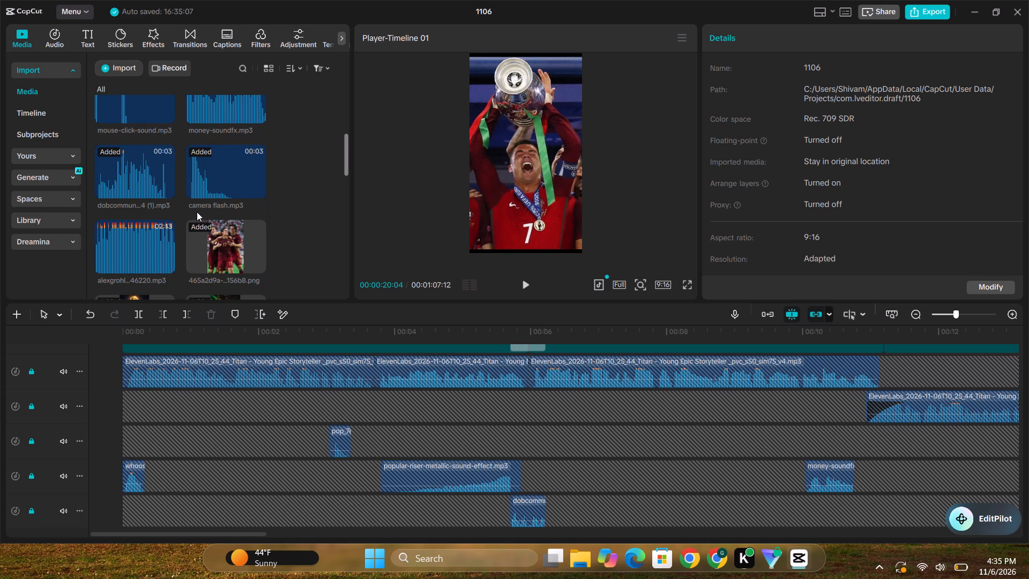
pyautogui.moveTo(108, 247); pyautogui.dragTo(115, 534)
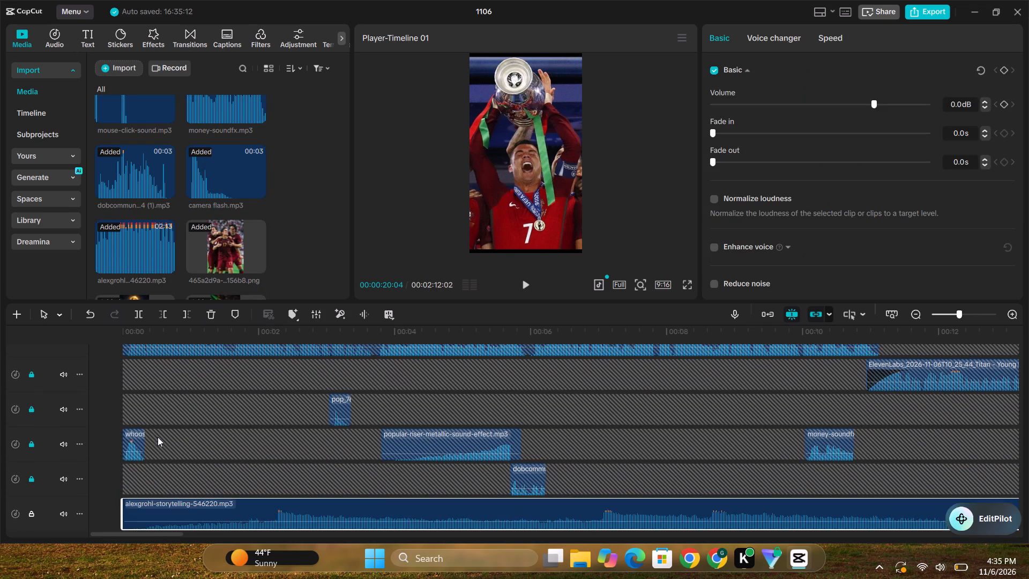
pyautogui.scroll(4, 156, 433)
pyautogui.scroll(-5, 152, 427)
# Lower the background music's volume to -22.3 dB.
pyautogui.click(305, 498)
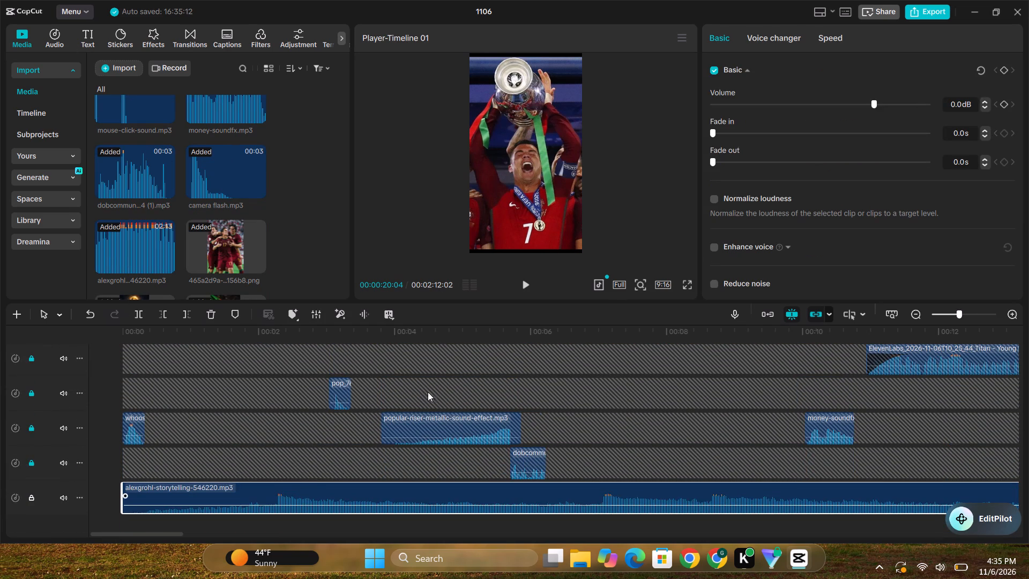
pyautogui.moveTo(874, 101); pyautogui.dragTo(849, 102)
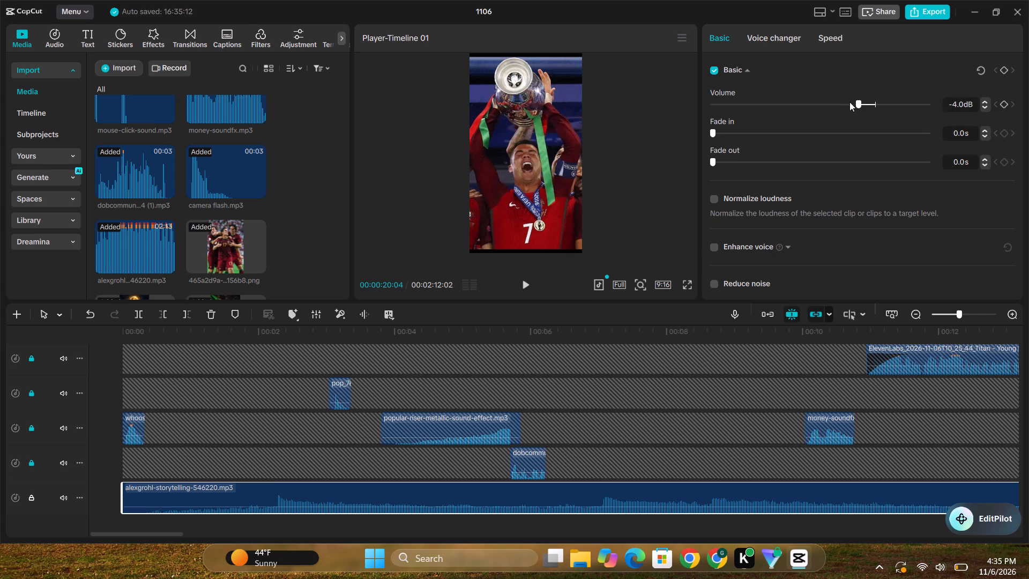
pyautogui.moveTo(849, 102); pyautogui.dragTo(818, 101)
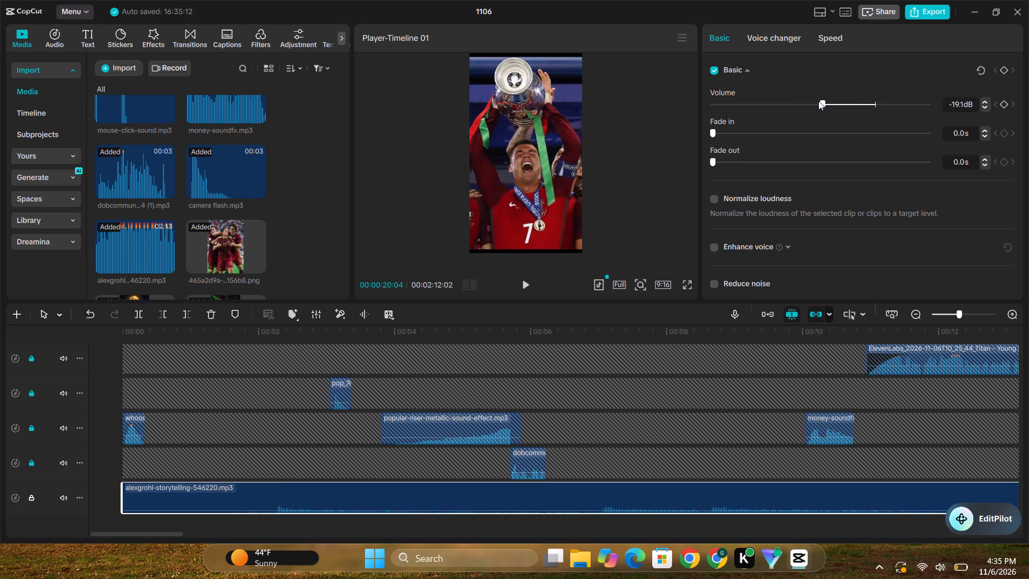
pyautogui.moveTo(818, 101); pyautogui.dragTo(811, 101)
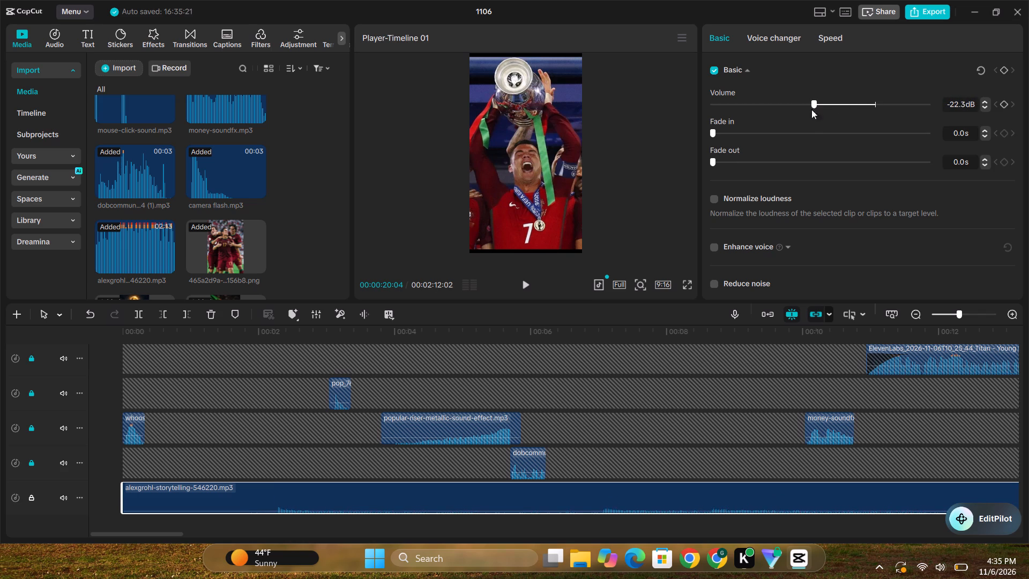
# Trim the end of the background music back to about 00:43:12.
pyautogui.moveTo(131, 533); pyautogui.dragTo(565, 525)
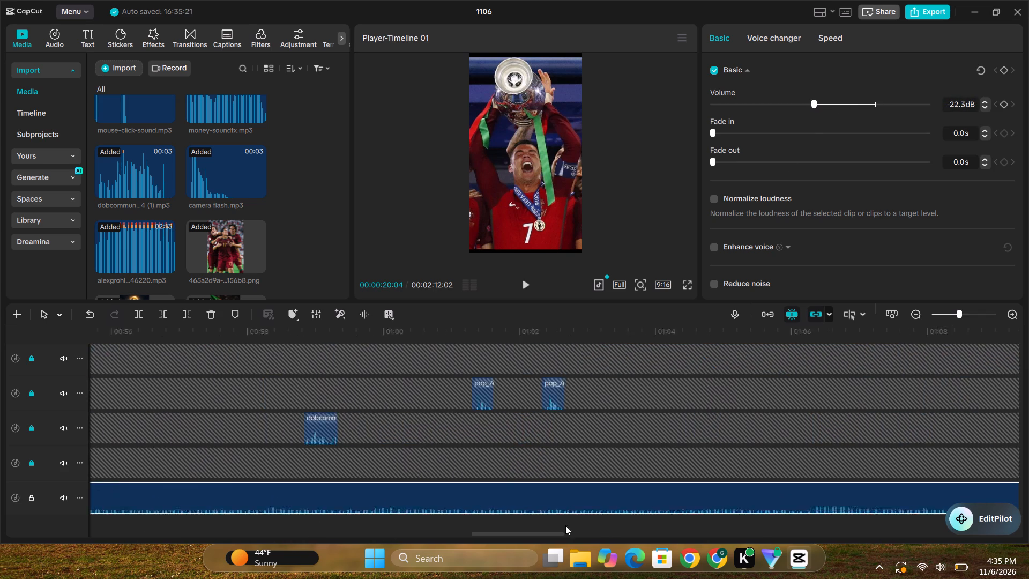
pyautogui.moveTo(565, 525); pyautogui.dragTo(1028, 528)
pyautogui.moveTo(741, 486); pyautogui.dragTo(116, 469)
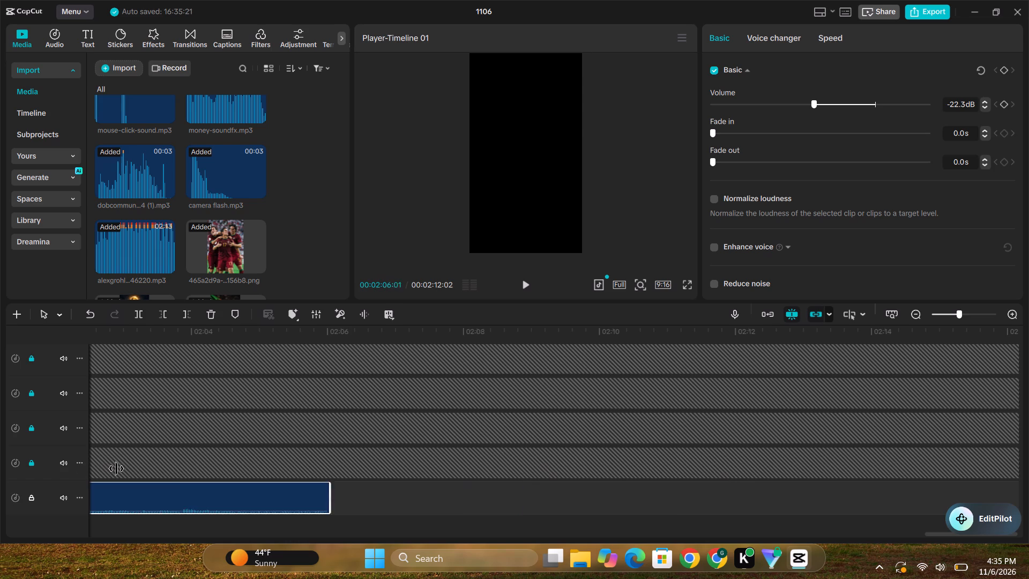
pyautogui.moveTo(116, 469); pyautogui.dragTo(0, 481)
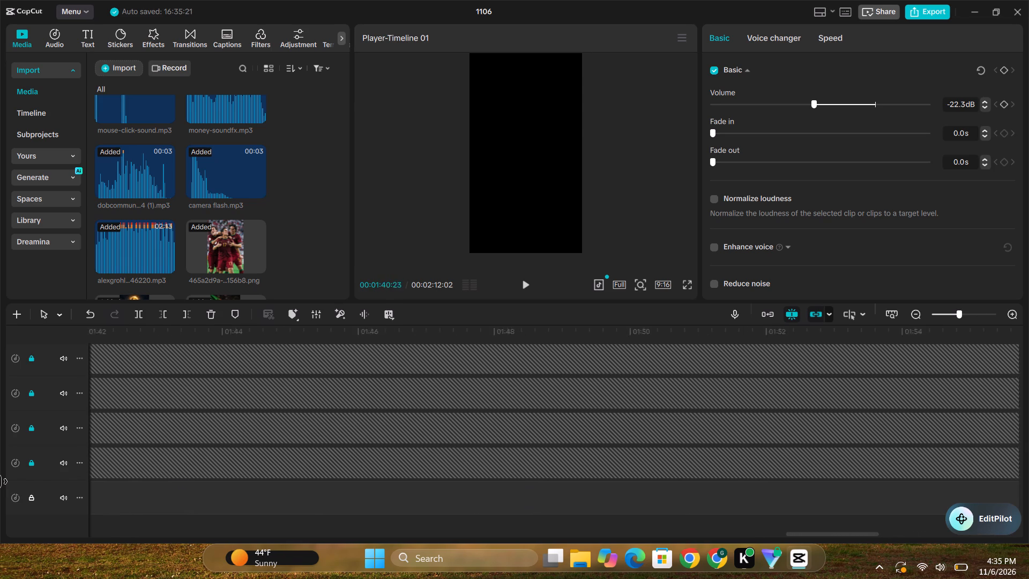
pyautogui.moveTo(0, 481); pyautogui.dragTo(1, 481)
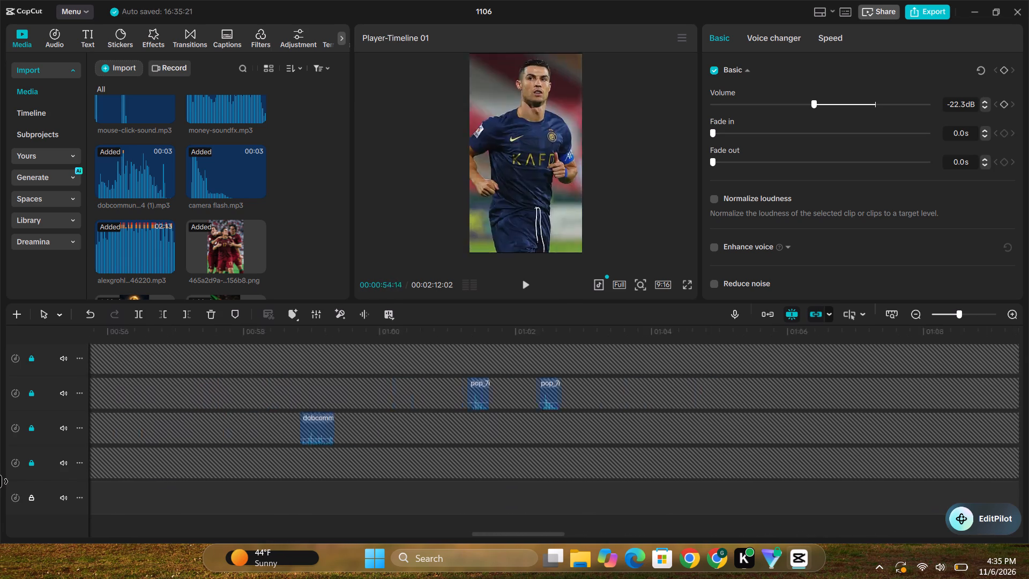
pyautogui.moveTo(1, 481); pyautogui.dragTo(842, 478)
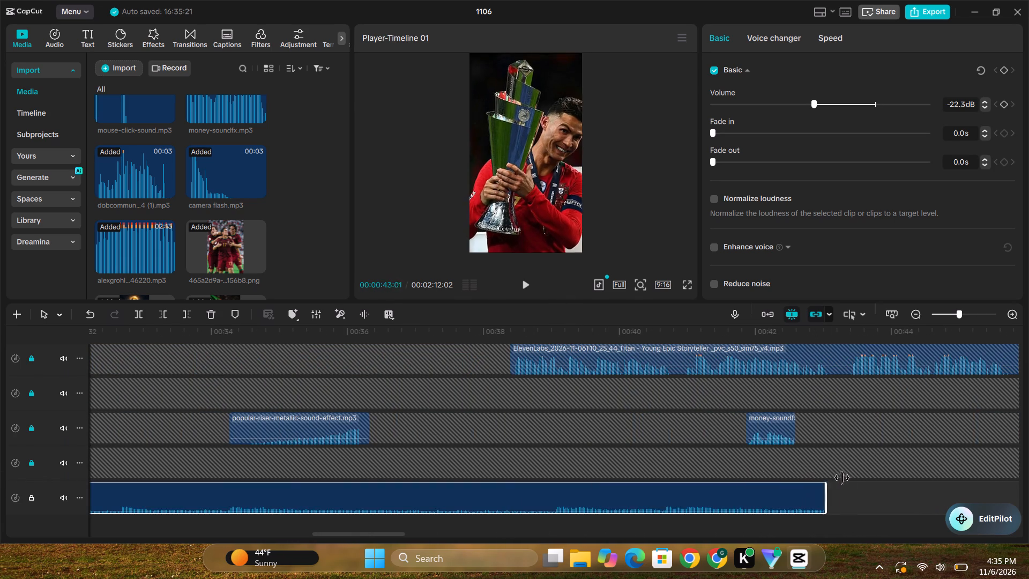
pyautogui.moveTo(842, 478); pyautogui.dragTo(849, 478)
# Duplicate the background music clip and paste the copy at 00:43:12, where the original ends.
pyautogui.click(774, 491)
pyautogui.hotkey('ctrl', 'c')
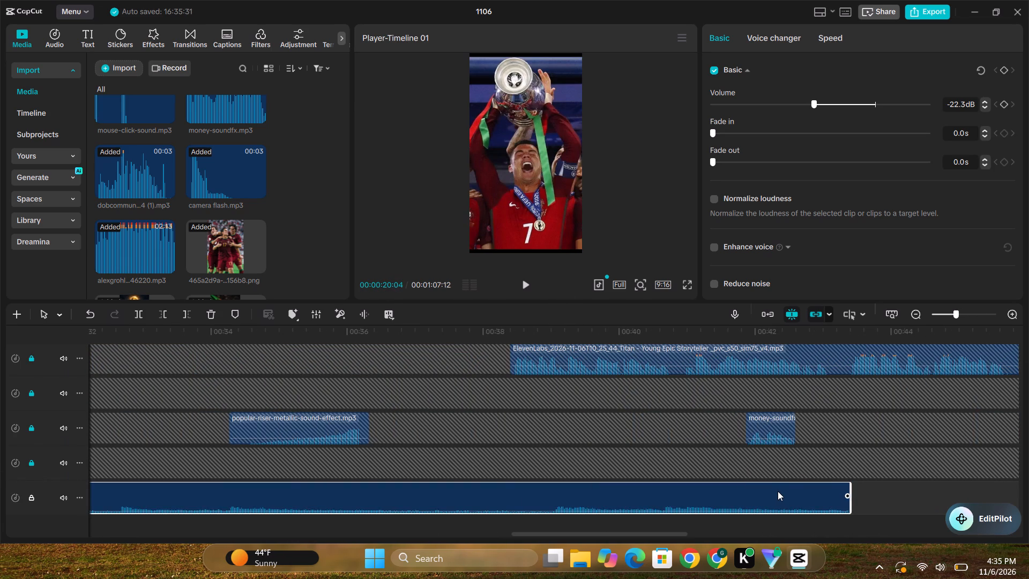
pyautogui.click(855, 516)
pyautogui.click(851, 516)
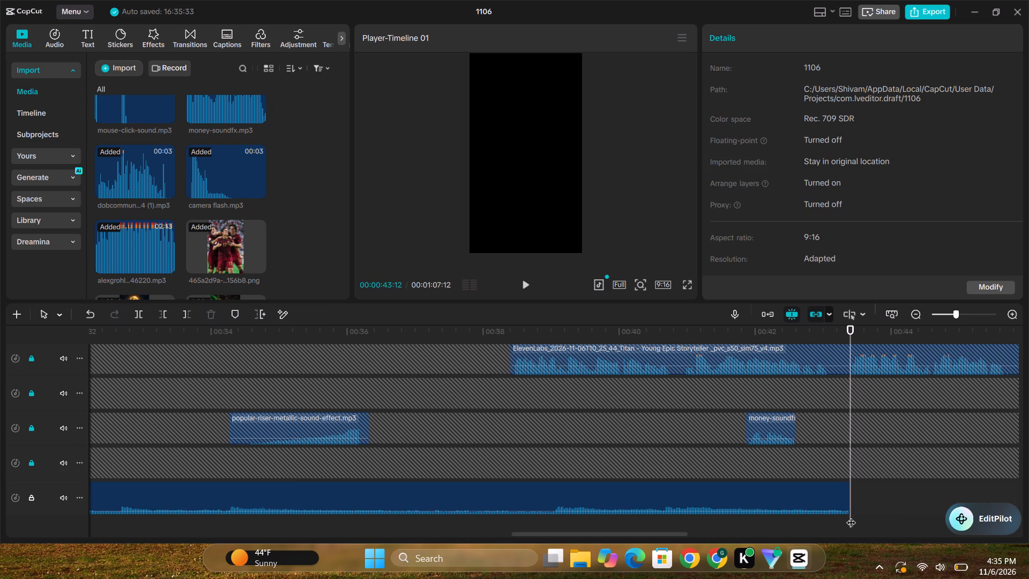
pyautogui.hotkey('ctrl', 'v')
# Trim about 5 seconds off the start of the music copy and move it to 00:43:12, directly against the first music clip.
pyautogui.moveTo(544, 534); pyautogui.dragTo(579, 529)
pyautogui.moveTo(614, 482); pyautogui.dragTo(688, 479)
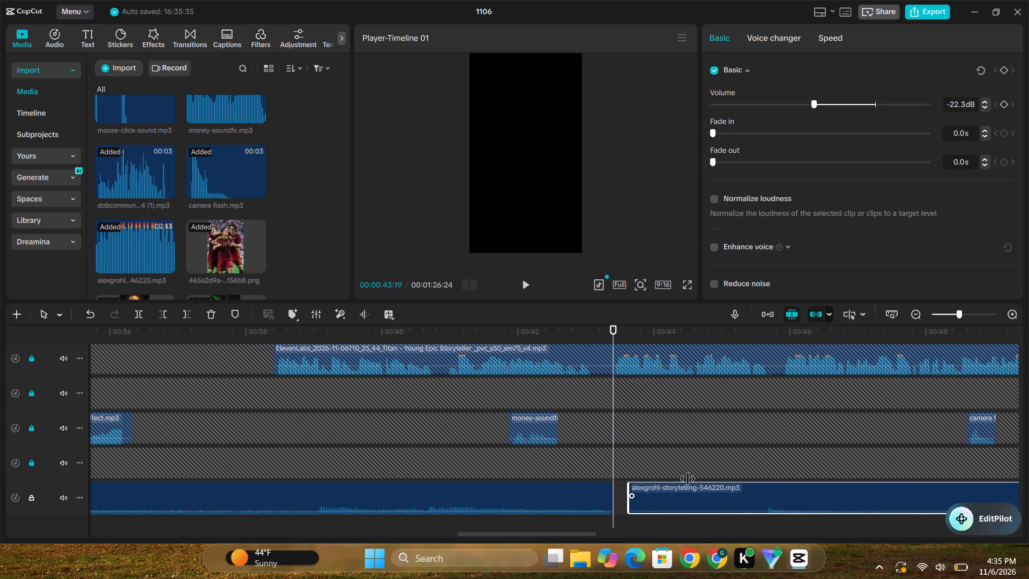
pyautogui.moveTo(688, 479); pyautogui.dragTo(942, 482)
pyautogui.moveTo(965, 489); pyautogui.dragTo(625, 497)
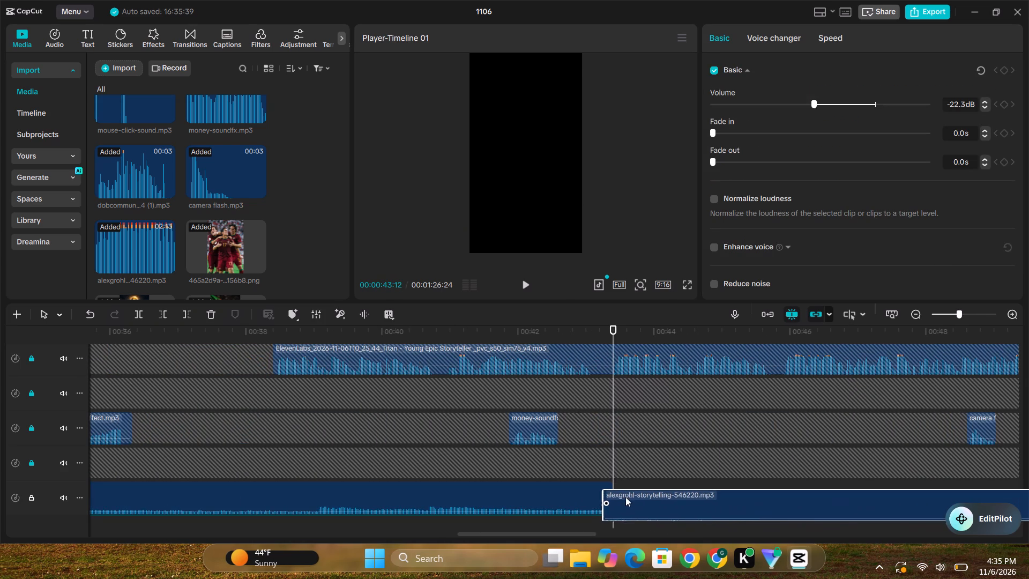
pyautogui.moveTo(625, 497); pyautogui.dragTo(635, 497)
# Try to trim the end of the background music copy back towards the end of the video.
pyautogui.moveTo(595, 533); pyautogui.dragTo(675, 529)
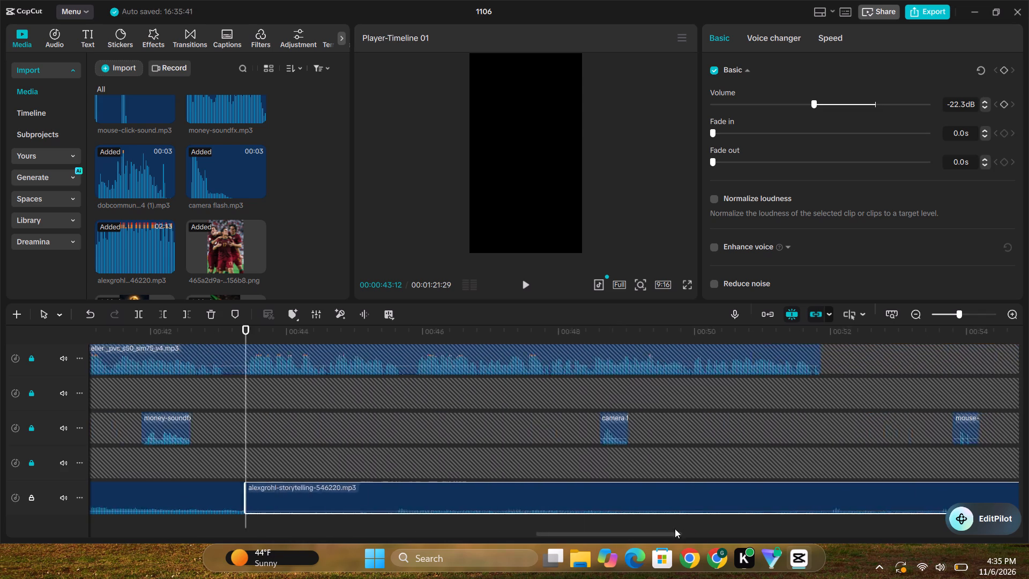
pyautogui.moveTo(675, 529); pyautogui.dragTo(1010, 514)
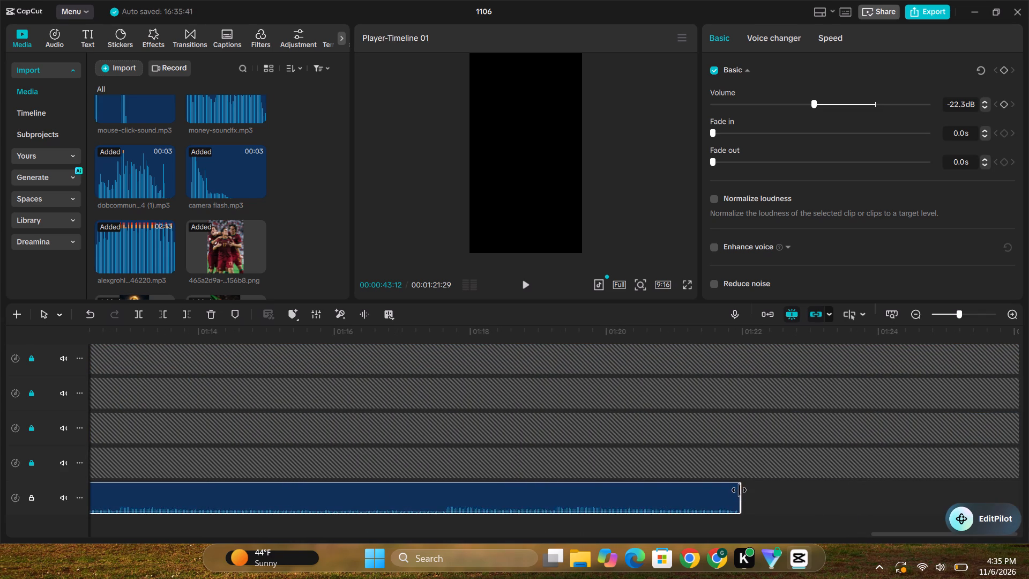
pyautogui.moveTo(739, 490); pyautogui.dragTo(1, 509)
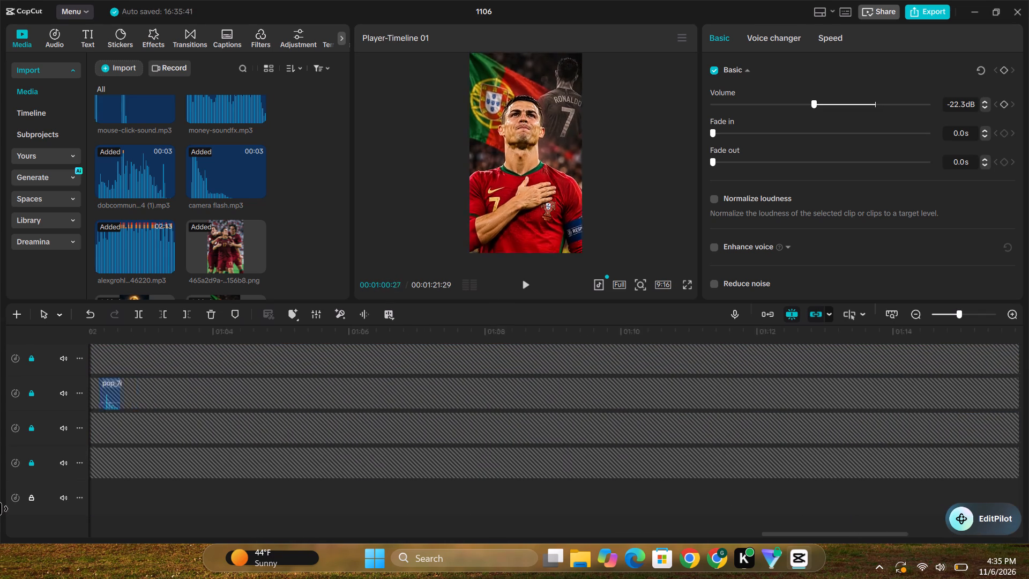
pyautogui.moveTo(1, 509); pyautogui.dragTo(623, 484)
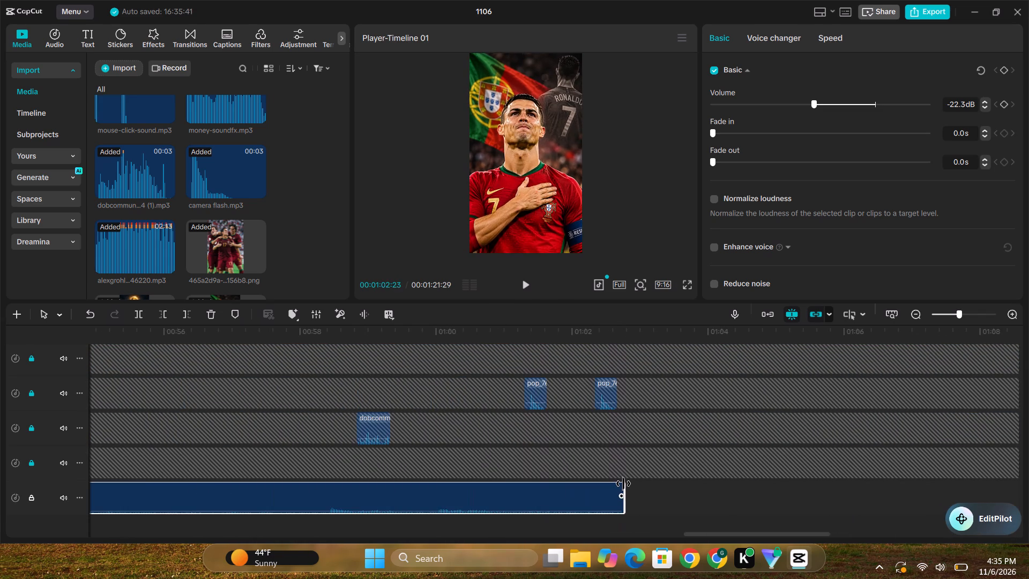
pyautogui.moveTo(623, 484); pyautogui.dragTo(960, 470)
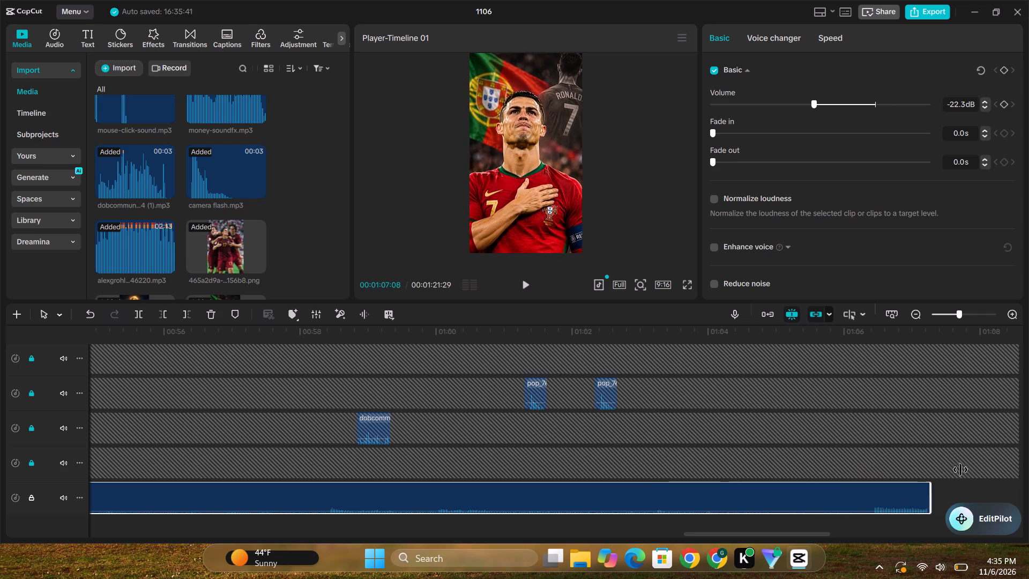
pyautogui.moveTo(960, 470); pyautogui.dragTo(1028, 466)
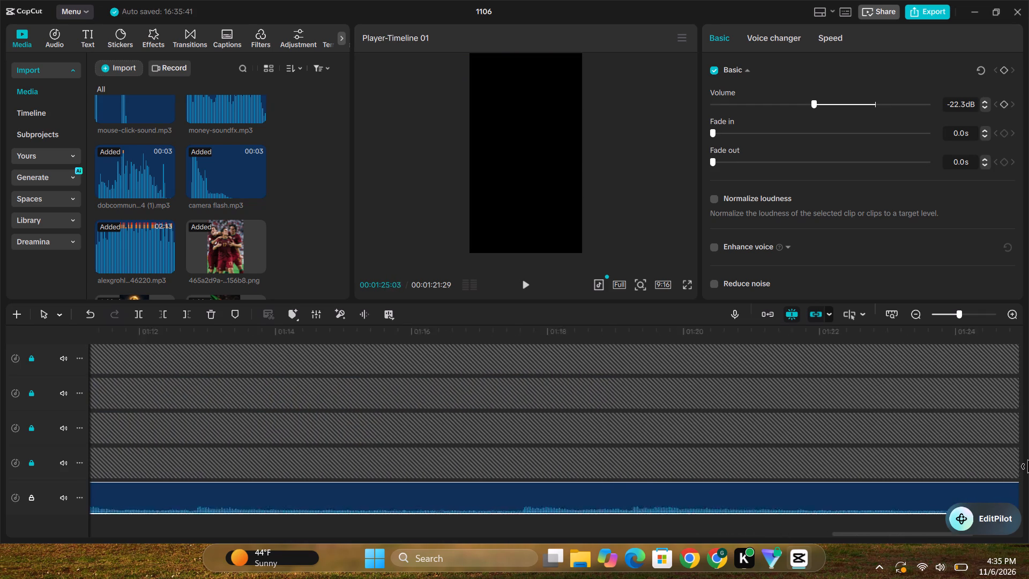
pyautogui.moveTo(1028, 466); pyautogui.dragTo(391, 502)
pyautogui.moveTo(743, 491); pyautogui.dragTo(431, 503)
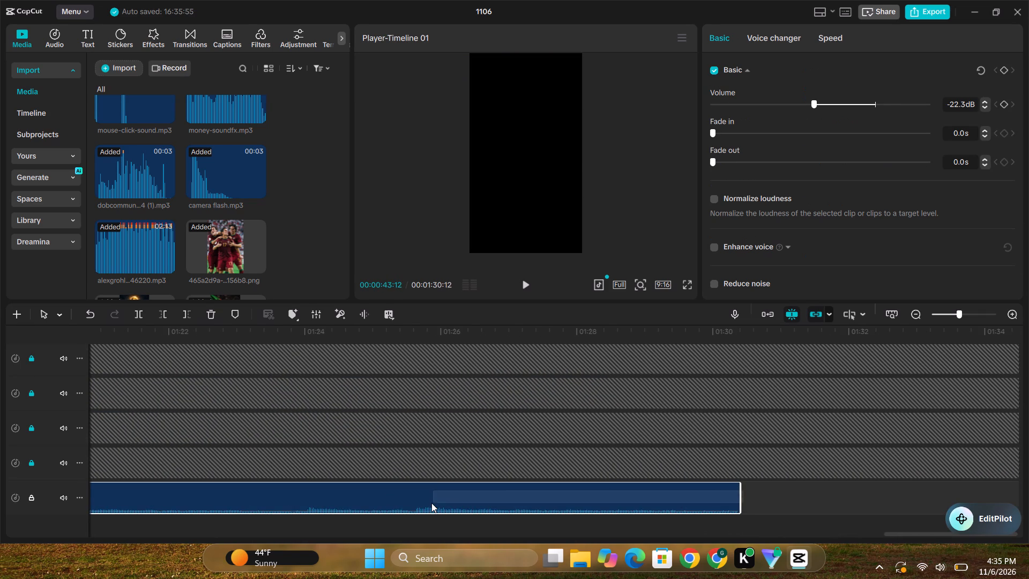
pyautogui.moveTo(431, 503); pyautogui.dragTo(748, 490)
# Trim the end of the music copy back to the end of the voiceover, about 01:06:23, and play the ending to check it.
pyautogui.scroll(6, 540, 420)
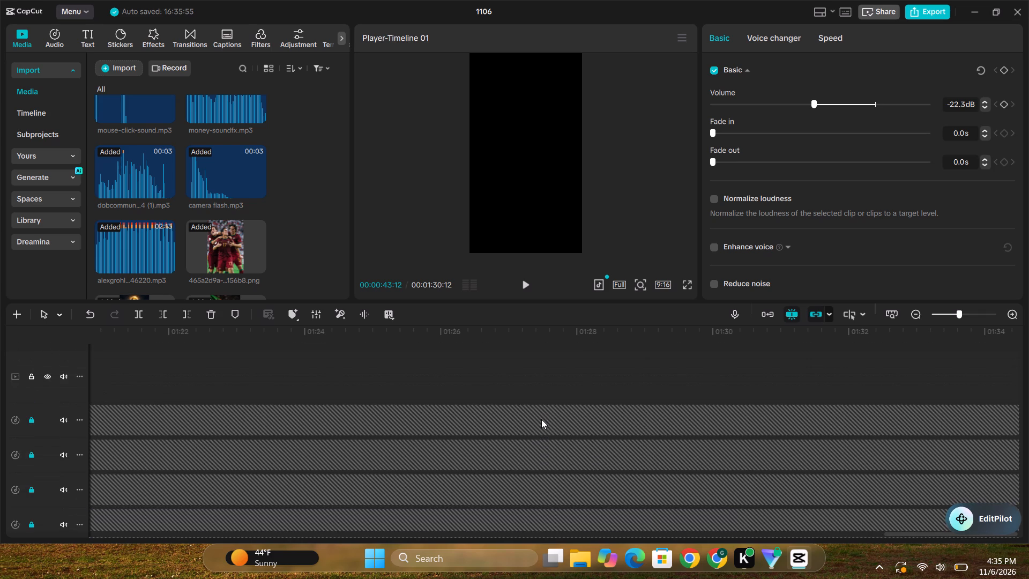
pyautogui.scroll(-3, 548, 419)
pyautogui.scroll(-1, 706, 488)
pyautogui.click(740, 514)
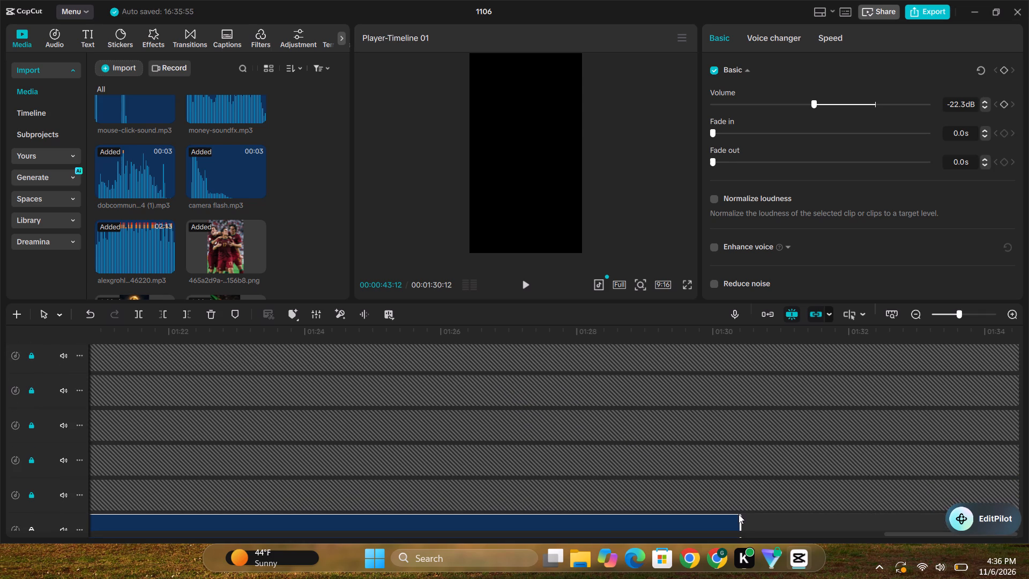
pyautogui.click(713, 522)
pyautogui.moveTo(741, 517); pyautogui.dragTo(500, 513)
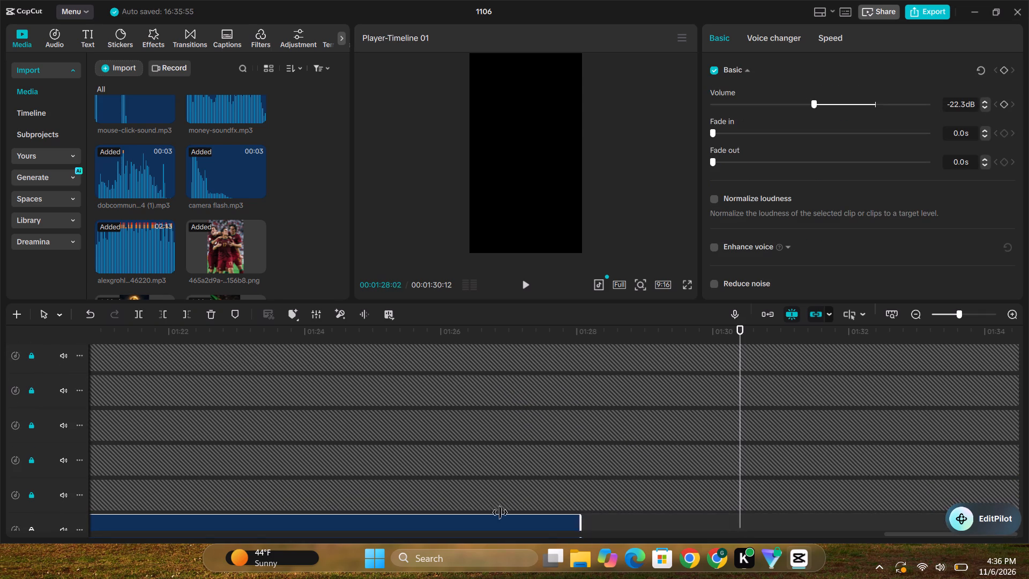
pyautogui.moveTo(500, 513); pyautogui.dragTo(61, 505)
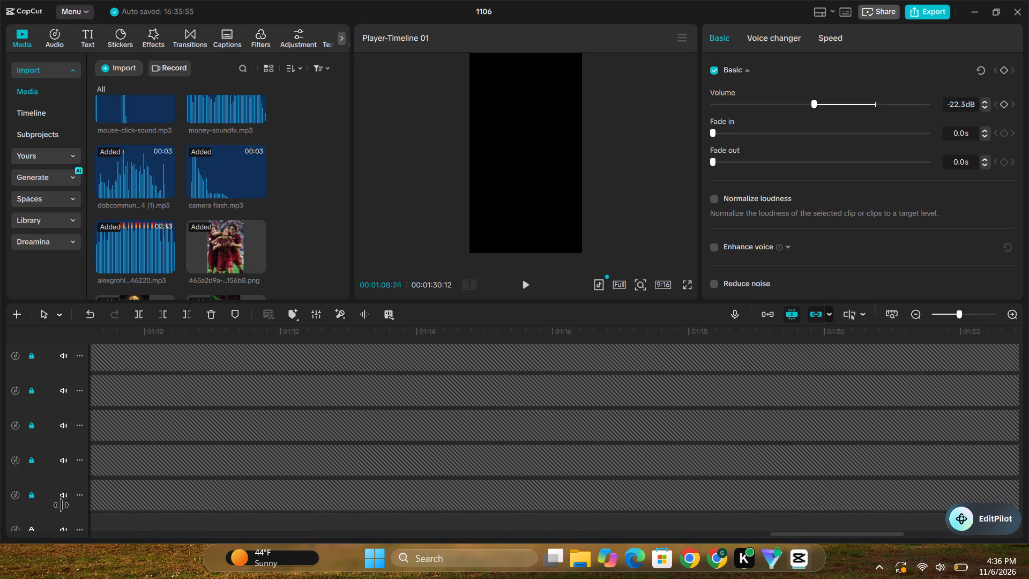
pyautogui.moveTo(61, 505); pyautogui.dragTo(546, 515)
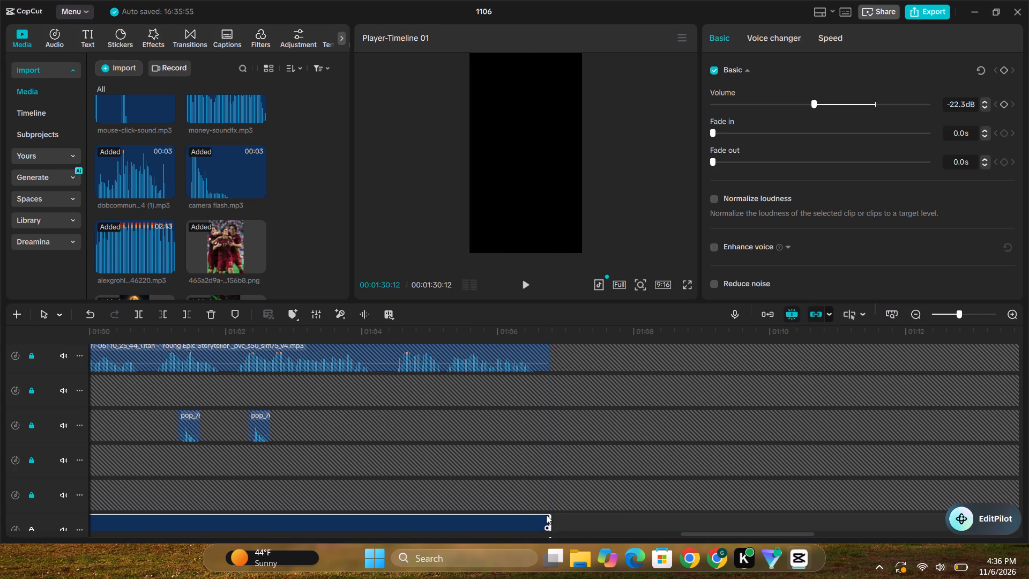
pyautogui.click(633, 454)
pyautogui.press('space')
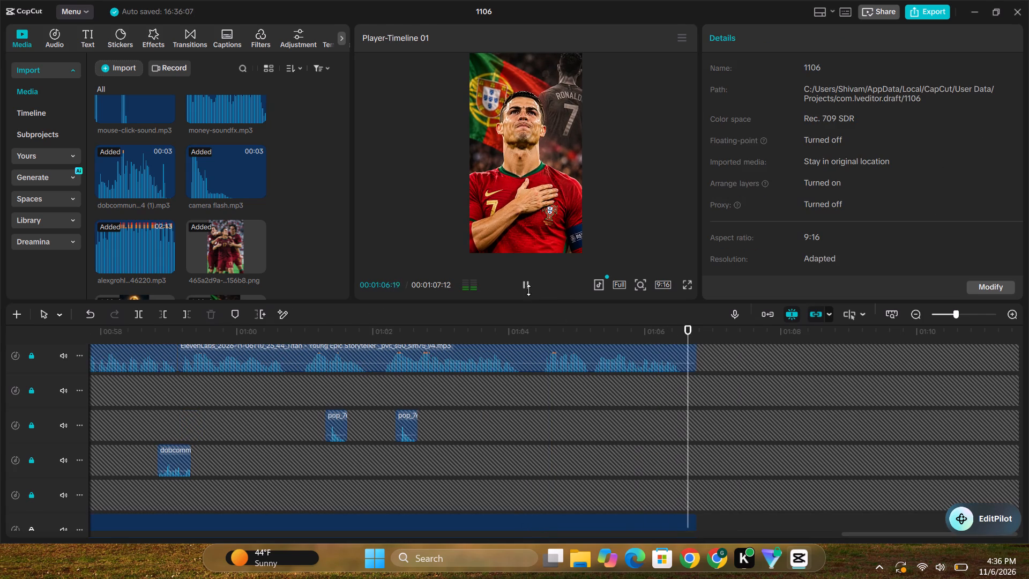
pyautogui.click(526, 284)
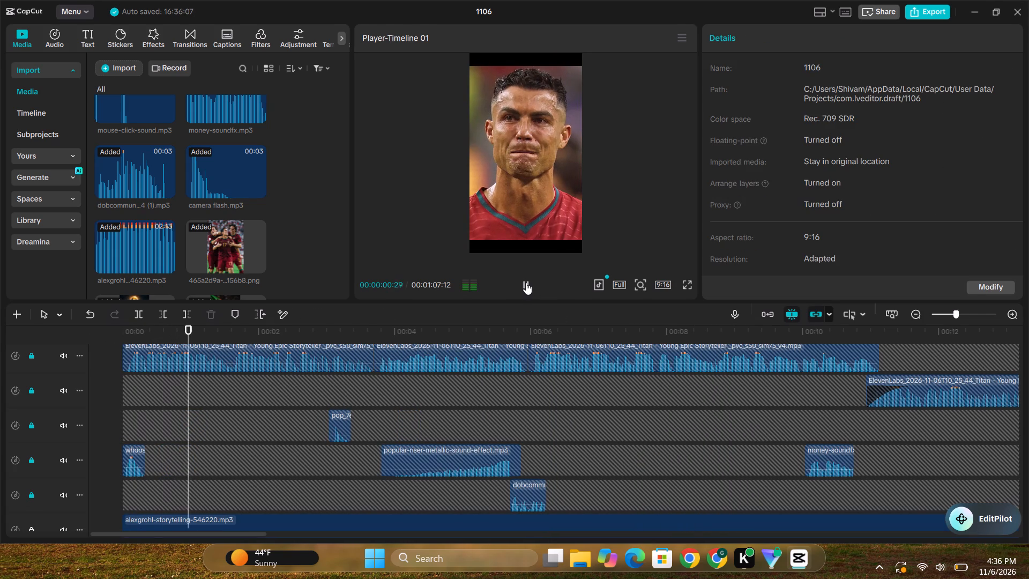
pyautogui.click(526, 283)
# Shorten the end of the music copy further to about 01:06:06 and play the ending again.
pyautogui.moveTo(264, 536); pyautogui.dragTo(482, 540)
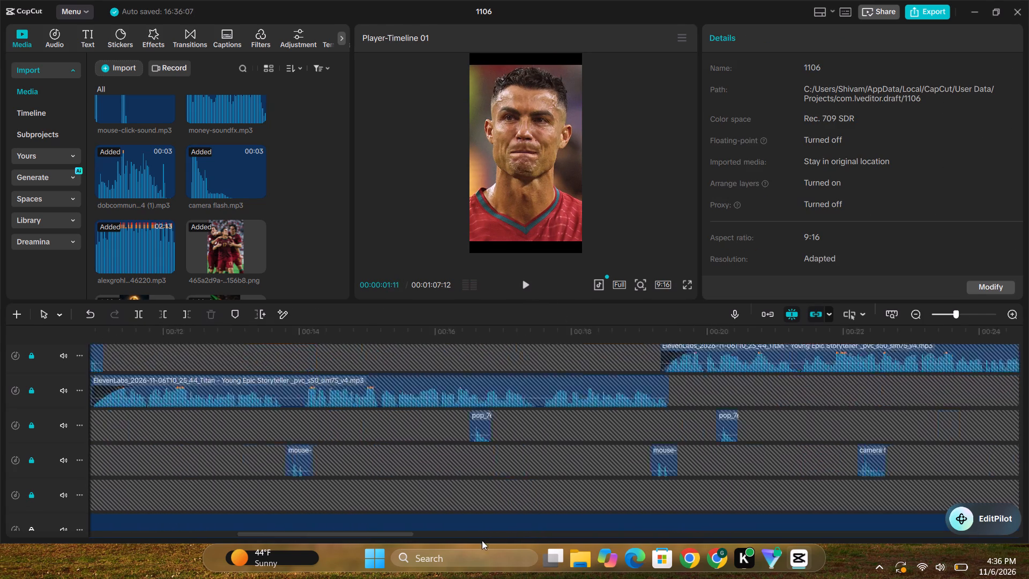
pyautogui.moveTo(482, 540); pyautogui.dragTo(1028, 540)
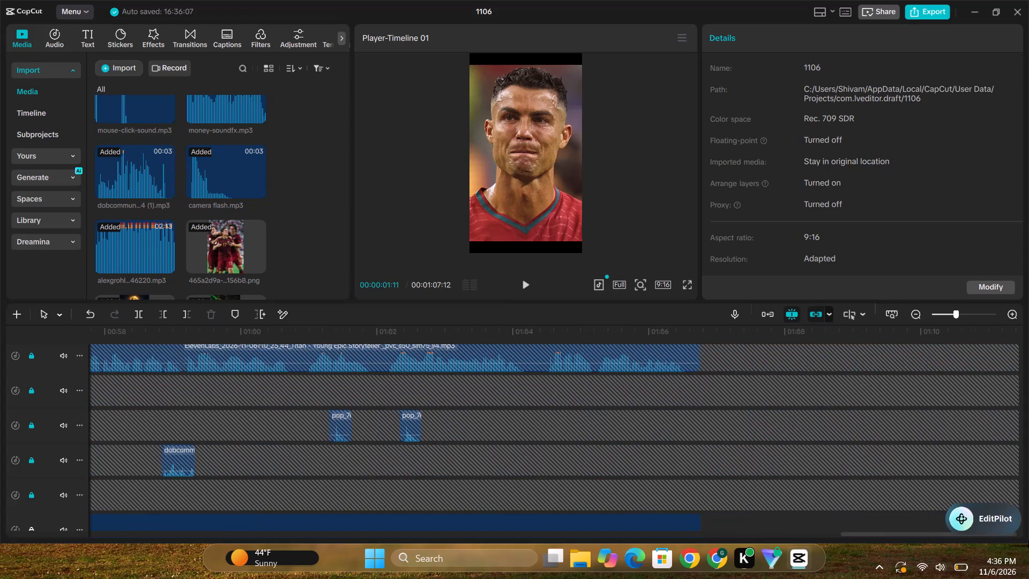
pyautogui.scroll(-2, 687, 457)
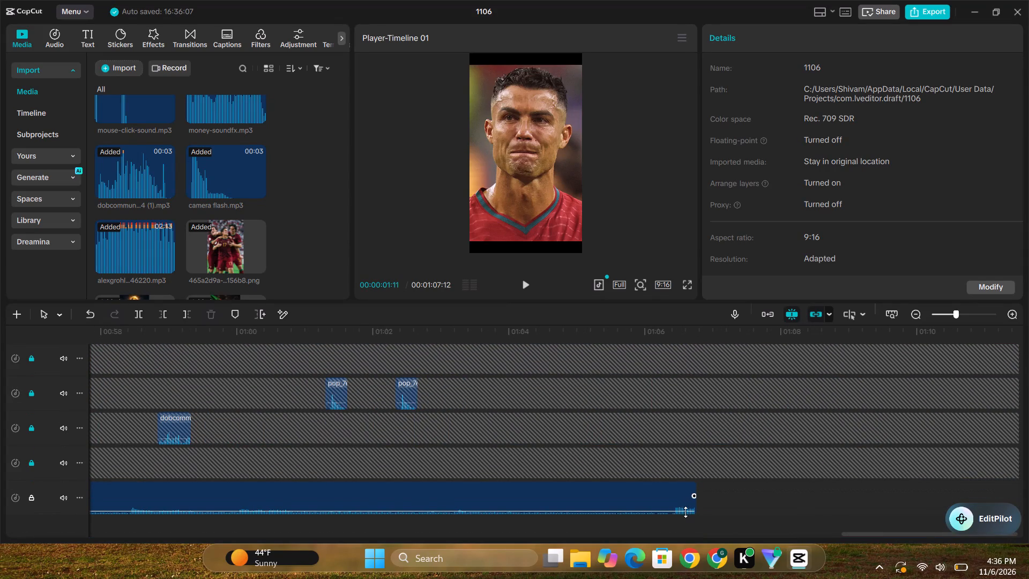
pyautogui.click(689, 487)
pyautogui.moveTo(696, 487); pyautogui.dragTo(668, 488)
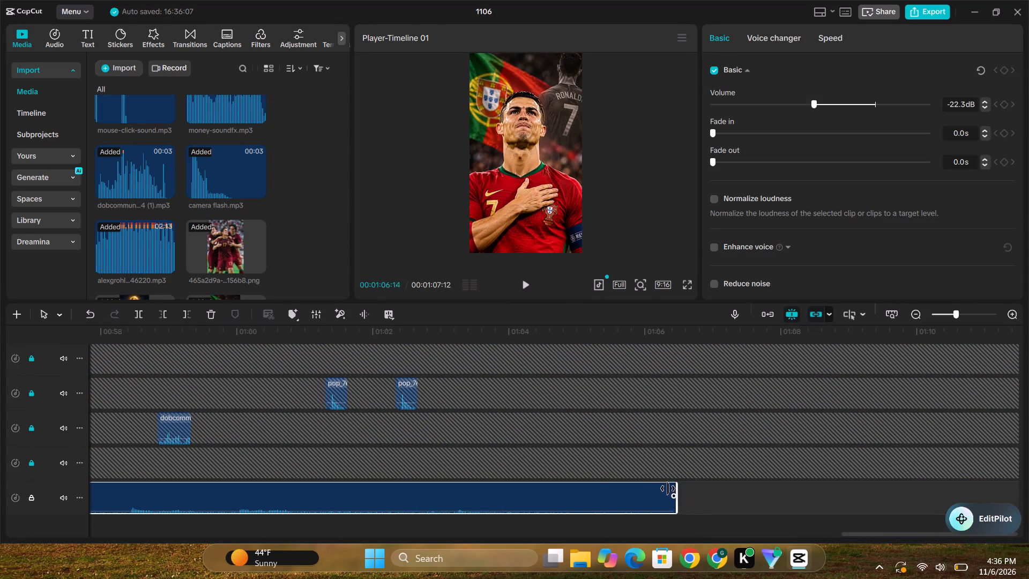
pyautogui.moveTo(668, 488); pyautogui.dragTo(656, 489)
pyautogui.click(586, 464)
pyautogui.press('space')
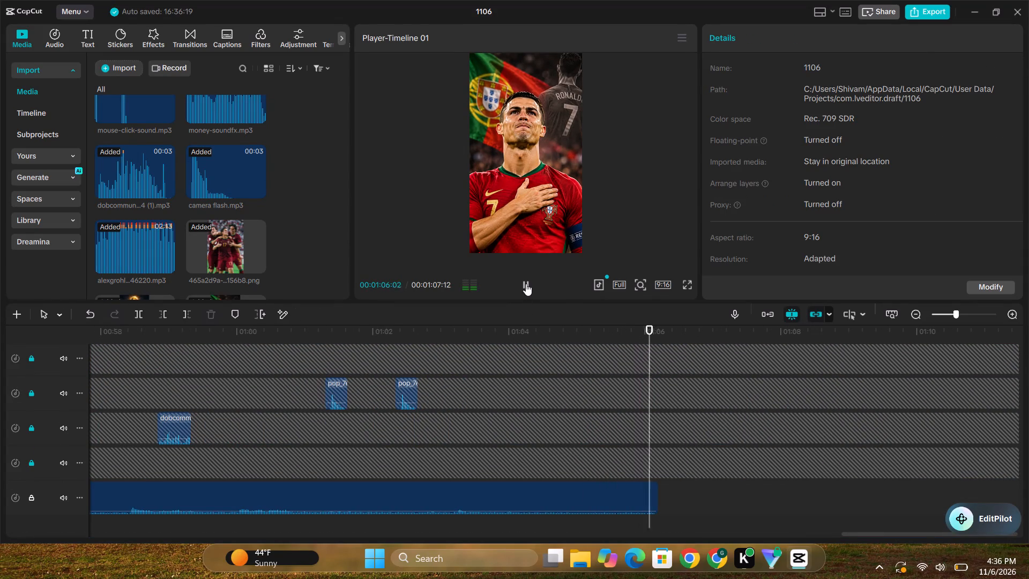
pyautogui.click(525, 280)
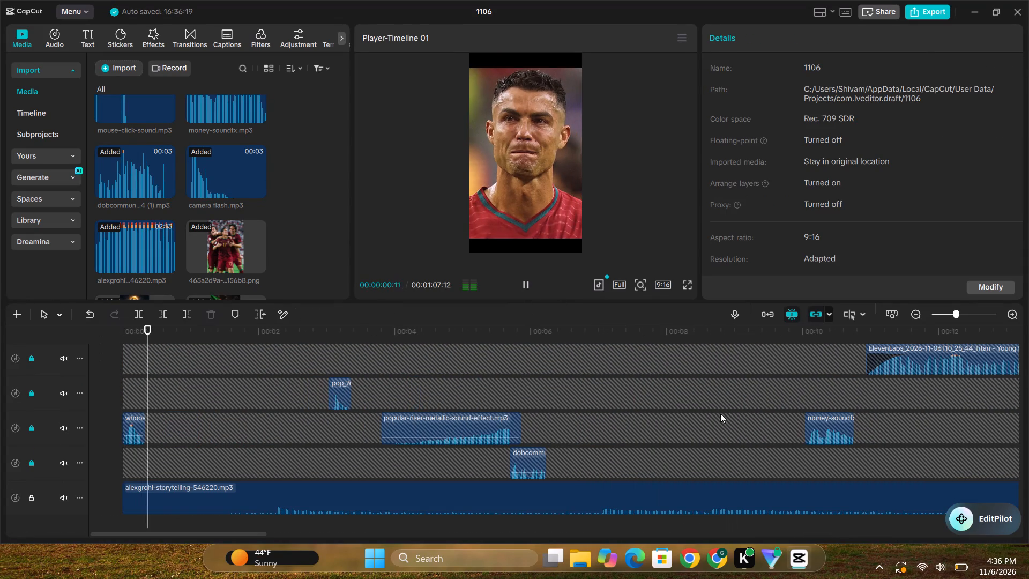
pyautogui.click(523, 281)
# Apply the Fade Out exit animation to the last Ronaldo image and set its duration to 1.0 s.
pyautogui.moveTo(255, 536); pyautogui.dragTo(1028, 522)
pyautogui.scroll(6, 608, 449)
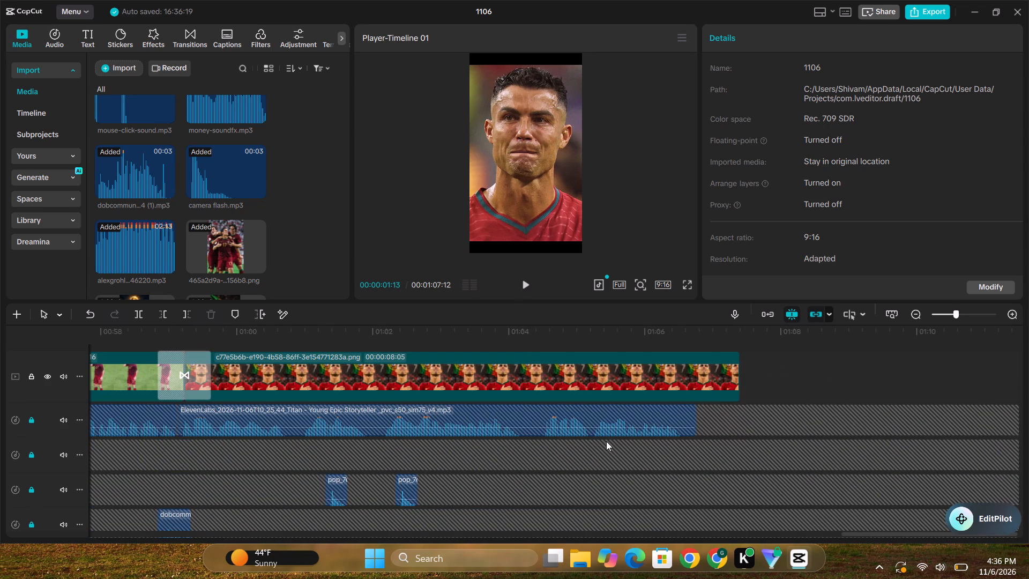
pyautogui.click(718, 370)
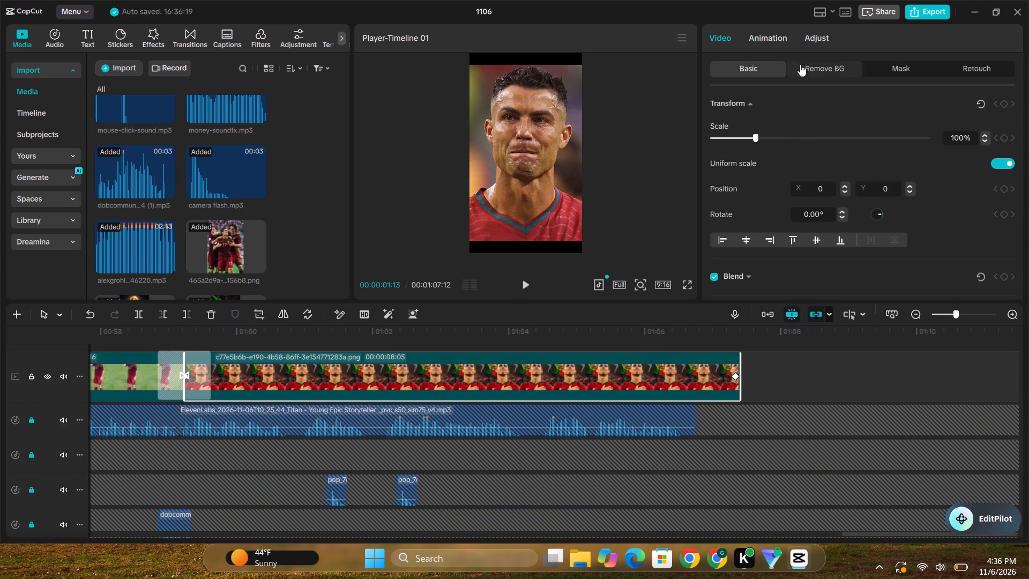
pyautogui.click(774, 39)
pyautogui.click(845, 63)
pyautogui.click(771, 155)
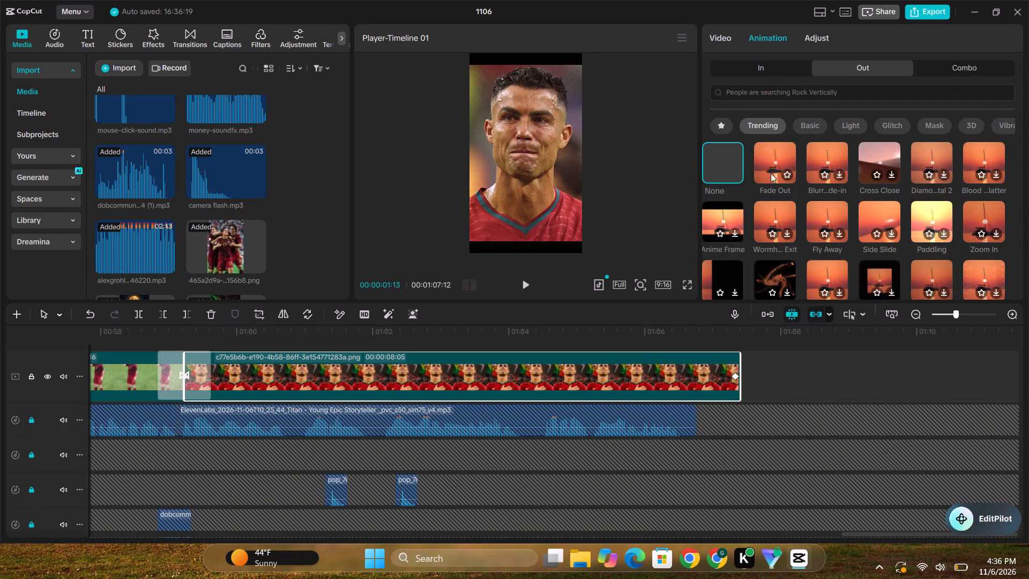
pyautogui.moveTo(955, 294); pyautogui.dragTo(946, 293)
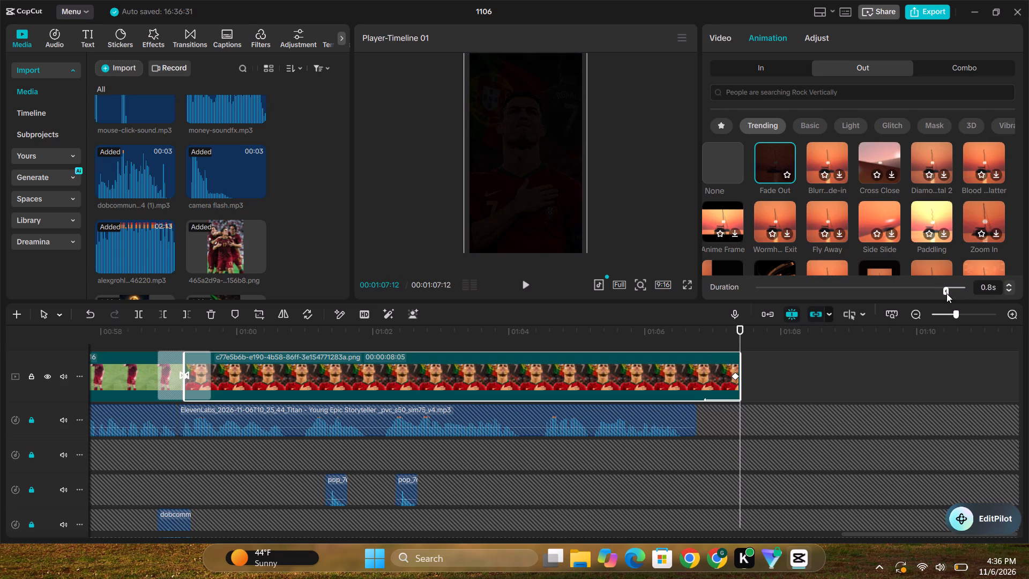
pyautogui.moveTo(946, 293); pyautogui.dragTo(943, 293)
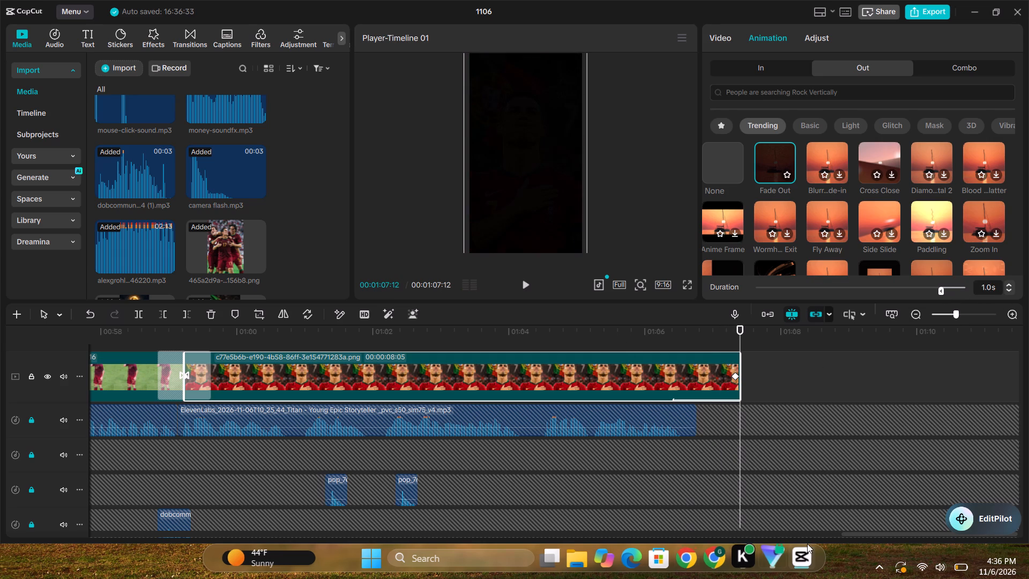
# Lock the main video track that holds the images.
pyautogui.moveTo(857, 536); pyautogui.dragTo(50, 538)
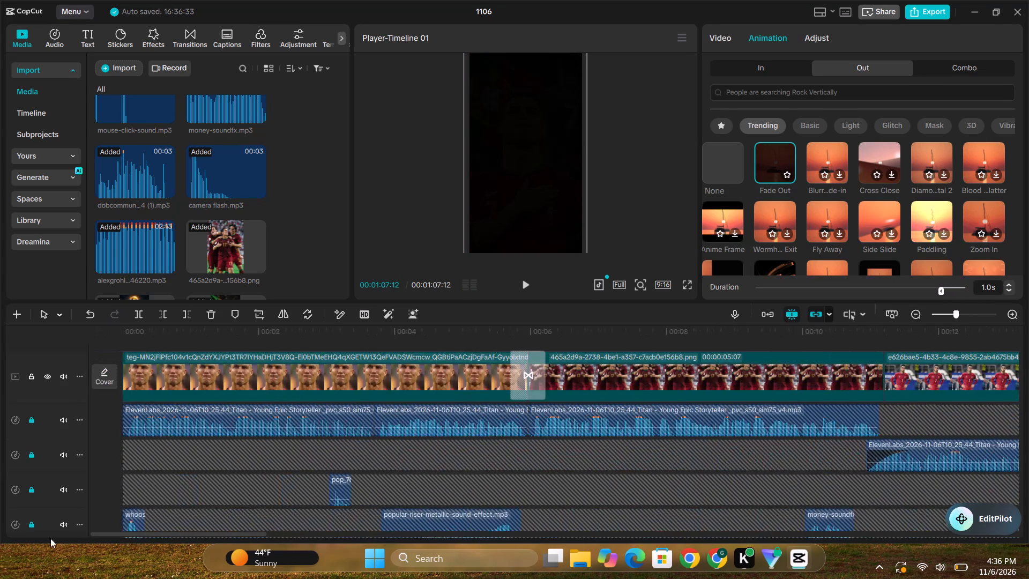
pyautogui.moveTo(50, 538); pyautogui.dragTo(39, 537)
pyautogui.click(26, 377)
pyautogui.click(27, 376)
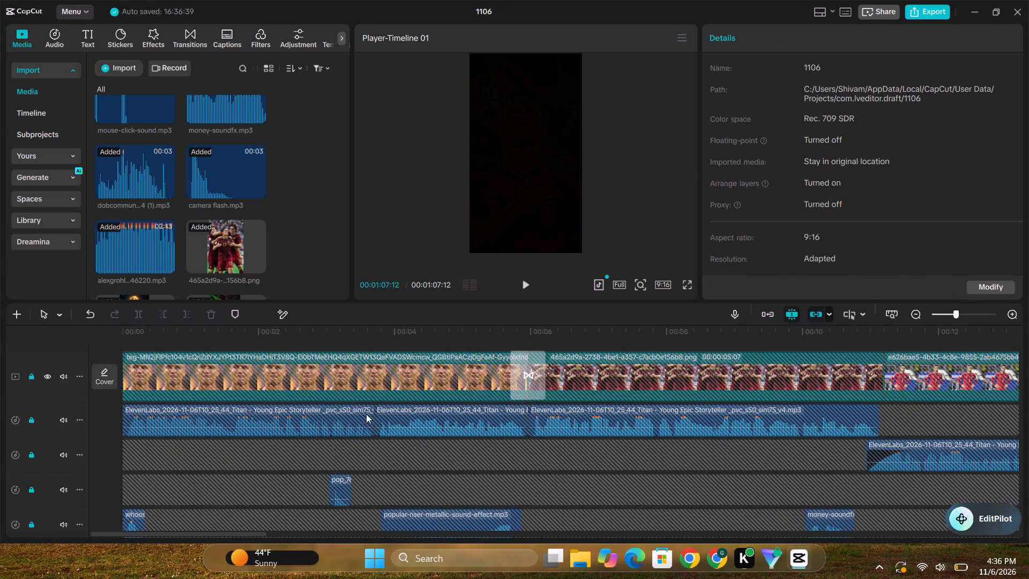
# Generate captions for the video with the favorite caption template that shows bold yellow "THE" text.
pyautogui.scroll(6, 366, 412)
pyautogui.click(221, 40)
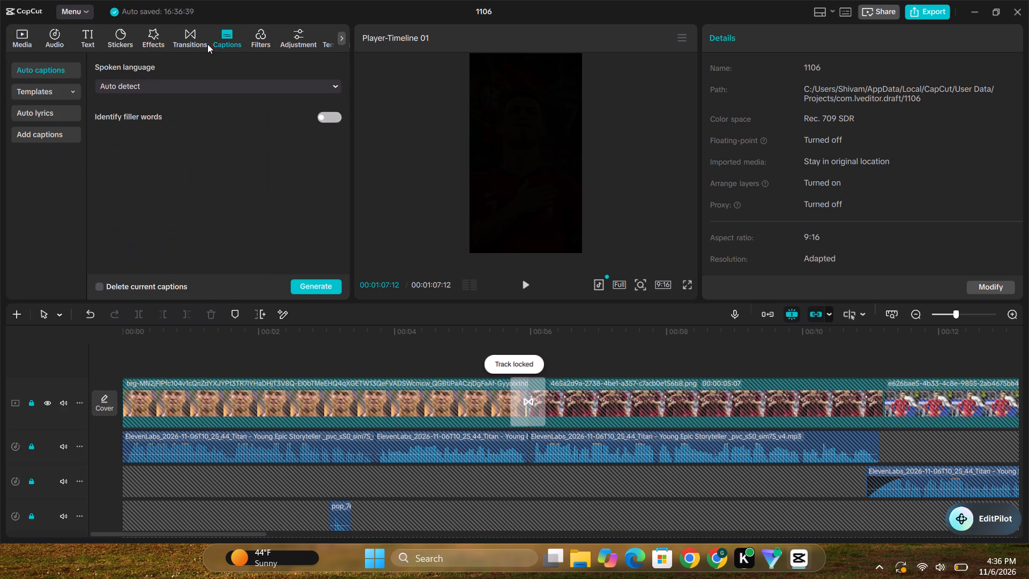
pyautogui.click(77, 87)
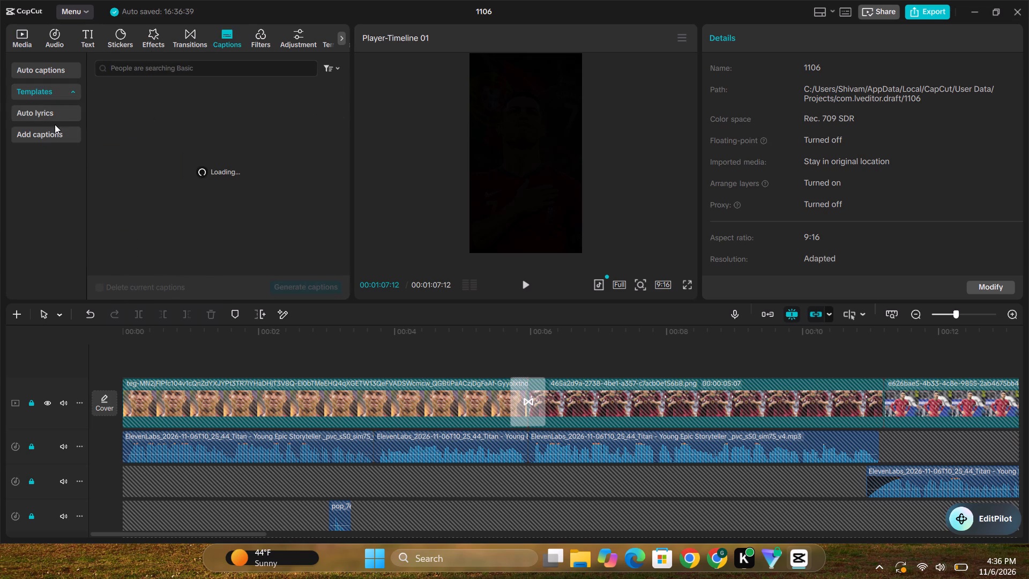
pyautogui.click(55, 112)
pyautogui.click(118, 114)
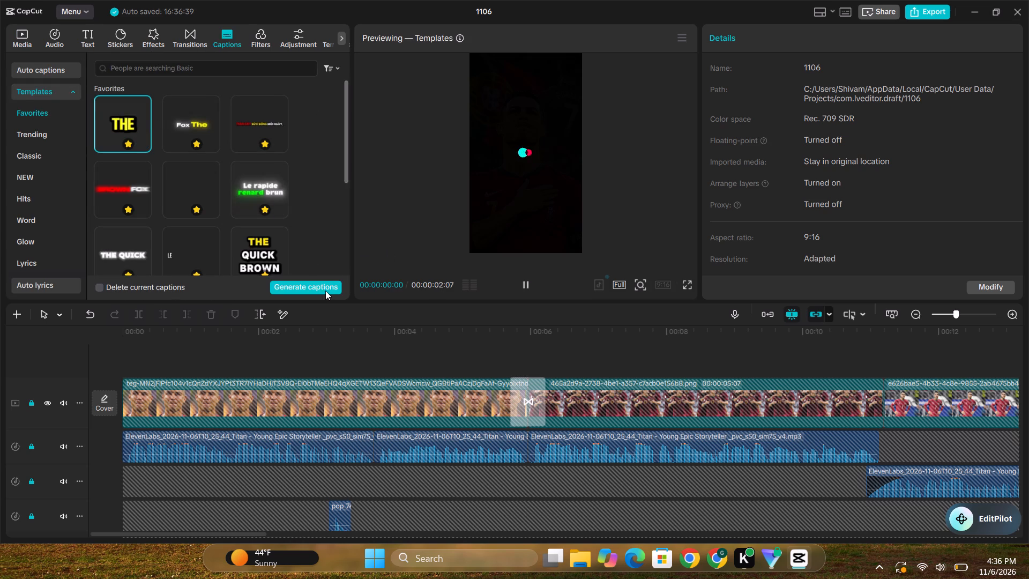
pyautogui.click(325, 291)
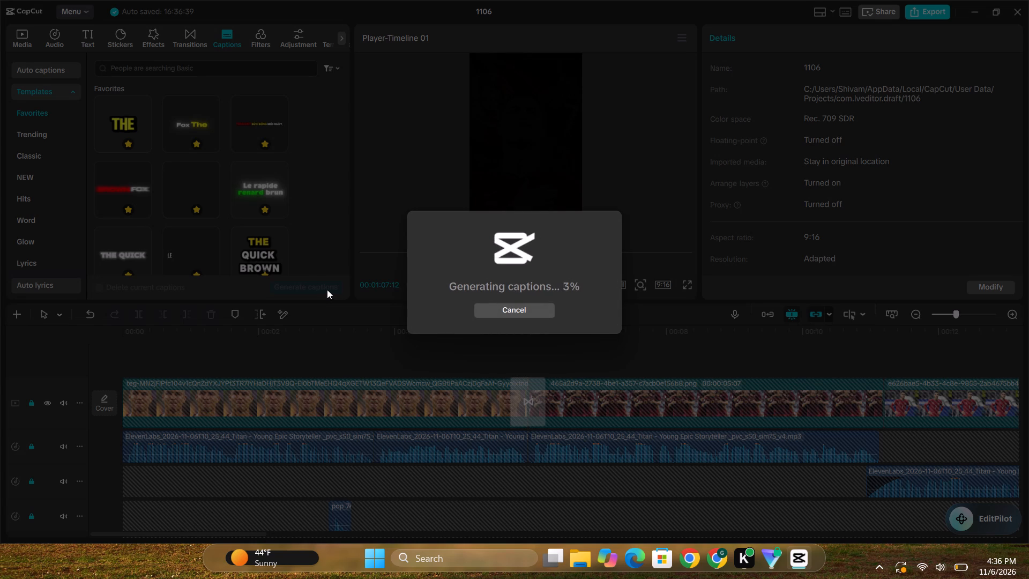
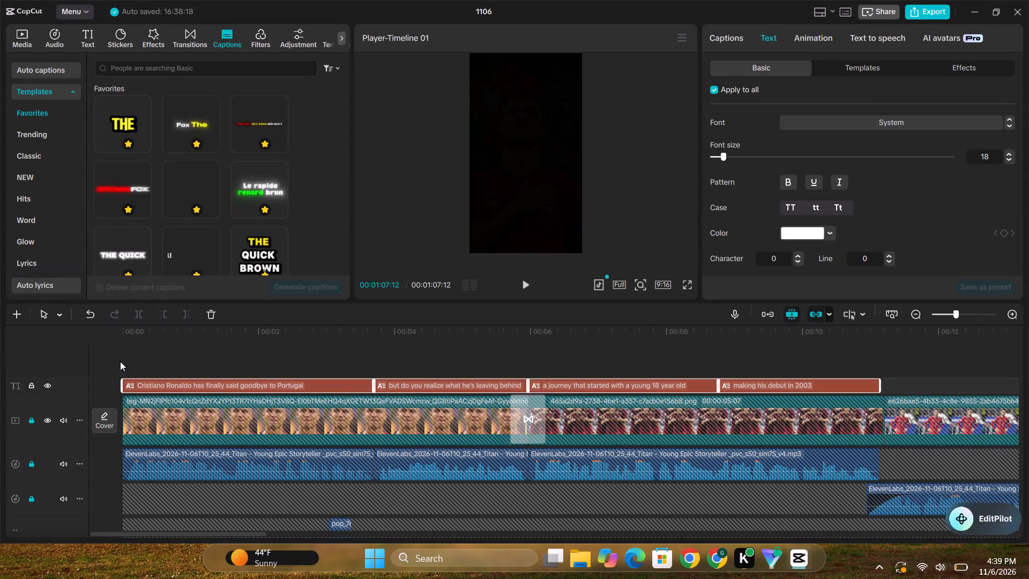
# Lock the captions track and the long background audio track at the bottom of the timeline.
pyautogui.click(31, 383)
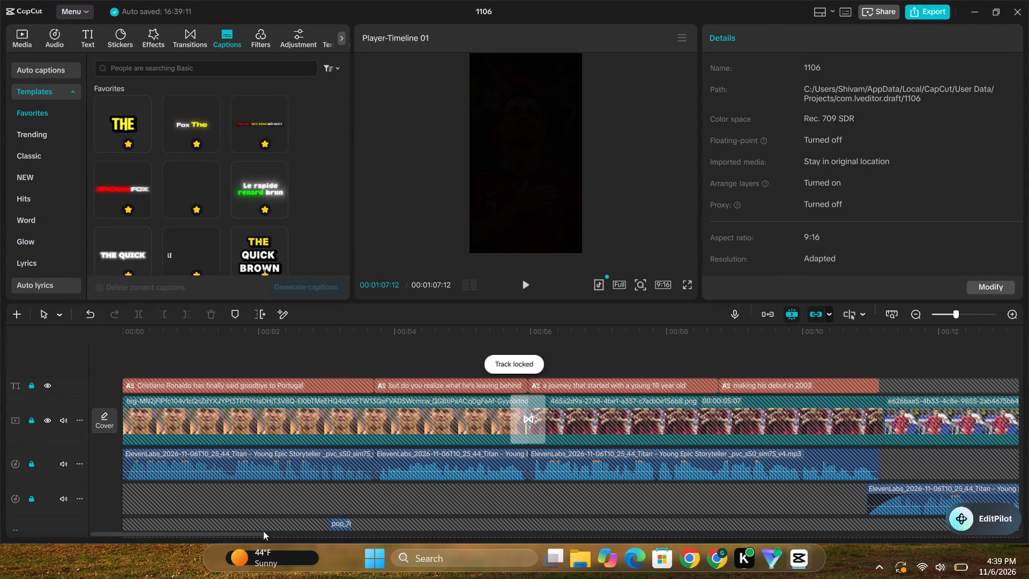
pyautogui.moveTo(262, 533); pyautogui.dragTo(365, 533)
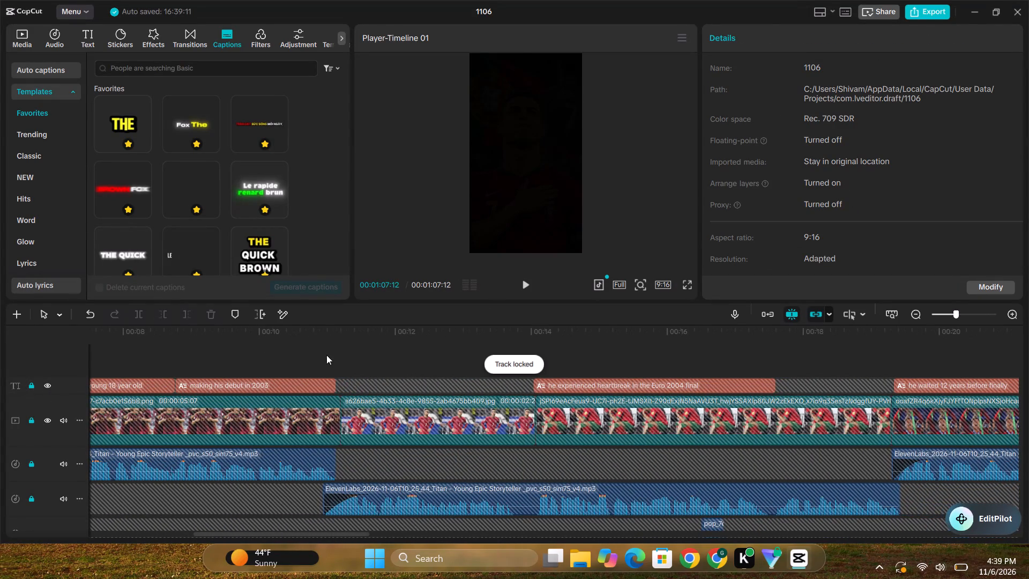
pyautogui.click(326, 355)
pyautogui.press('space')
pyautogui.click(521, 286)
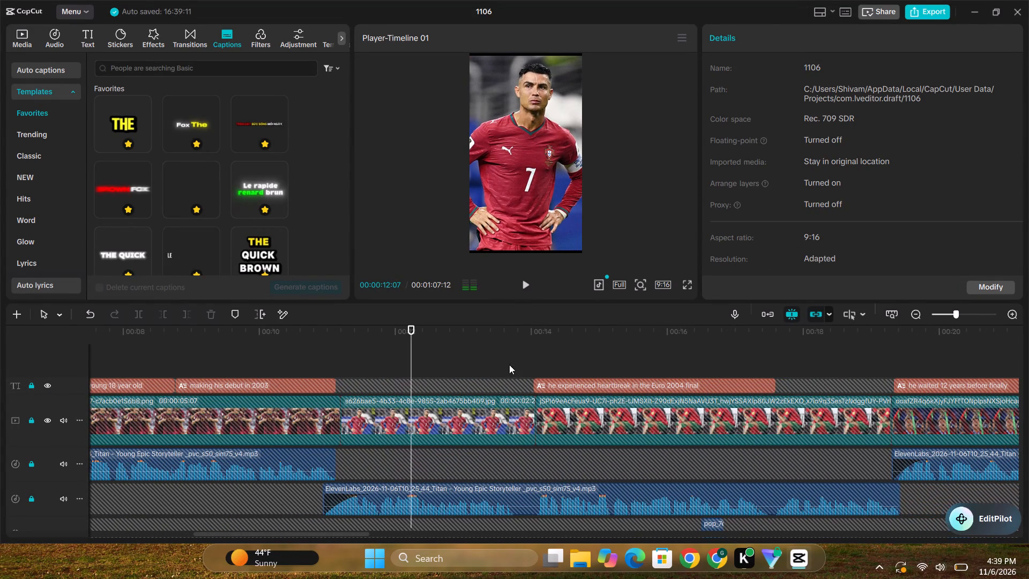
pyautogui.moveTo(355, 533); pyautogui.dragTo(414, 532)
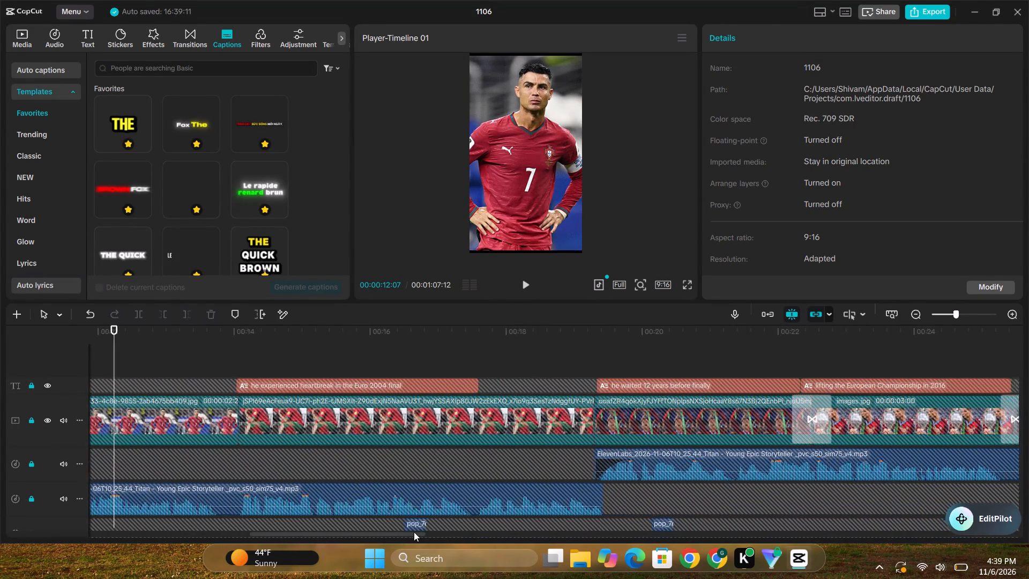
pyautogui.moveTo(414, 532); pyautogui.dragTo(419, 532)
pyautogui.scroll(-13, 490, 440)
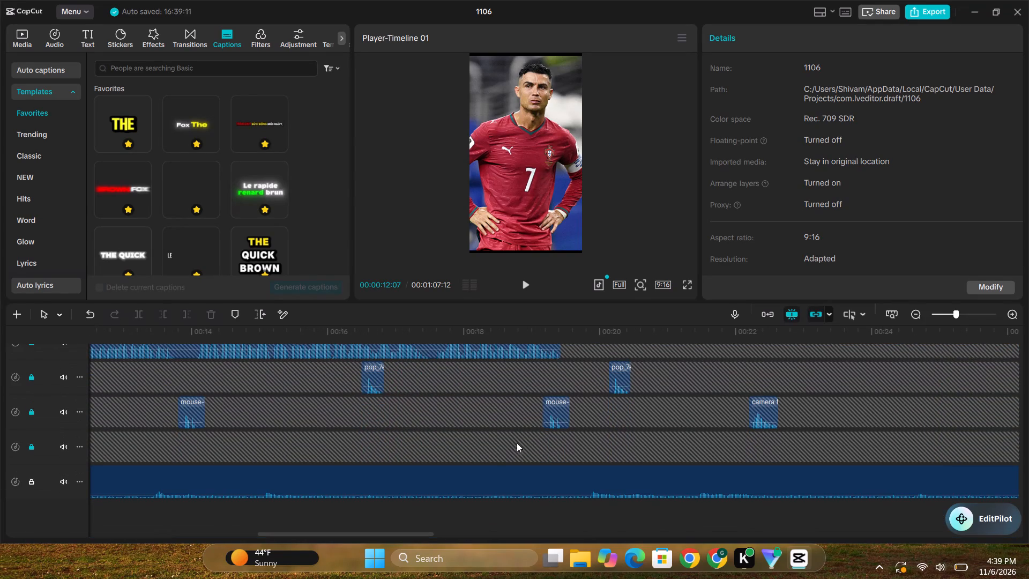
pyautogui.click(29, 482)
# Look through the rest of the timeline and preview the section with the "and on November 5th, 2026" caption.
pyautogui.scroll(7, 415, 422)
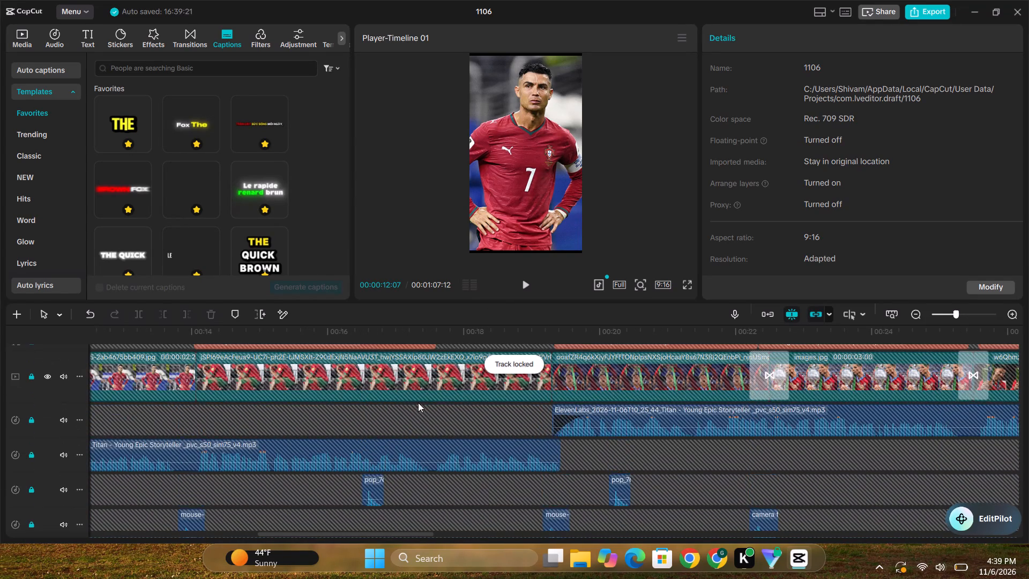
pyautogui.scroll(5, 428, 419)
pyautogui.moveTo(423, 531); pyautogui.dragTo(457, 531)
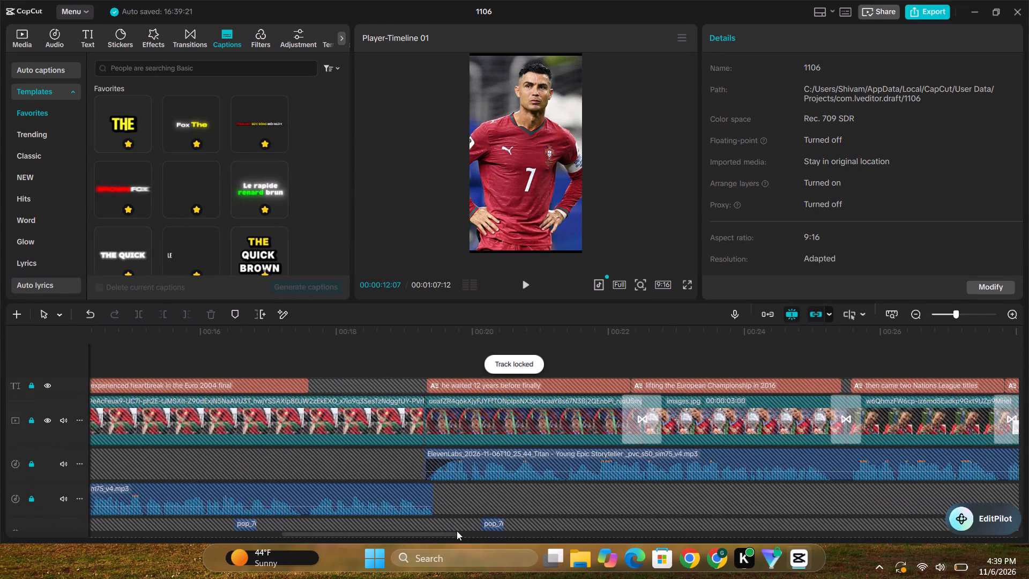
pyautogui.moveTo(457, 531); pyautogui.dragTo(823, 524)
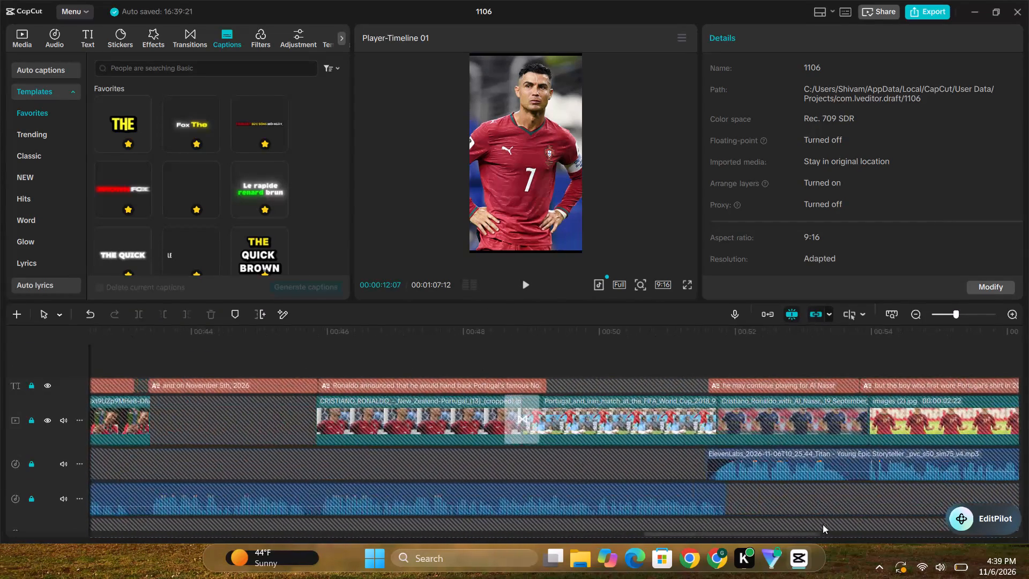
pyautogui.moveTo(823, 524); pyautogui.dragTo(824, 526)
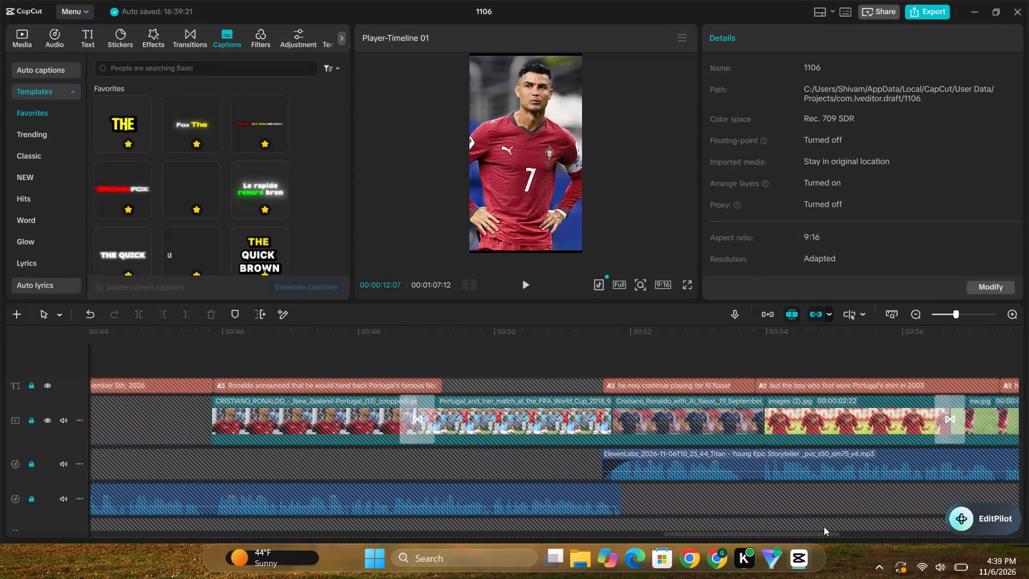
pyautogui.moveTo(824, 526); pyautogui.dragTo(765, 531)
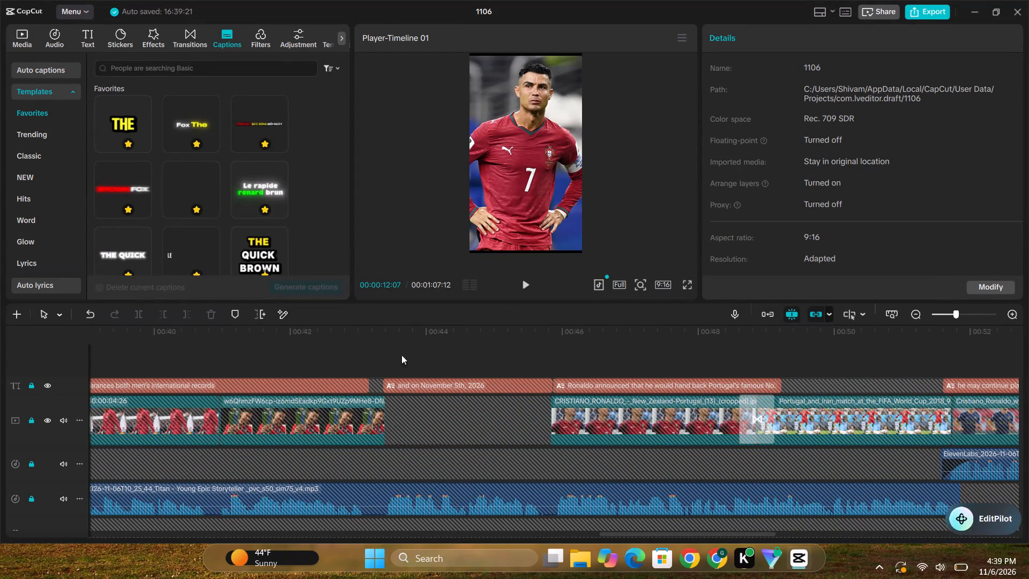
pyautogui.click(378, 354)
pyautogui.press('space')
pyautogui.click(528, 291)
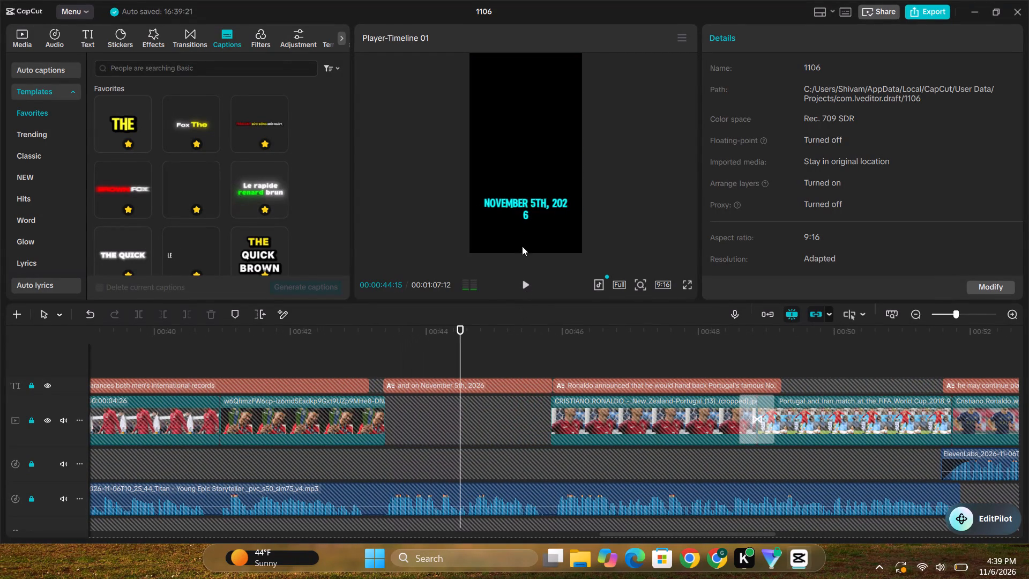
# Unlock the captions track and move all main captions up to the vertical middle of the frame, keeping them horizontally centred.
pyautogui.click(523, 209)
pyautogui.click(528, 206)
pyautogui.doubleClick(529, 202)
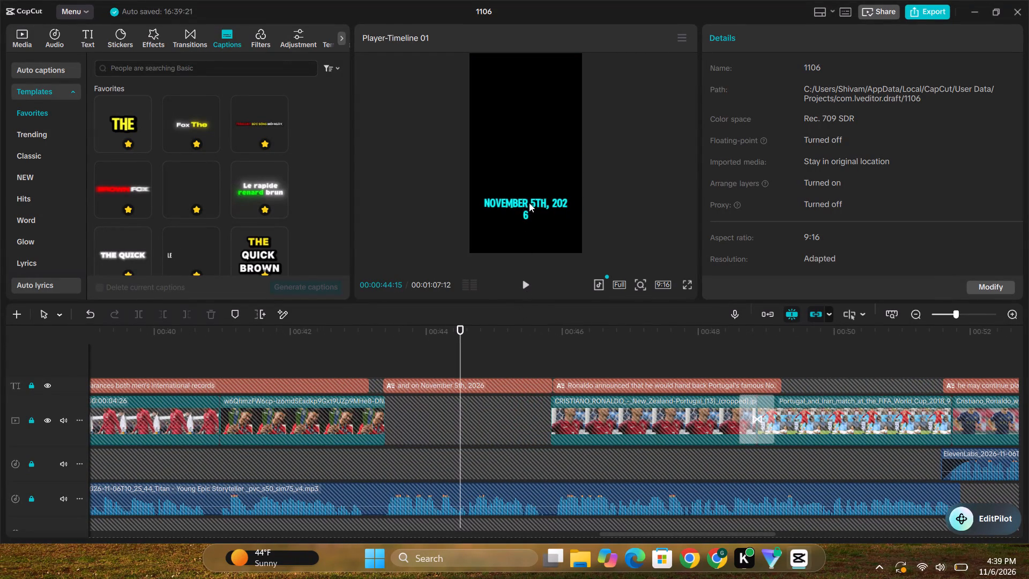
pyautogui.click(29, 384)
pyautogui.click(525, 204)
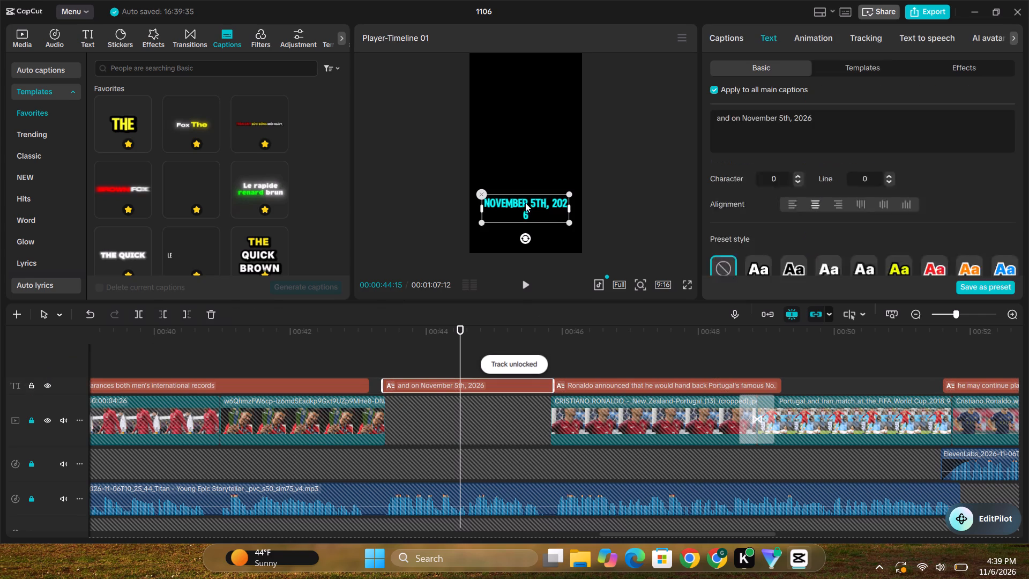
pyautogui.moveTo(525, 202); pyautogui.dragTo(525, 184)
pyautogui.moveTo(531, 211); pyautogui.dragTo(529, 205)
pyautogui.click(616, 184)
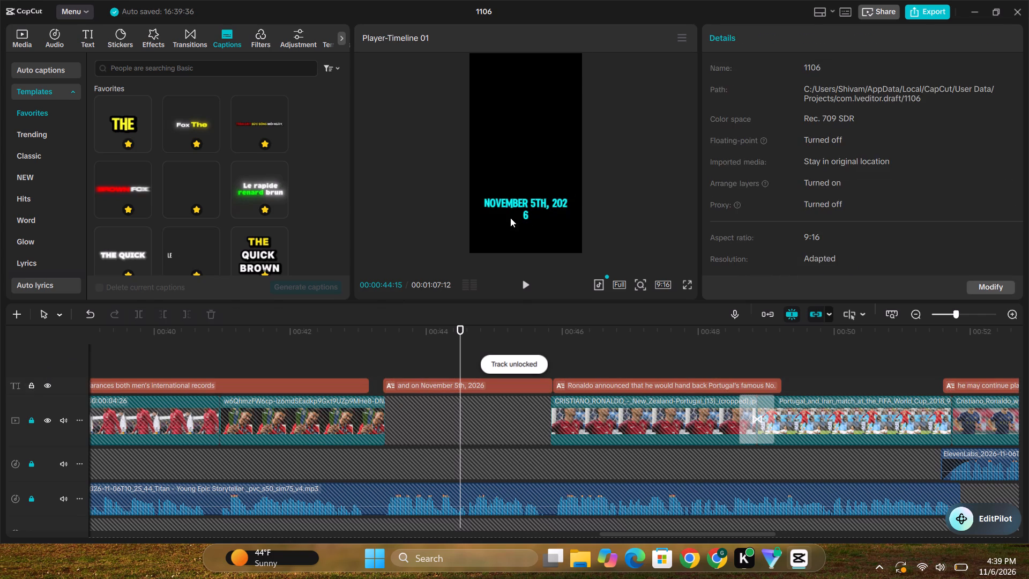
pyautogui.click(510, 207)
pyautogui.moveTo(517, 206); pyautogui.dragTo(517, 181)
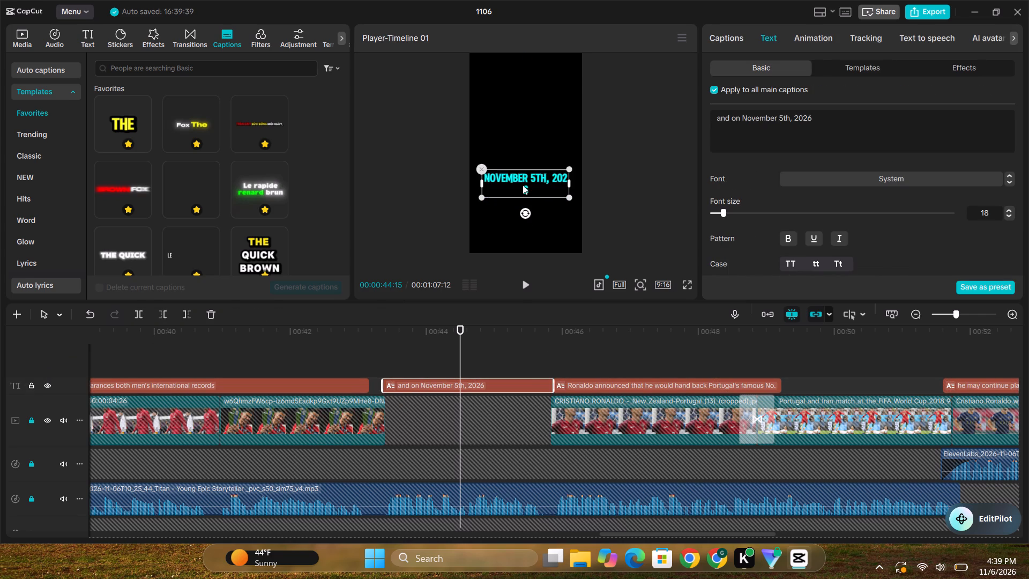
pyautogui.moveTo(523, 184); pyautogui.dragTo(521, 165)
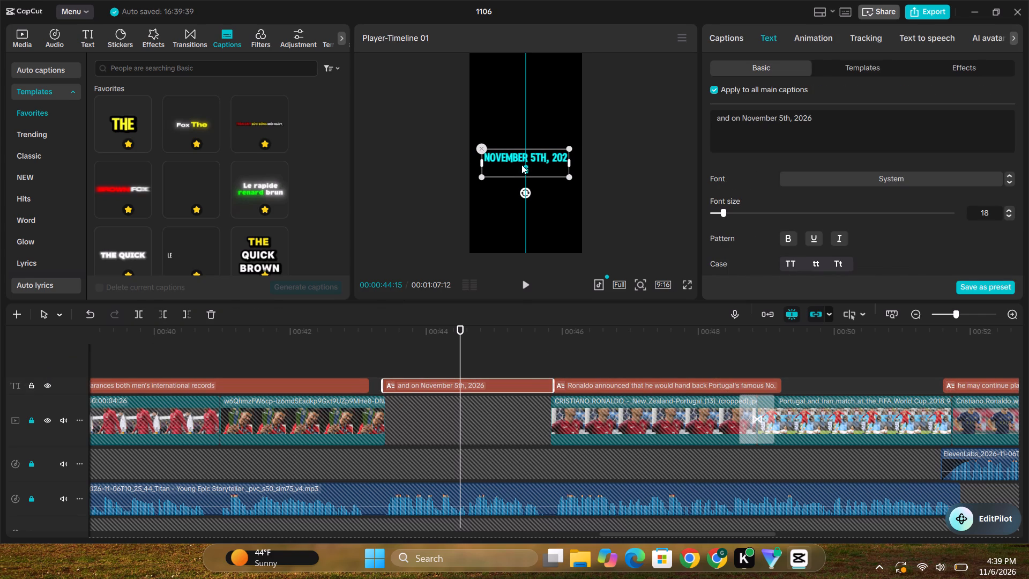
pyautogui.moveTo(521, 165); pyautogui.dragTo(521, 156)
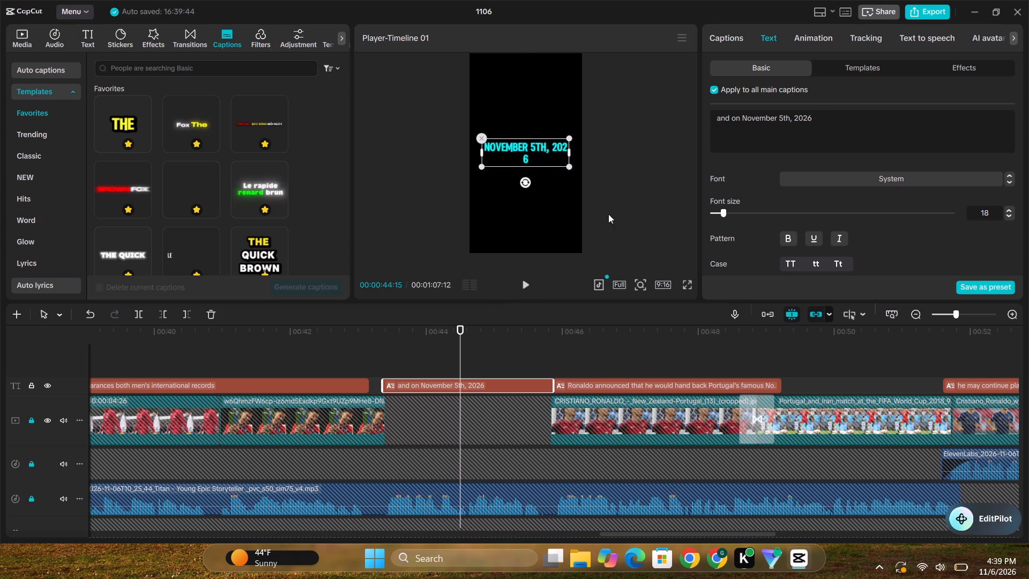
# Remove the space before the year in the November caption so it reads "and on November 5th,2026".
pyautogui.click(794, 118)
pyautogui.press('BackSpace')
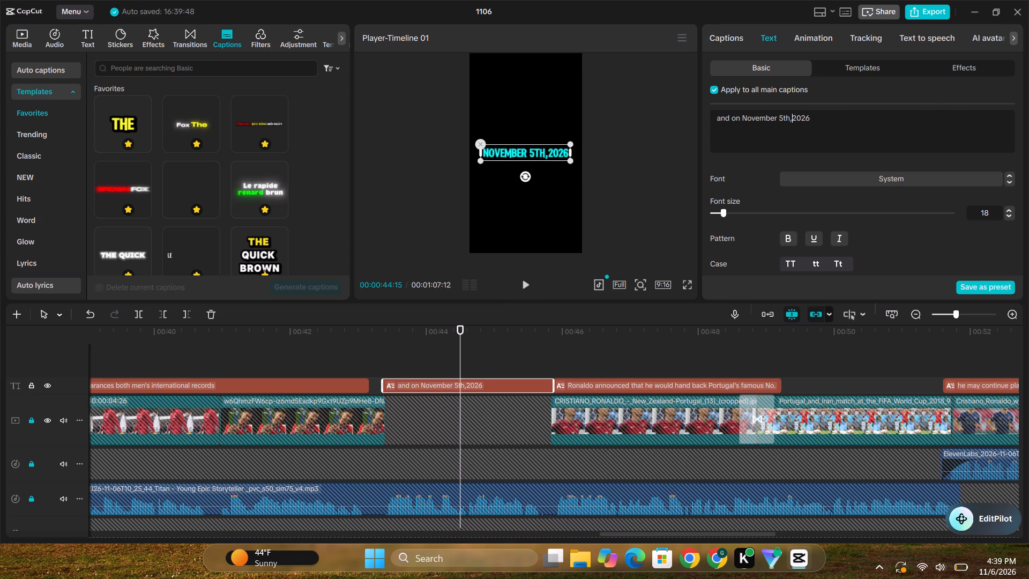
# Play the video from the start of the November 5th caption to check the repositioned captions.
pyautogui.click(383, 360)
pyautogui.press('space')
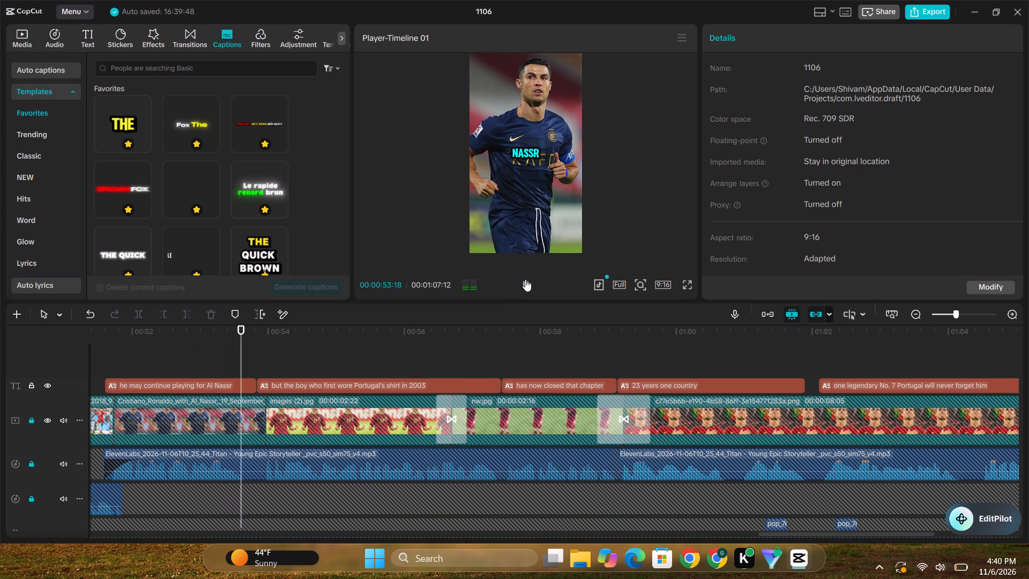
# Lock the captions track again.
pyautogui.click(33, 383)
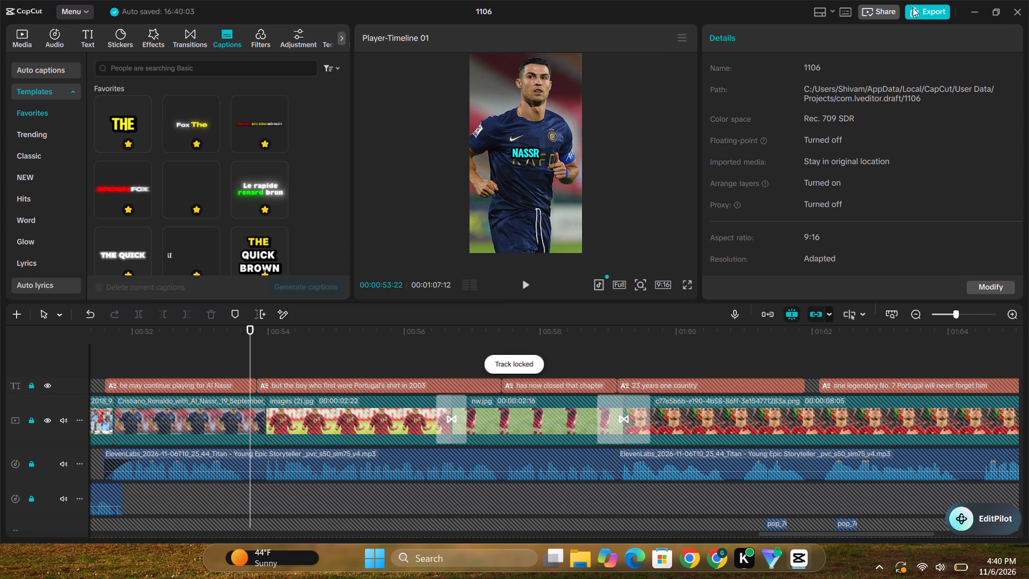
# Export the video as 1106.mp4 to D:/Downloads at 1080P, recommended bit rate, H.264 and 30fps.
pyautogui.click(925, 10)
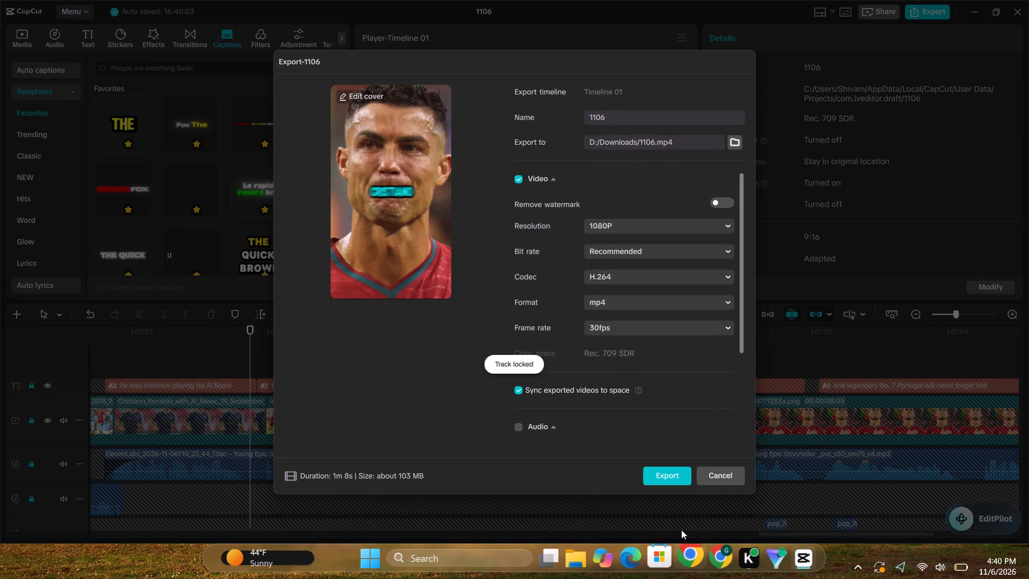
pyautogui.click(675, 480)
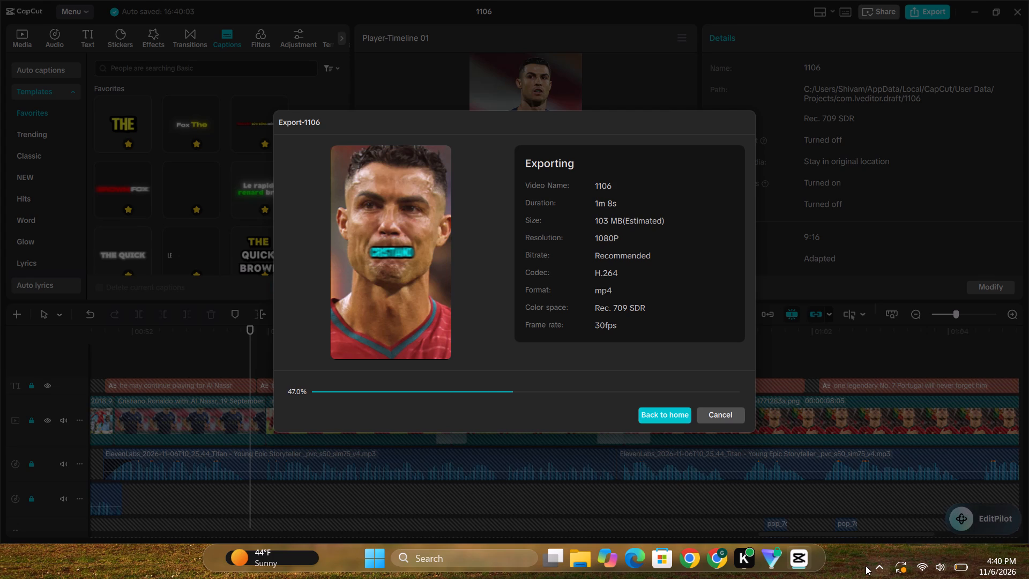
pyautogui.click(842, 565)
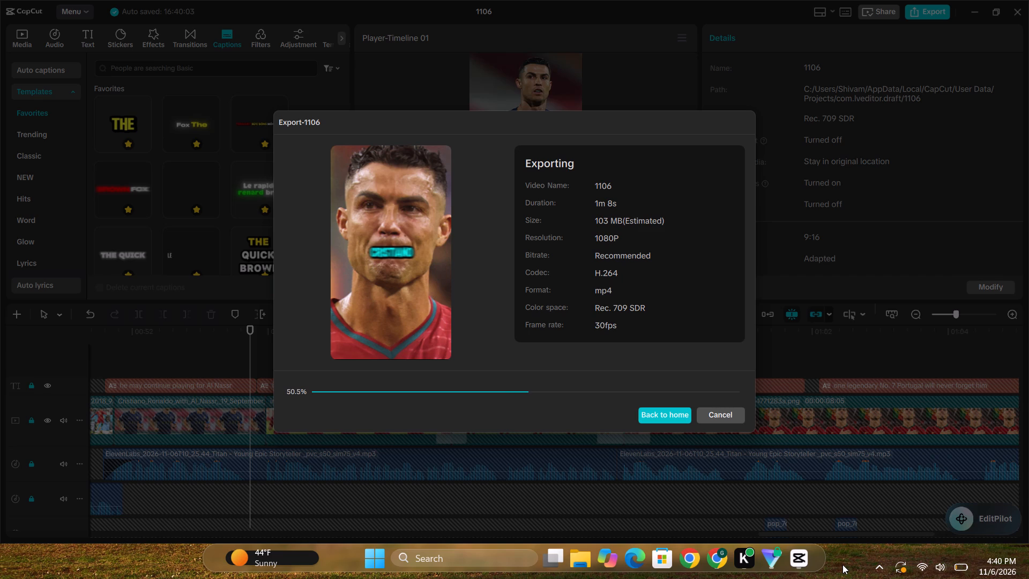